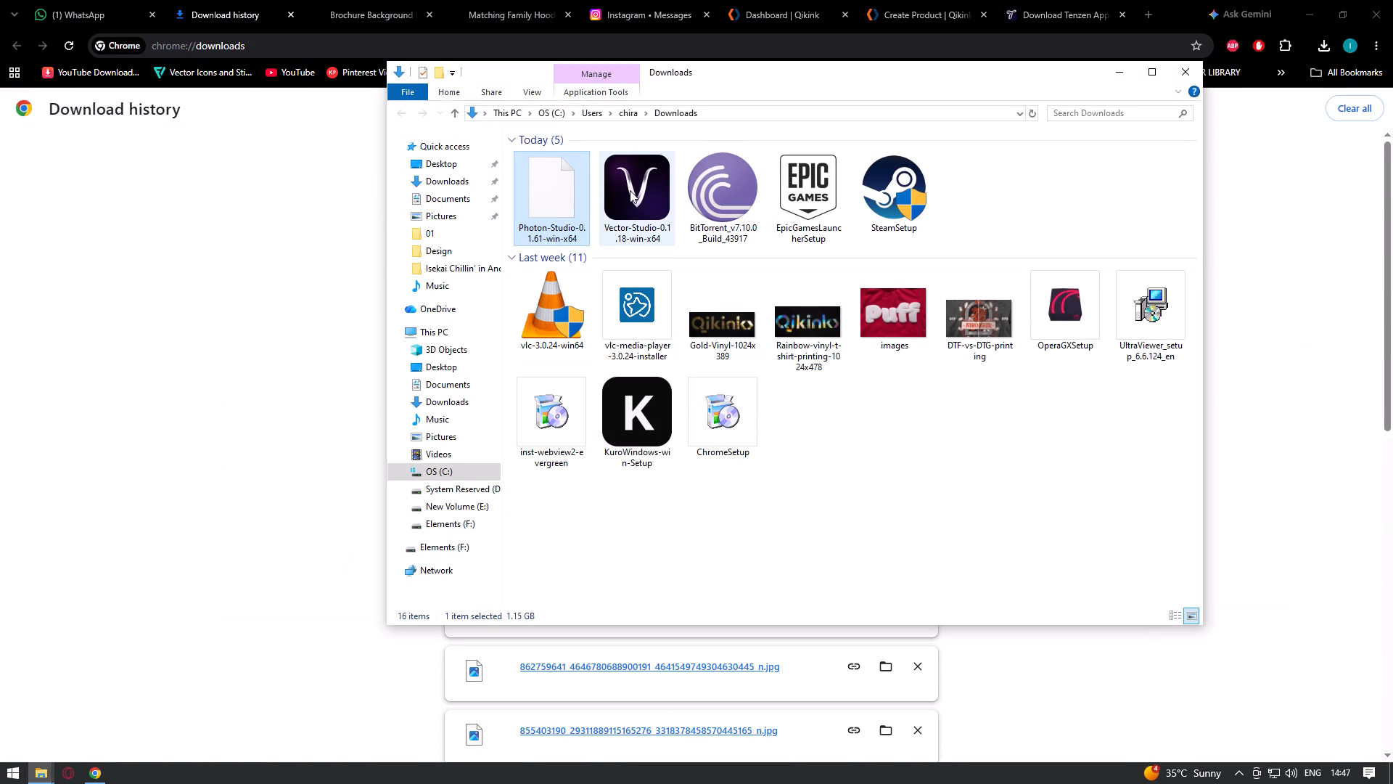
Run the Photon-Studio-0.1.61-win-x64 installer, allow it past SmartScreen, and bring its setup to the front.
{"action": "right_click", "coordinate": [554, 187]}
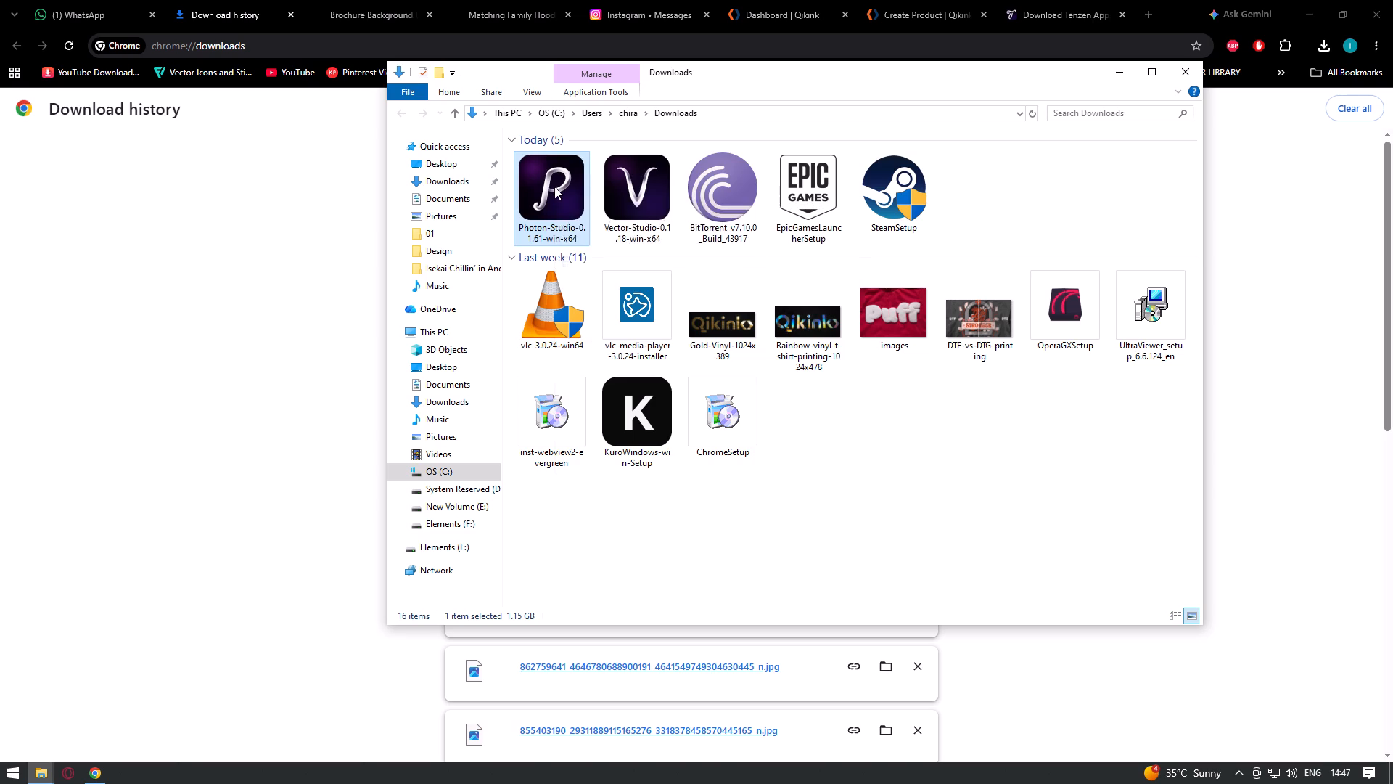
{"action": "left_click", "coordinate": [602, 216]}
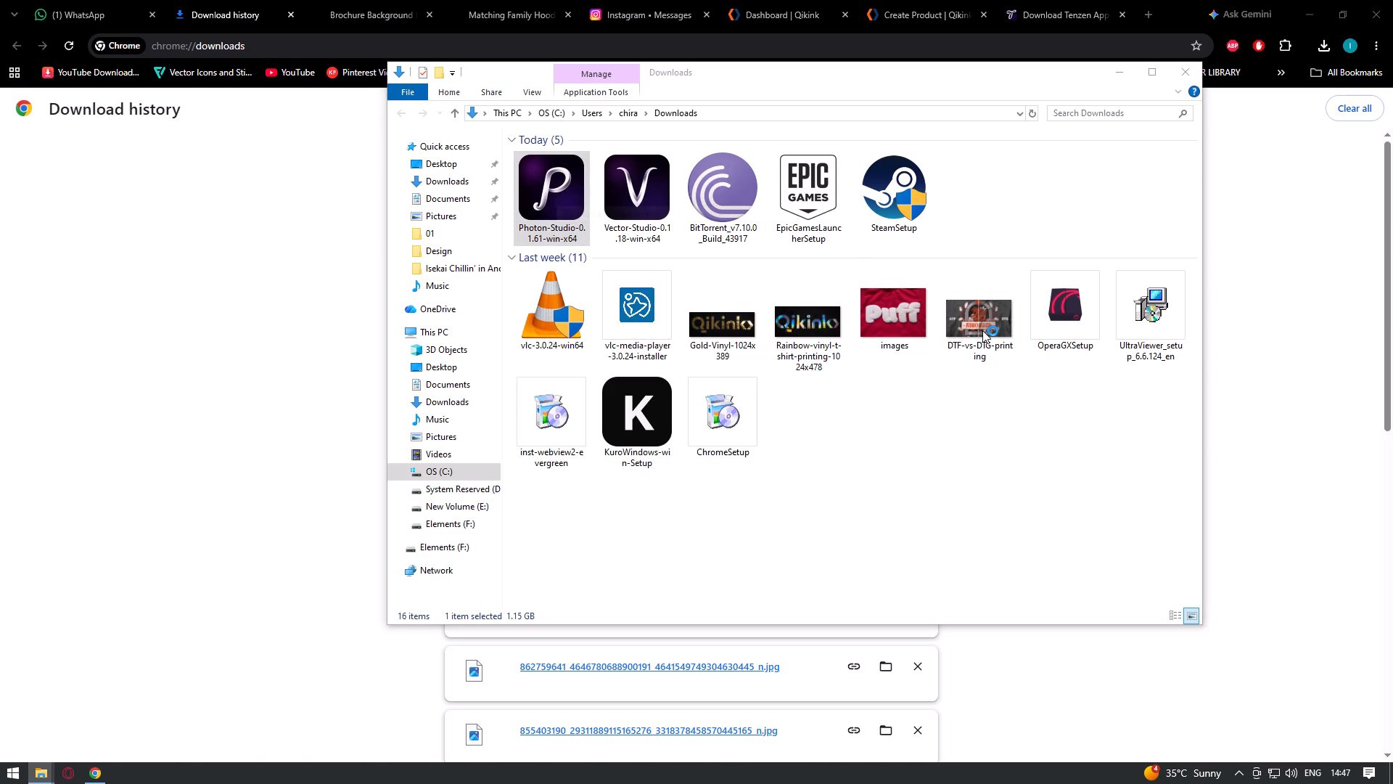
{"action": "left_click", "coordinate": [545, 286]}
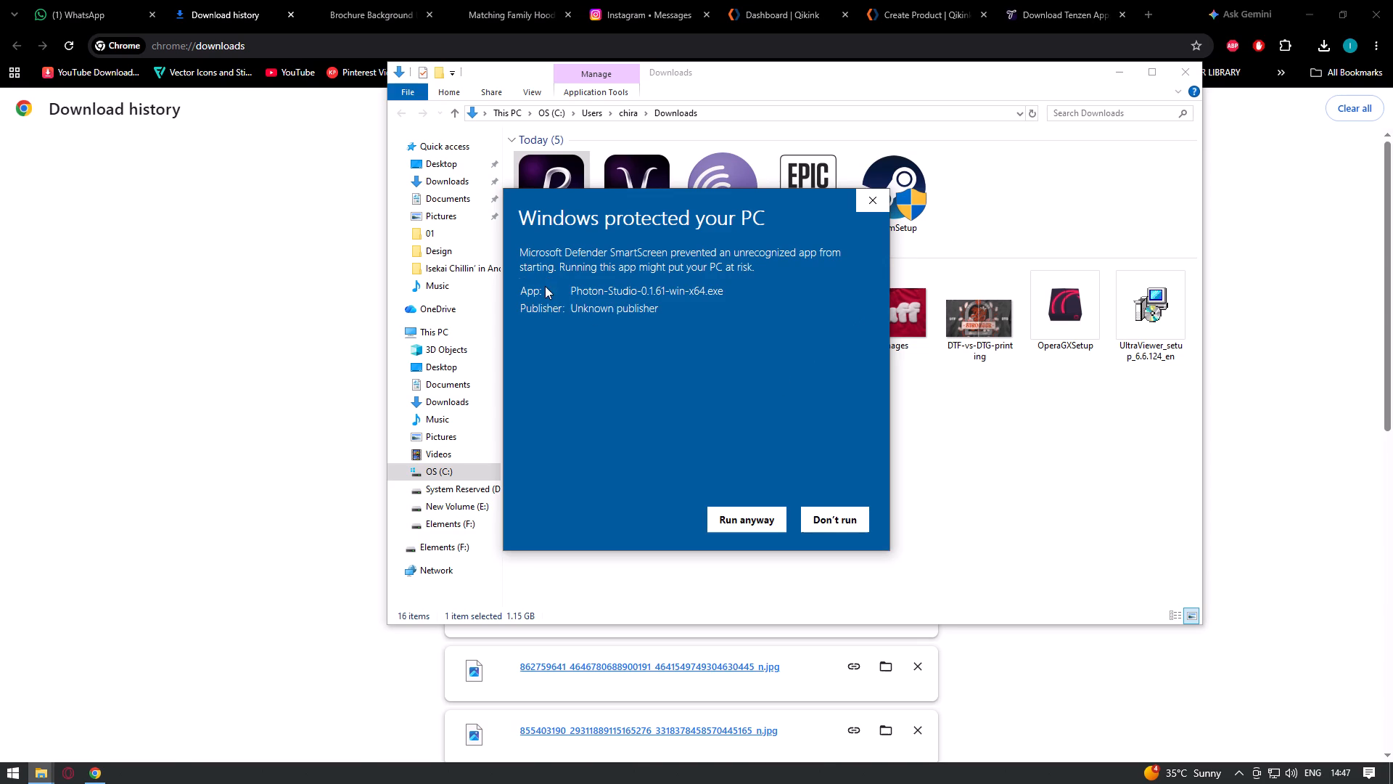
{"action": "left_click", "coordinate": [748, 526]}
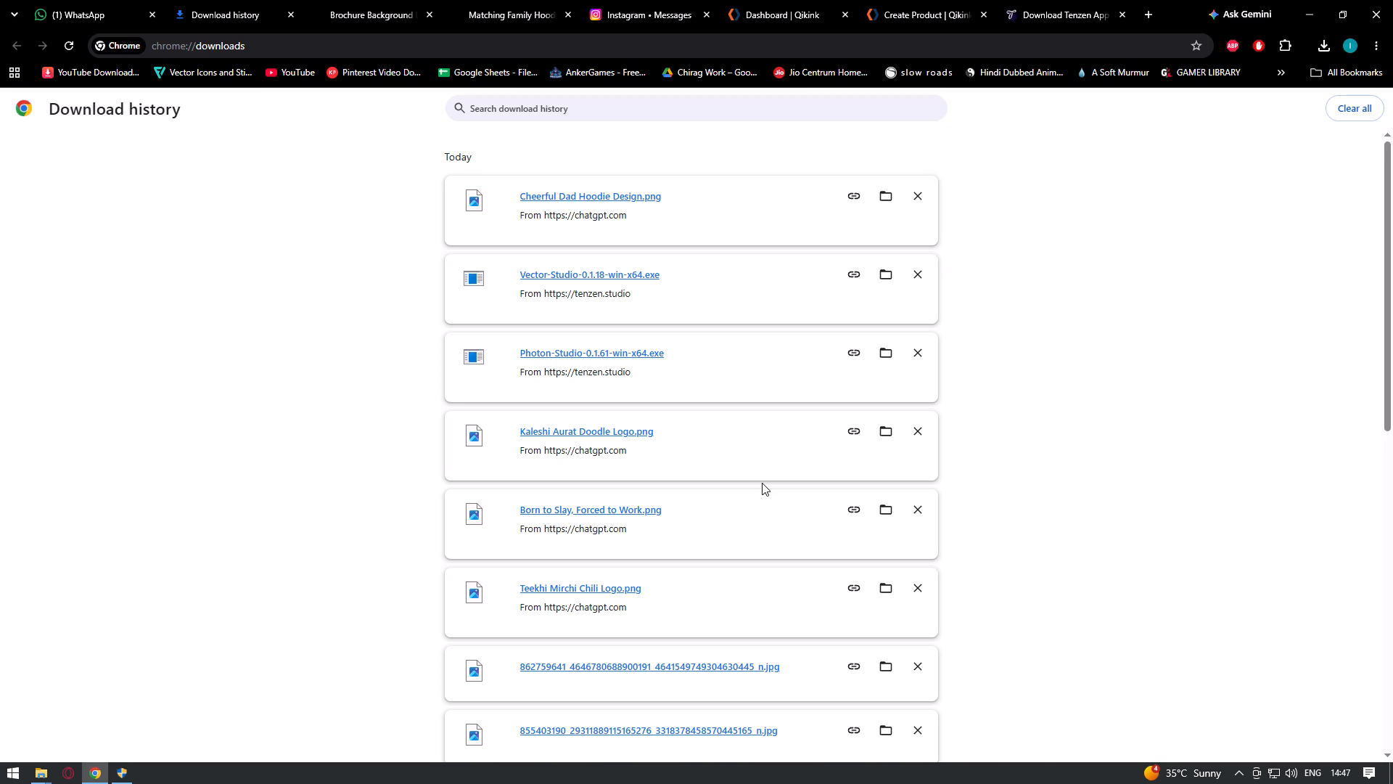
{"action": "left_click", "coordinate": [102, 772]}
{"action": "left_click", "coordinate": [123, 771]}
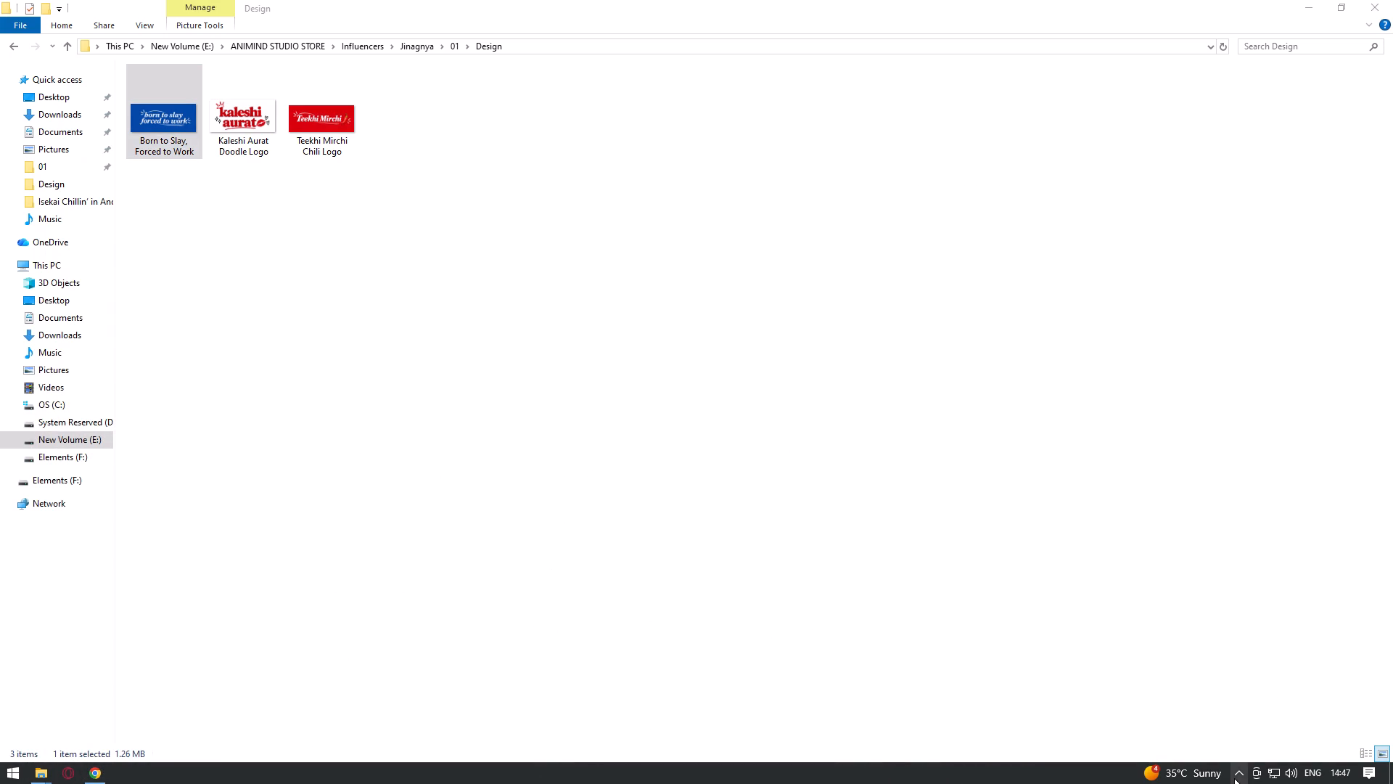
Open Sticky Notes and sign in with the suggested account to sync the notes.
{"action": "left_click", "coordinate": [14, 776]}
{"action": "type", "text": "sti"}
{"action": "left_click", "coordinate": [202, 380]}
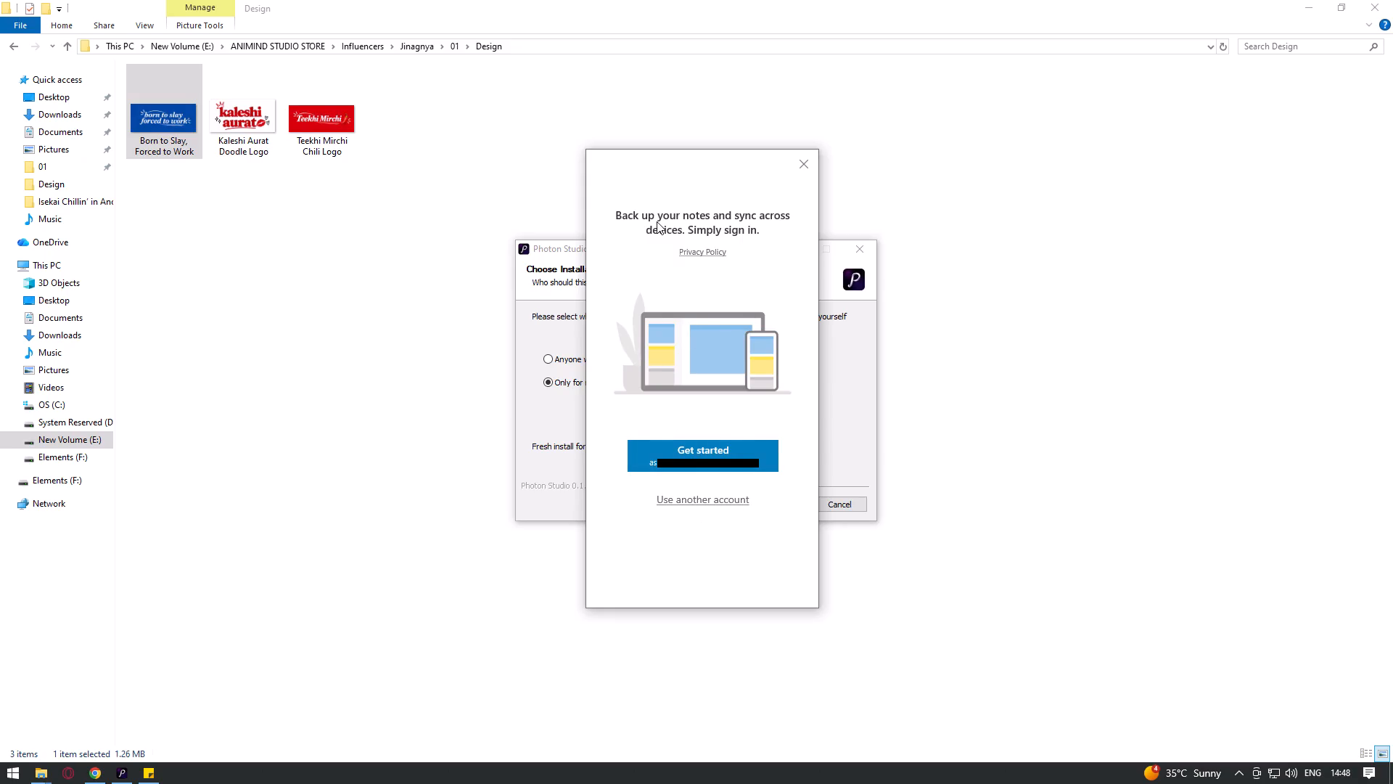
{"action": "left_click", "coordinate": [698, 462]}
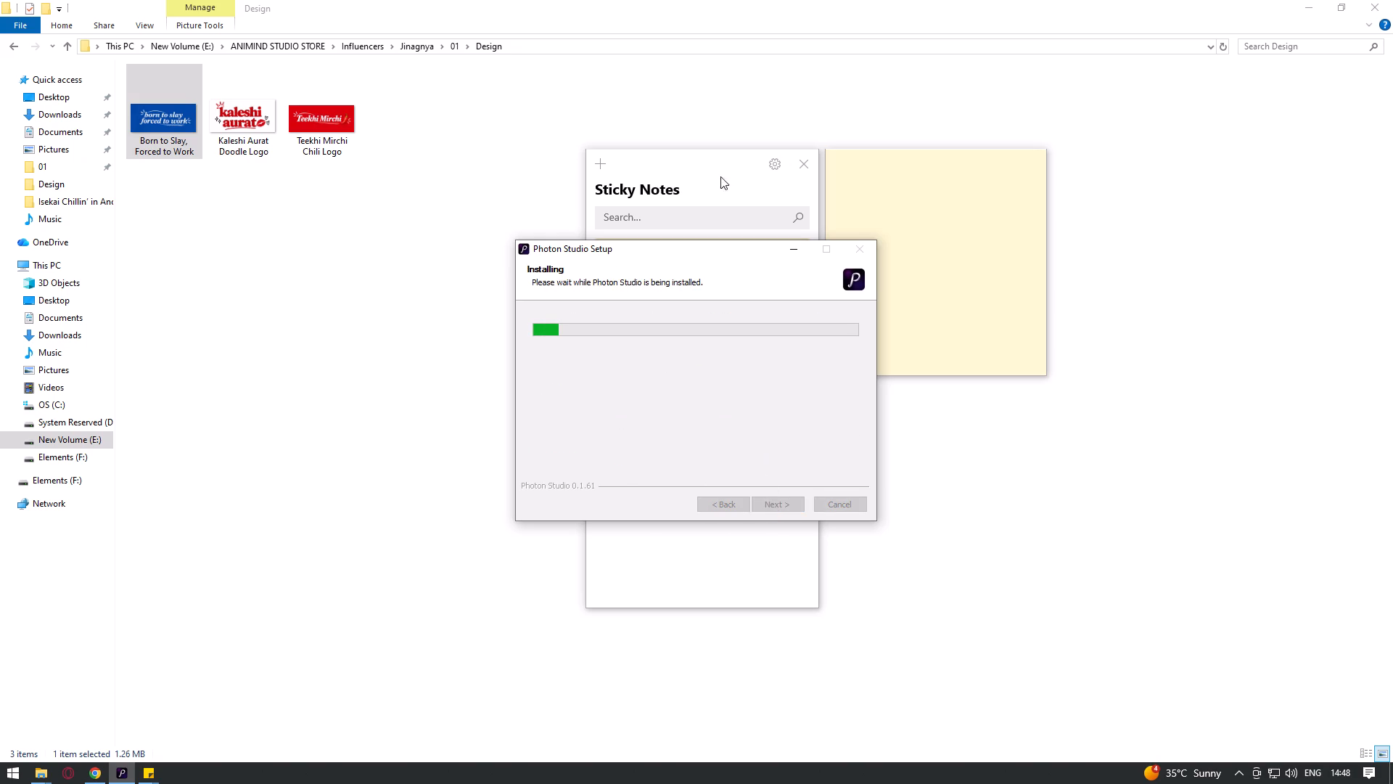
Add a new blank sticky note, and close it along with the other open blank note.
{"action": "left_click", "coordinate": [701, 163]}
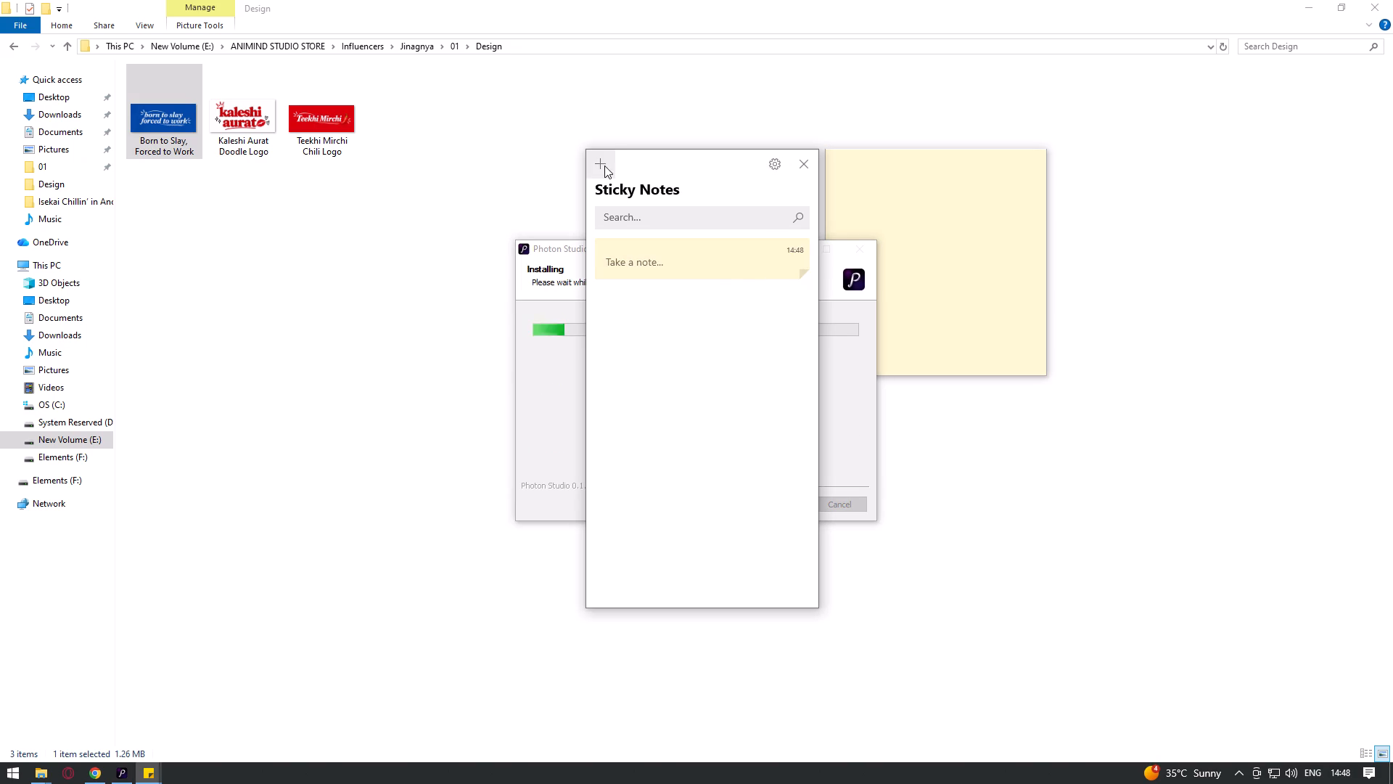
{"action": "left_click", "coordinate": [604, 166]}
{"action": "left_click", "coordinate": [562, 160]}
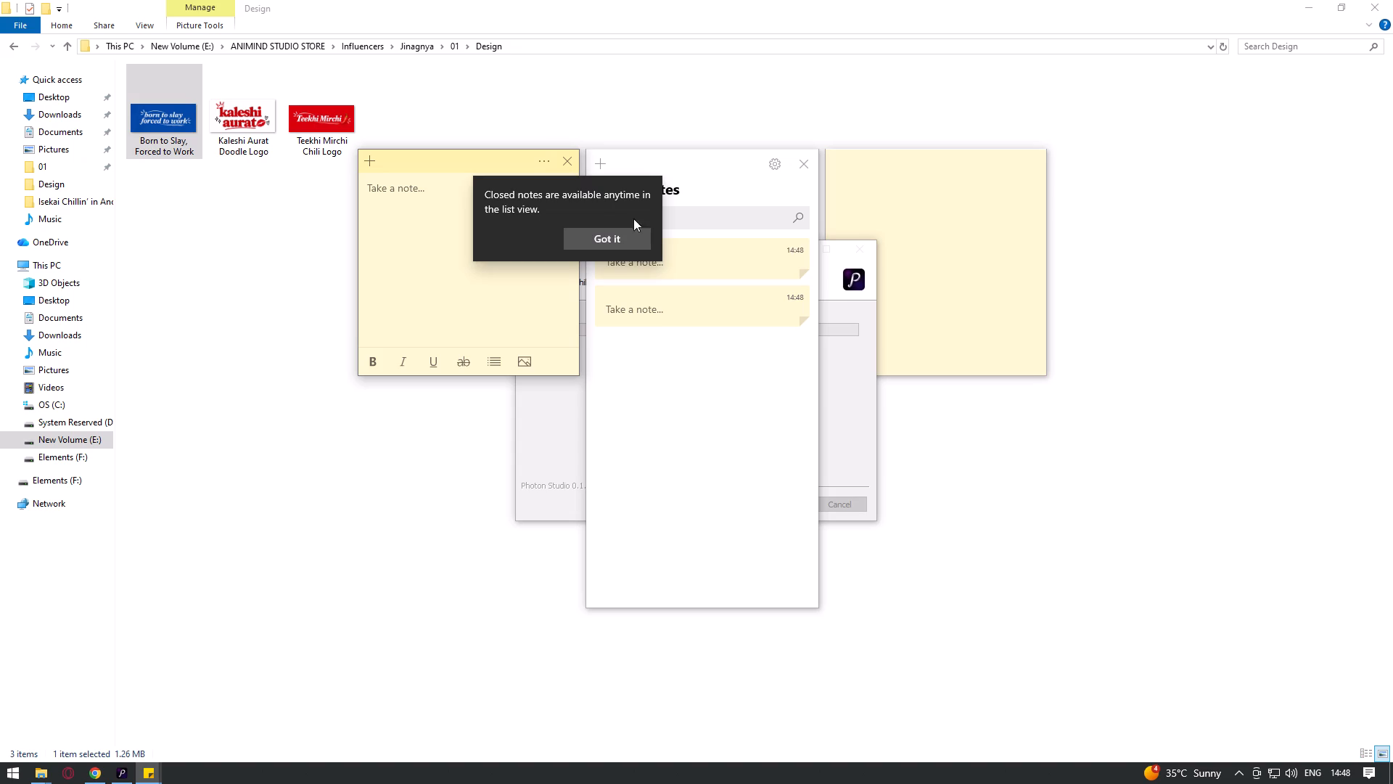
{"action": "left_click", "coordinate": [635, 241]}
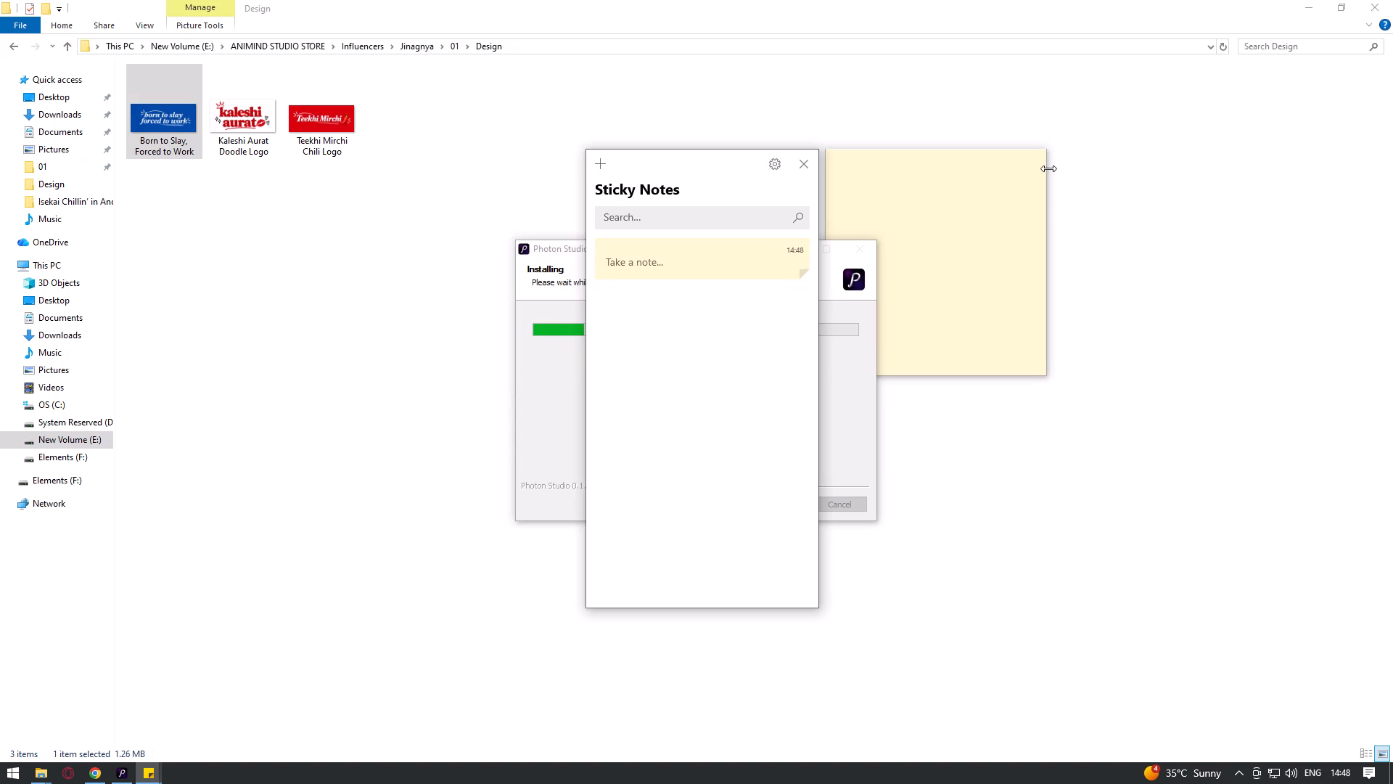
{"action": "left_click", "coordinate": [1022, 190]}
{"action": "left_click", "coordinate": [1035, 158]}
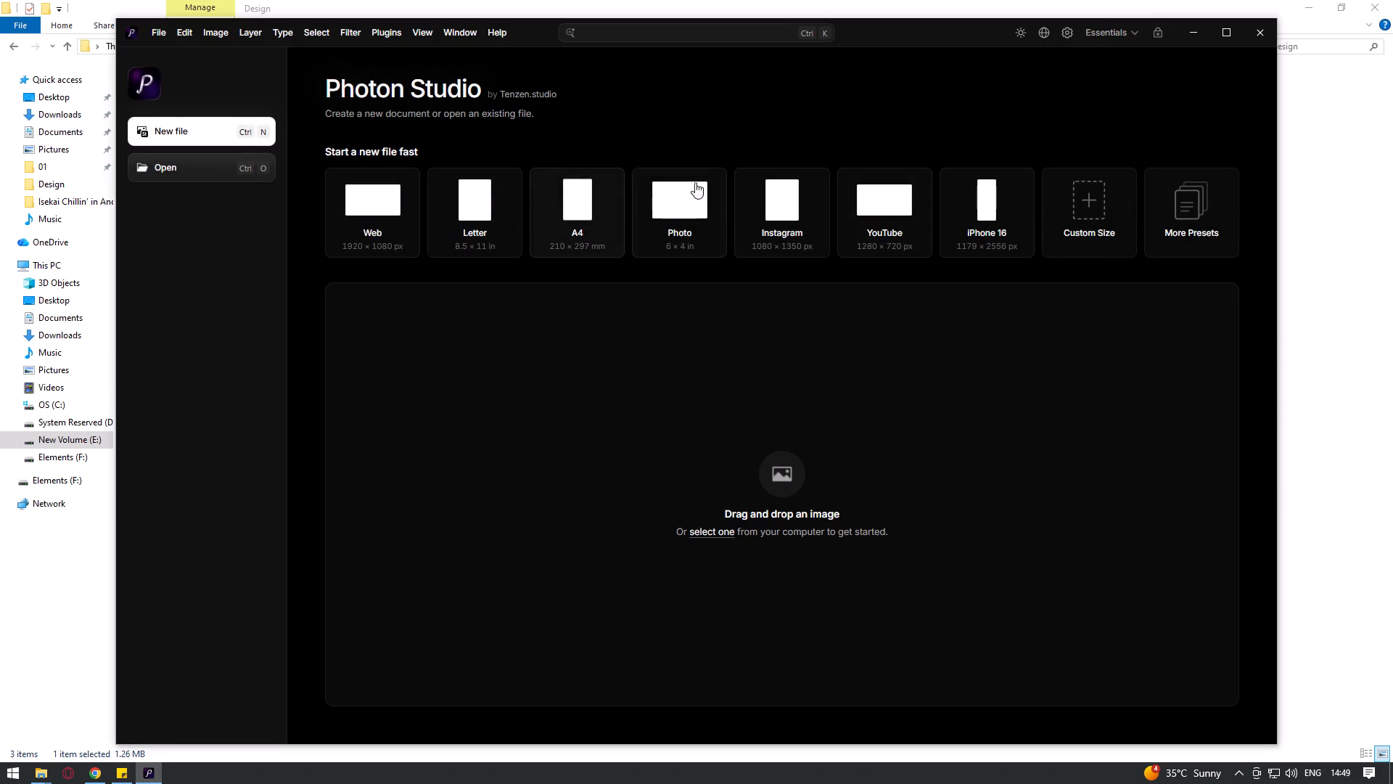
{"action": "key", "text": "alt+Tab"}
{"action": "key", "text": "alt+Tab"}
{"action": "key", "text": "alt+Tab"}
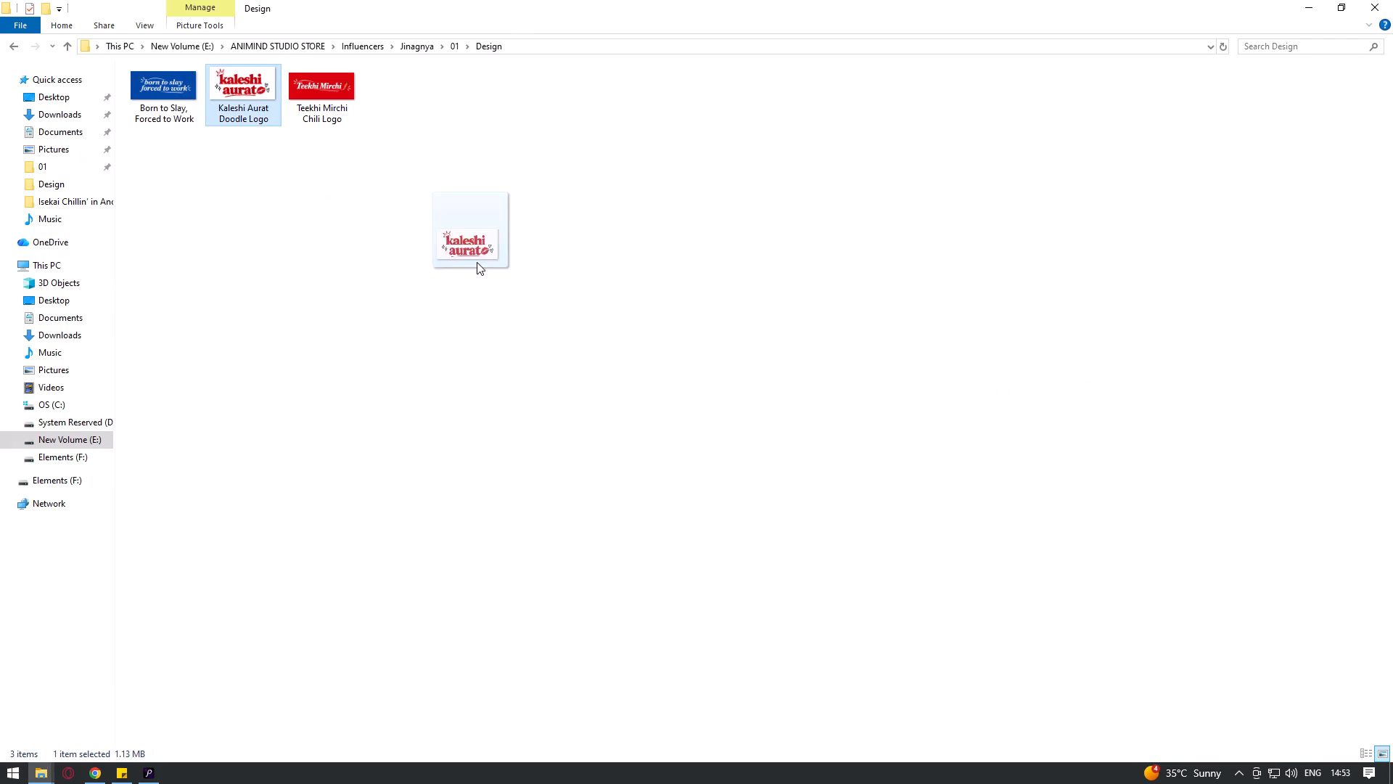
{"action": "left_click_drag", "start_coordinate": [477, 262], "coordinate": [766, 475]}
{"action": "key", "text": "alt+Tab"}
{"action": "key", "text": "alt+Tab"}
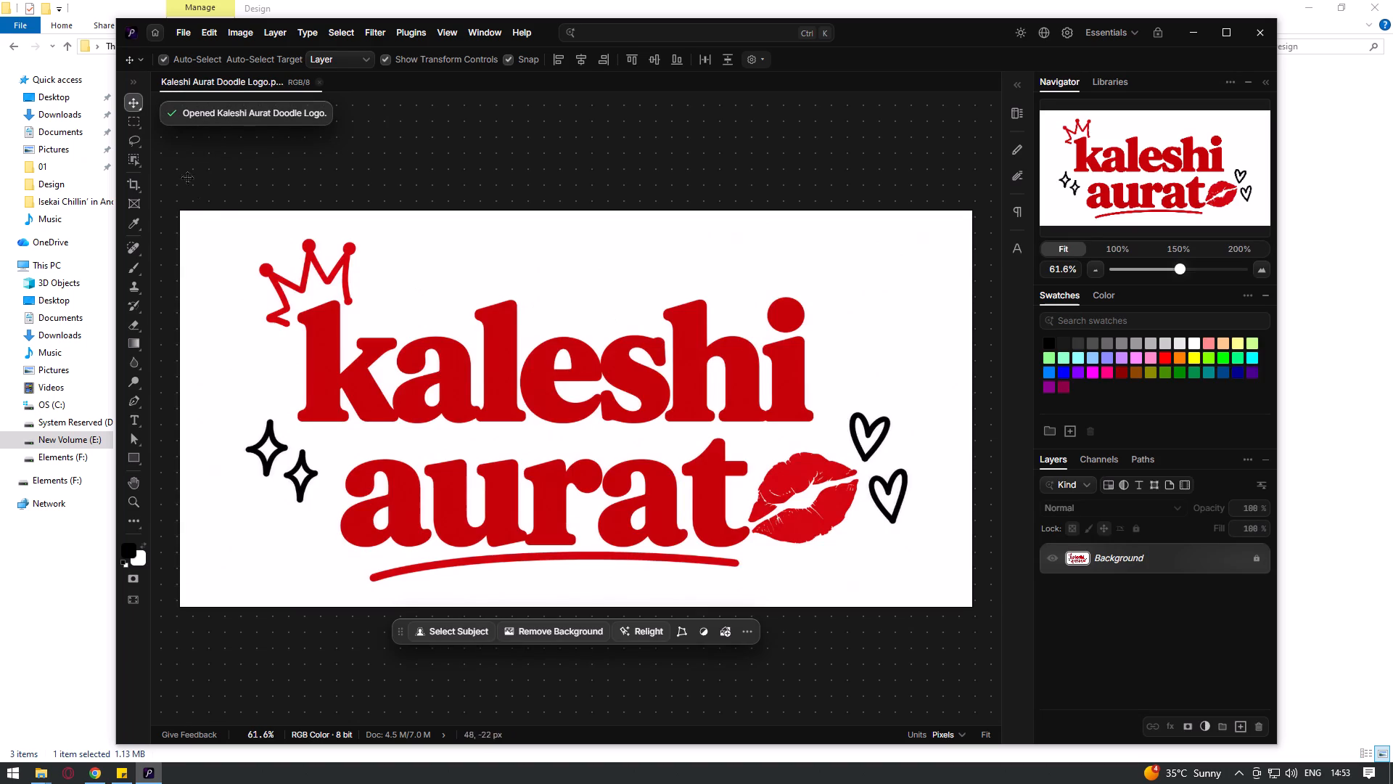
Select the white area around the kaleshi aurat artwork with the Magic Wand, unlock the Background layer and cut that area out.
{"action": "left_click", "coordinate": [136, 121]}
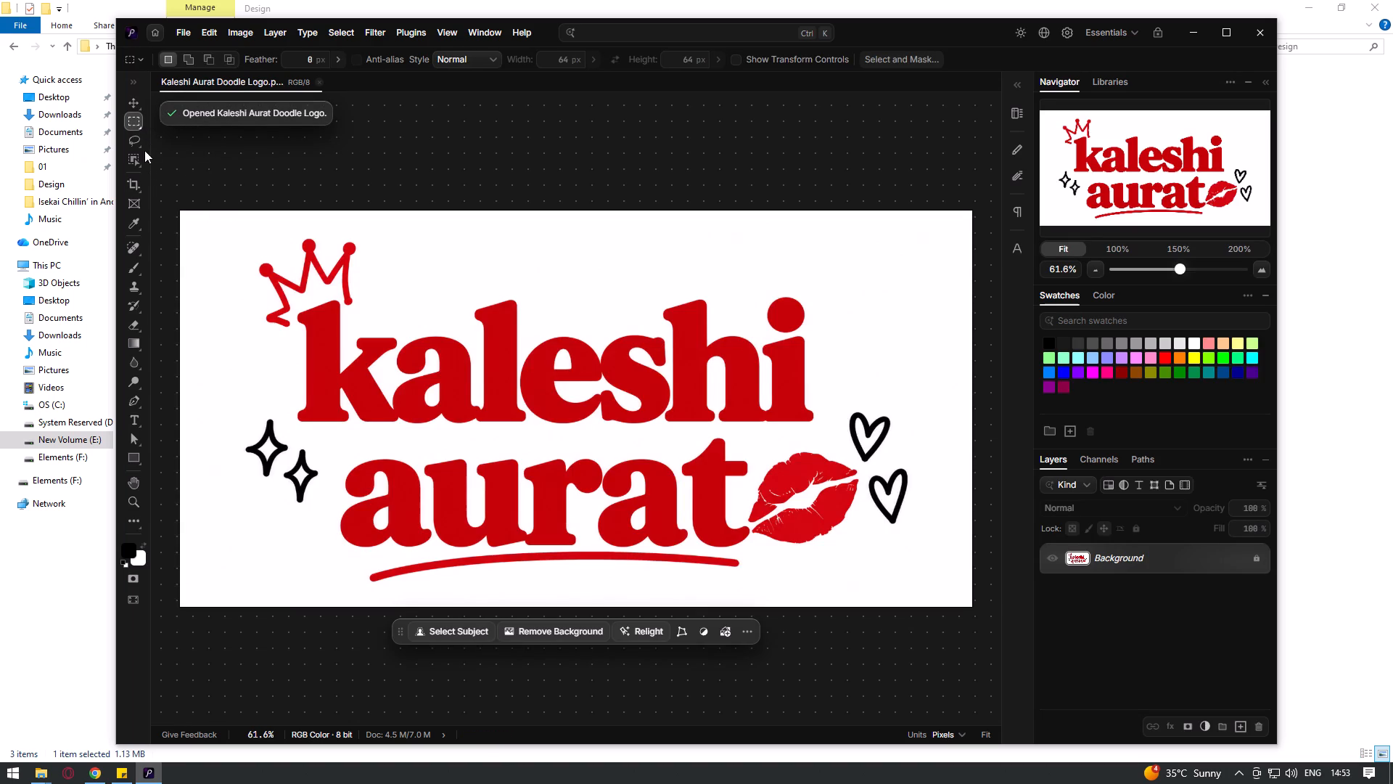
{"action": "left_click_drag", "start_coordinate": [141, 146], "coordinate": [136, 163]}
{"action": "left_click_drag", "start_coordinate": [134, 159], "coordinate": [143, 168]}
{"action": "left_click_drag", "start_coordinate": [136, 161], "coordinate": [221, 196]}
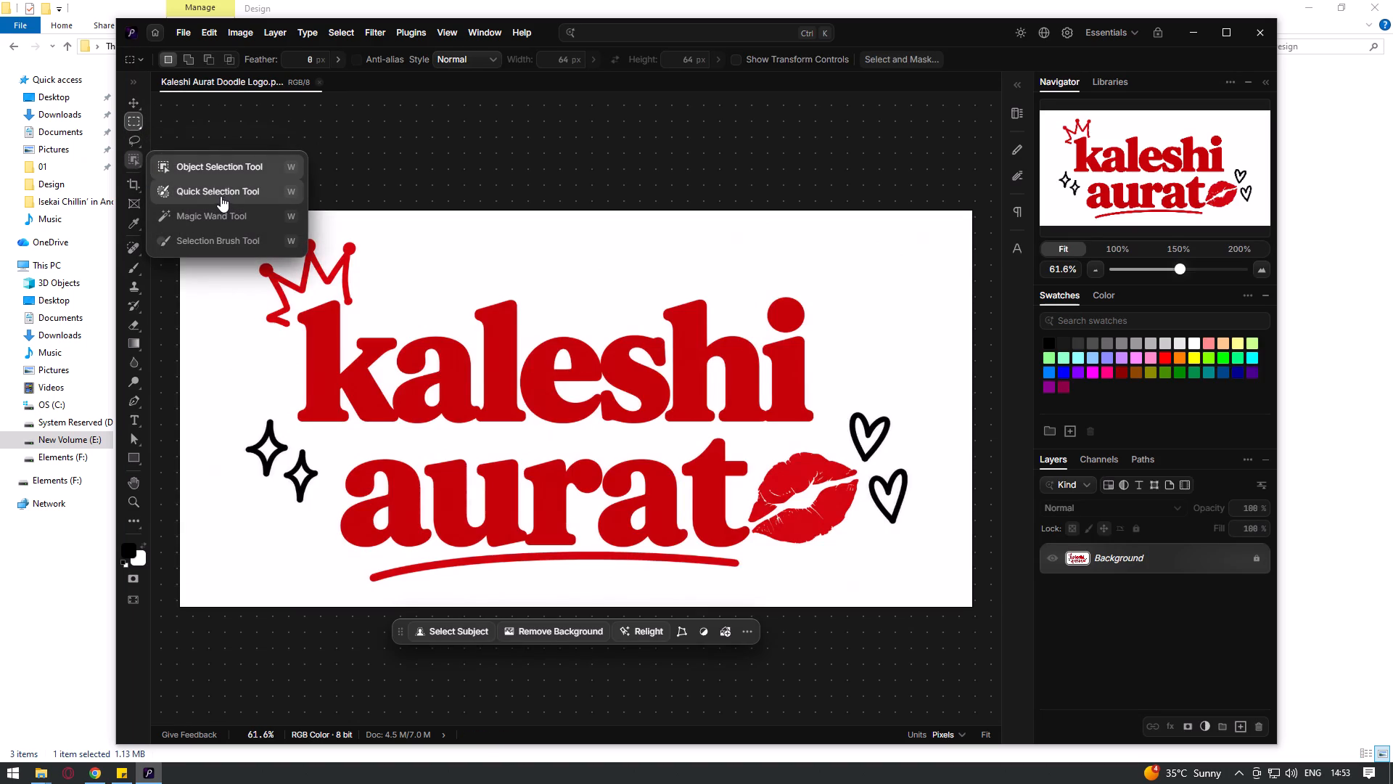
{"action": "left_click_drag", "start_coordinate": [221, 196], "coordinate": [240, 215]}
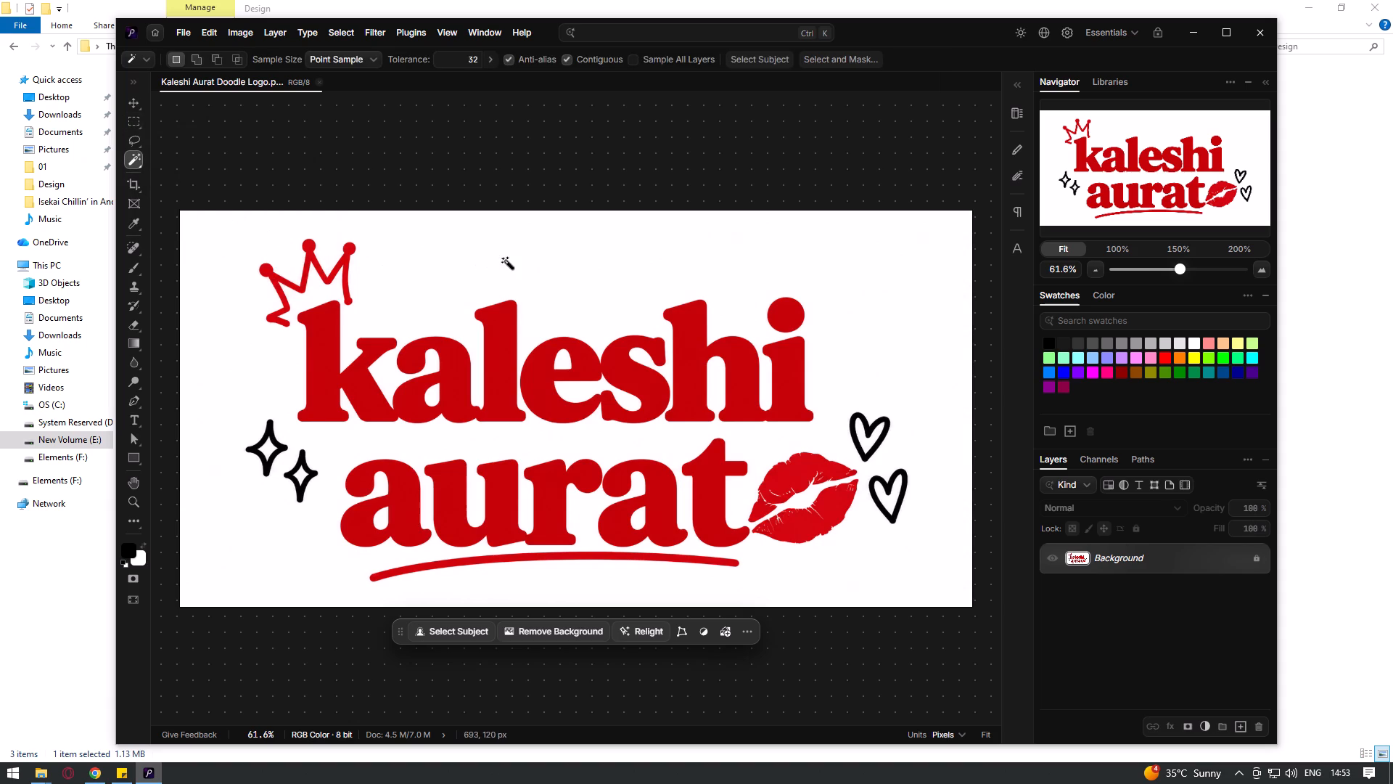
{"action": "left_click", "coordinate": [506, 261]}
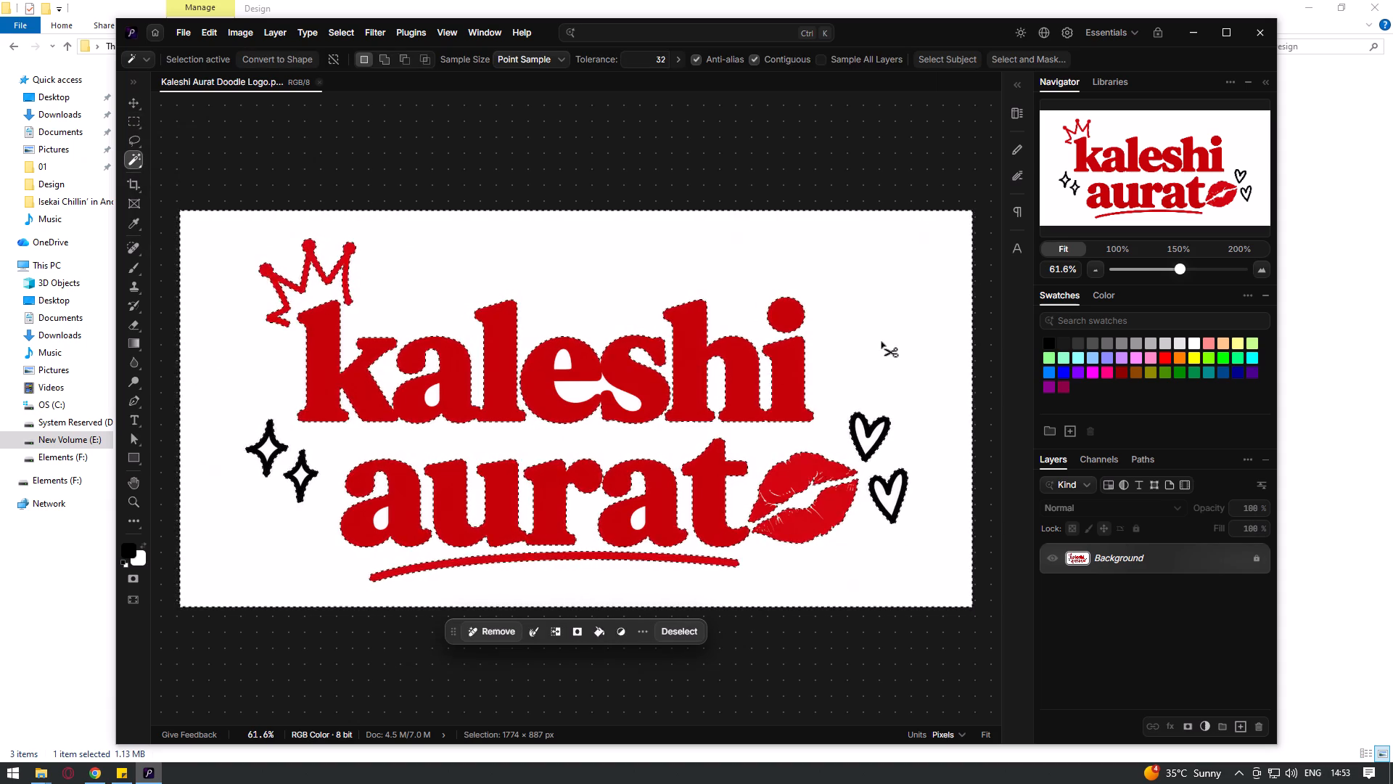
{"action": "key", "text": "ctrl+x"}
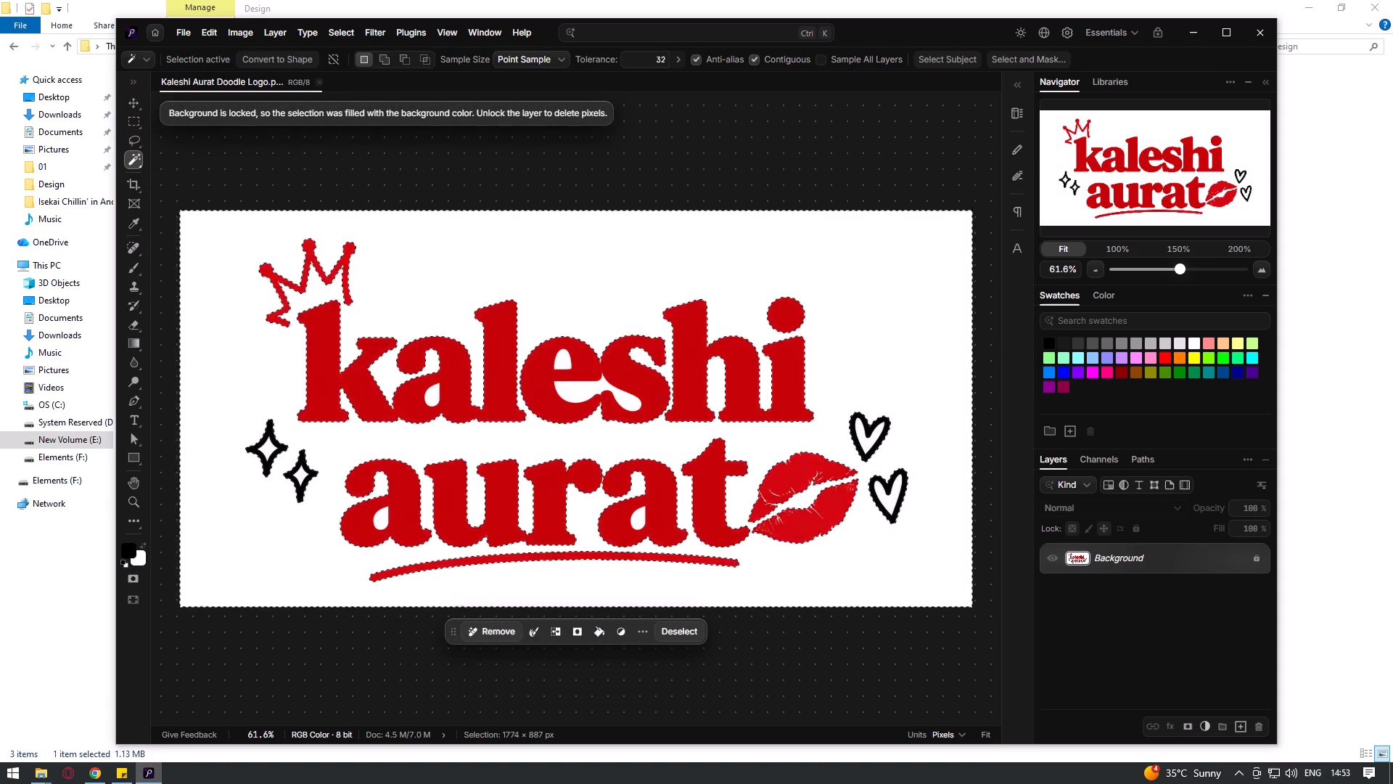
{"action": "left_click", "coordinate": [1016, 117]}
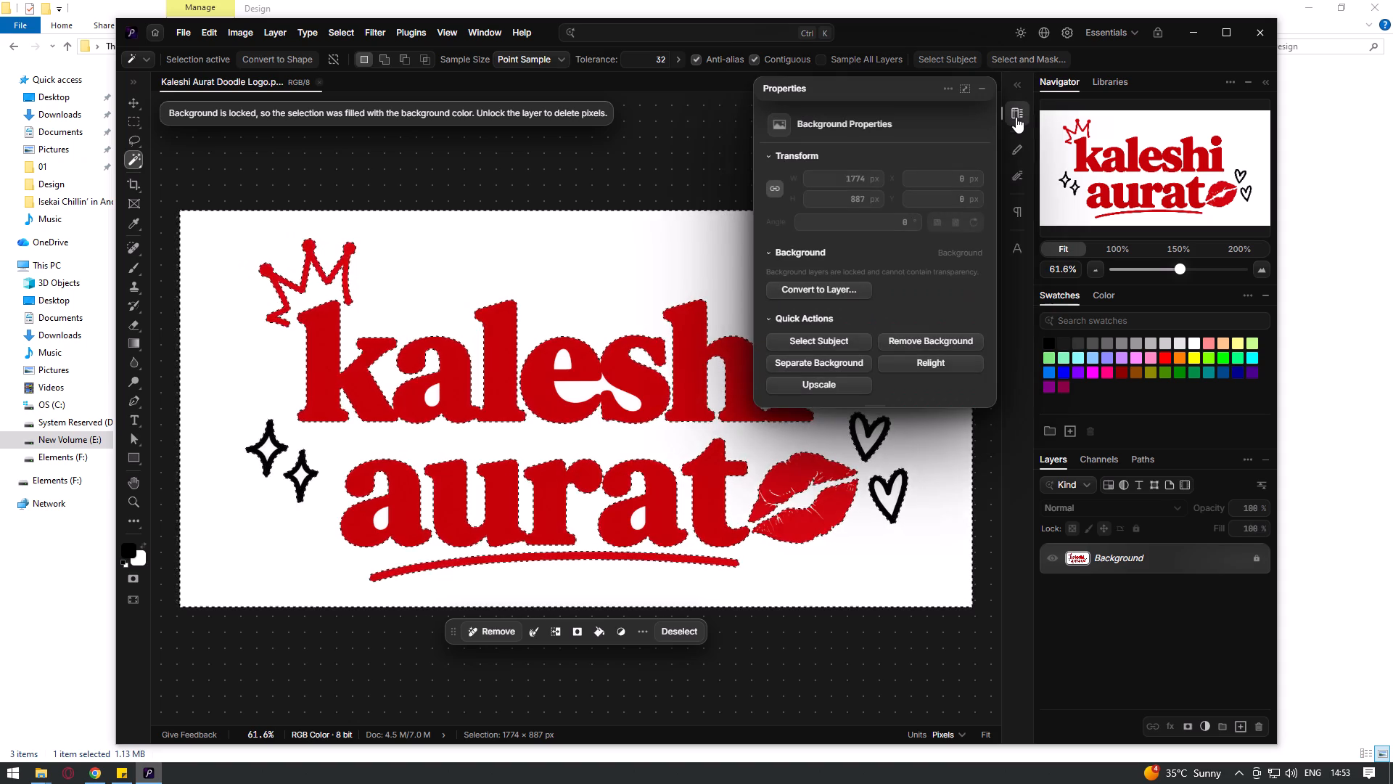
{"action": "left_click", "coordinate": [1016, 117]}
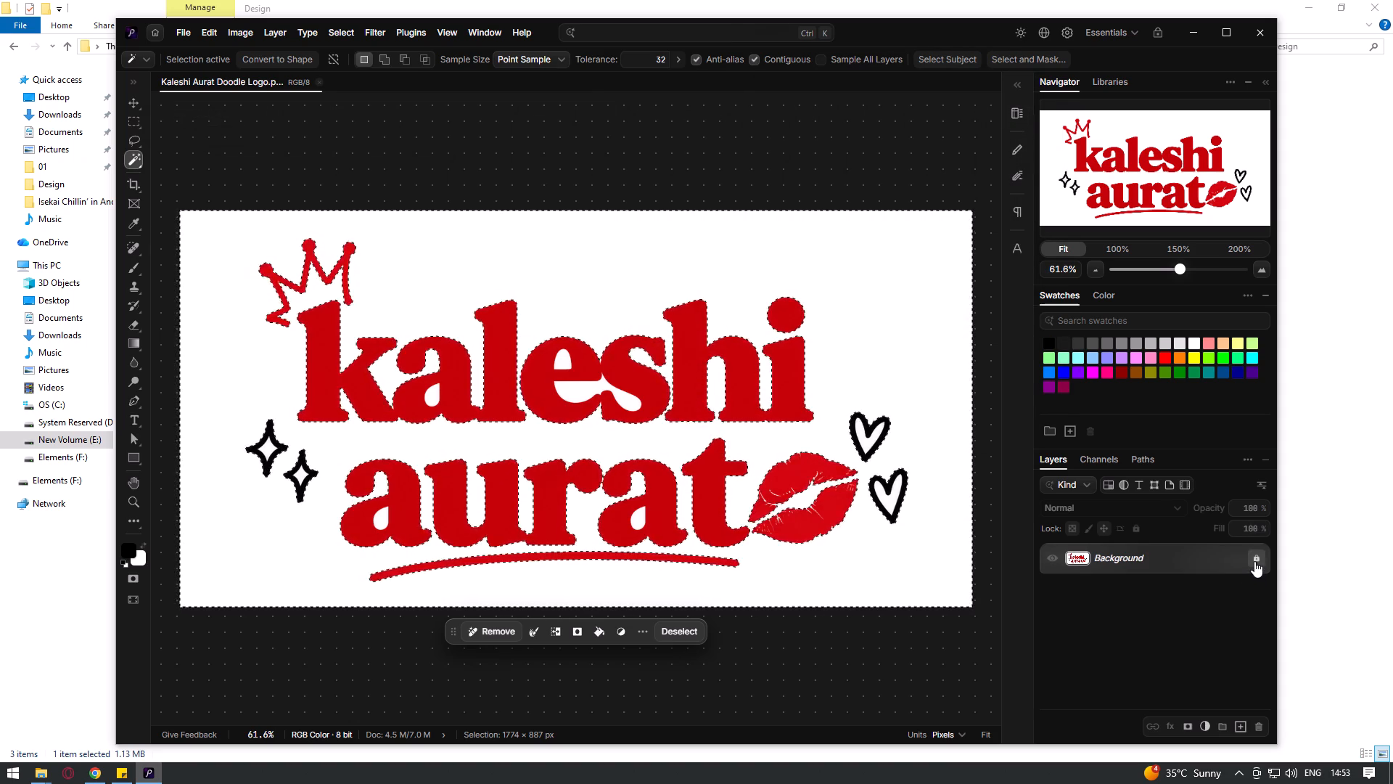
{"action": "left_click", "coordinate": [1254, 560]}
{"action": "key", "text": "ctrl+x"}
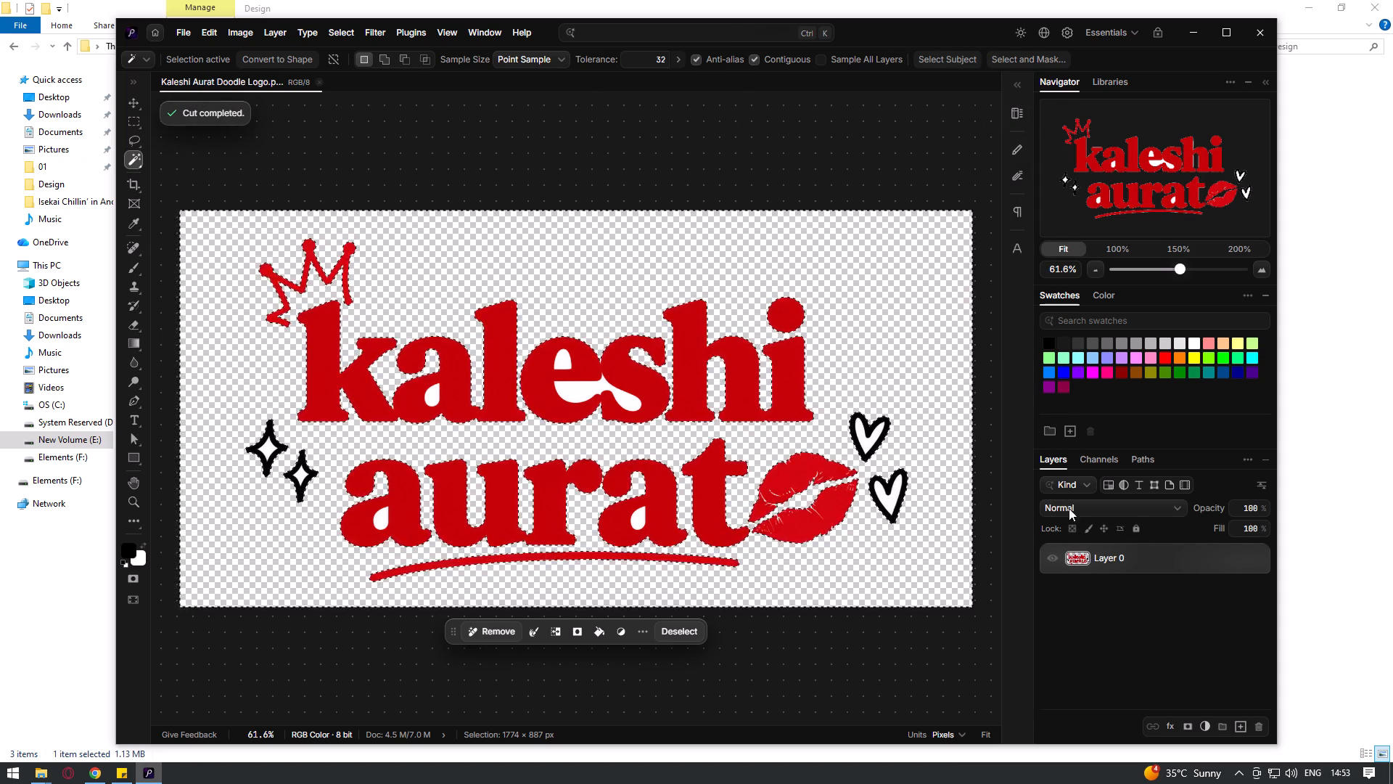
Clear the current selection and cut the white fill out of both hearts with the Magic Wand.
{"action": "key", "text": "ctrl+d"}
{"action": "left_click", "coordinate": [866, 445]}
{"action": "key", "text": "ctrl+x"}
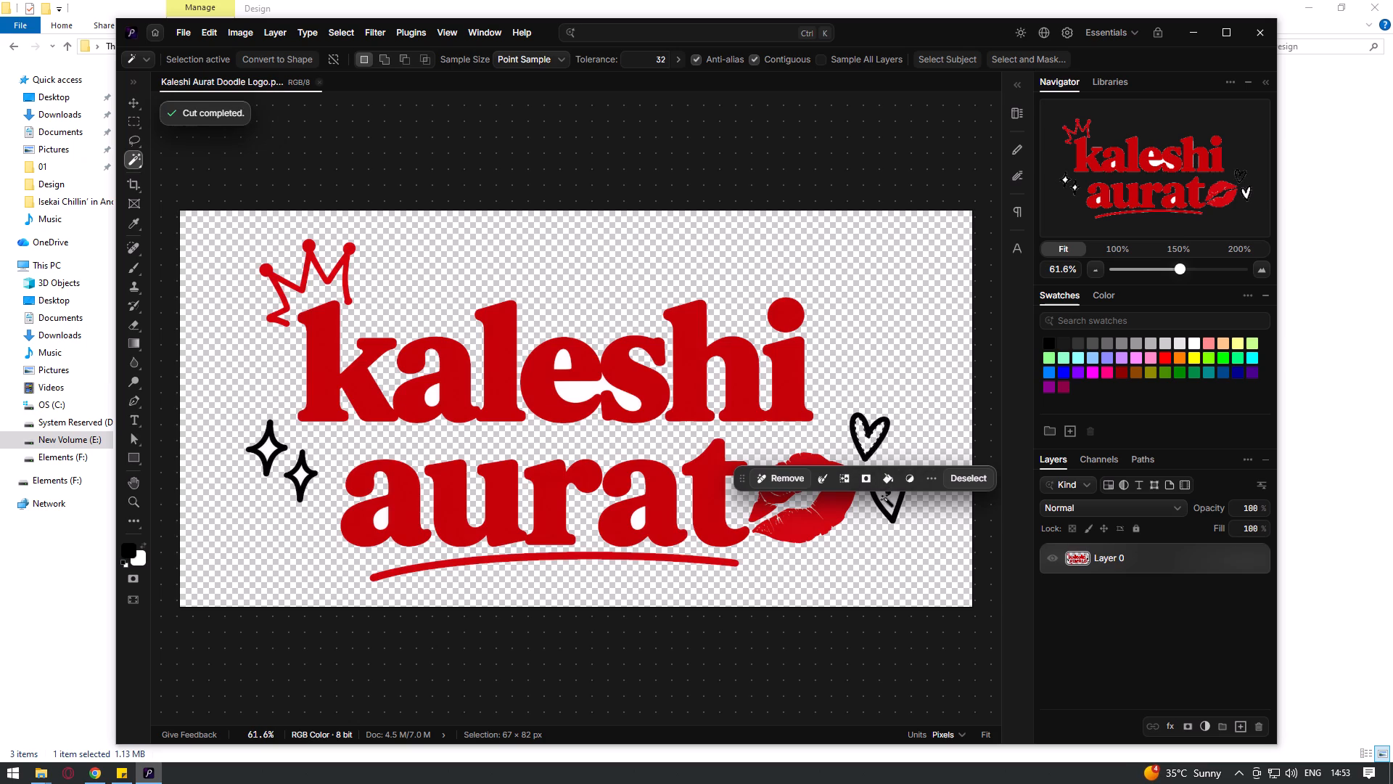
{"action": "left_click", "coordinate": [889, 507]}
{"action": "key", "text": "ctrl+x"}
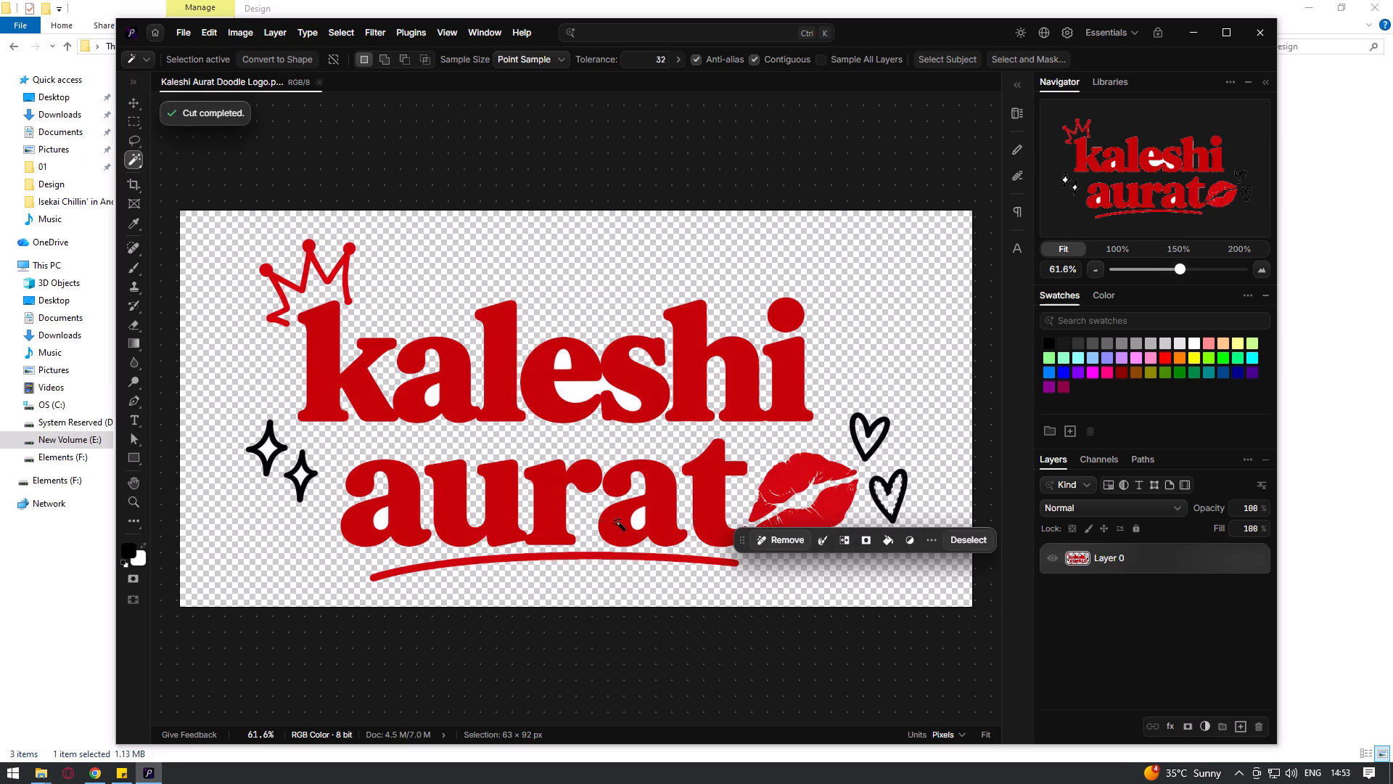
Cut out the white areas enclosed by the letters a, e and s in kaleshi and both a's in aurat.
{"action": "left_click", "coordinate": [641, 516]}
{"action": "key", "text": "ctrl+x"}
{"action": "left_click", "coordinate": [627, 399]}
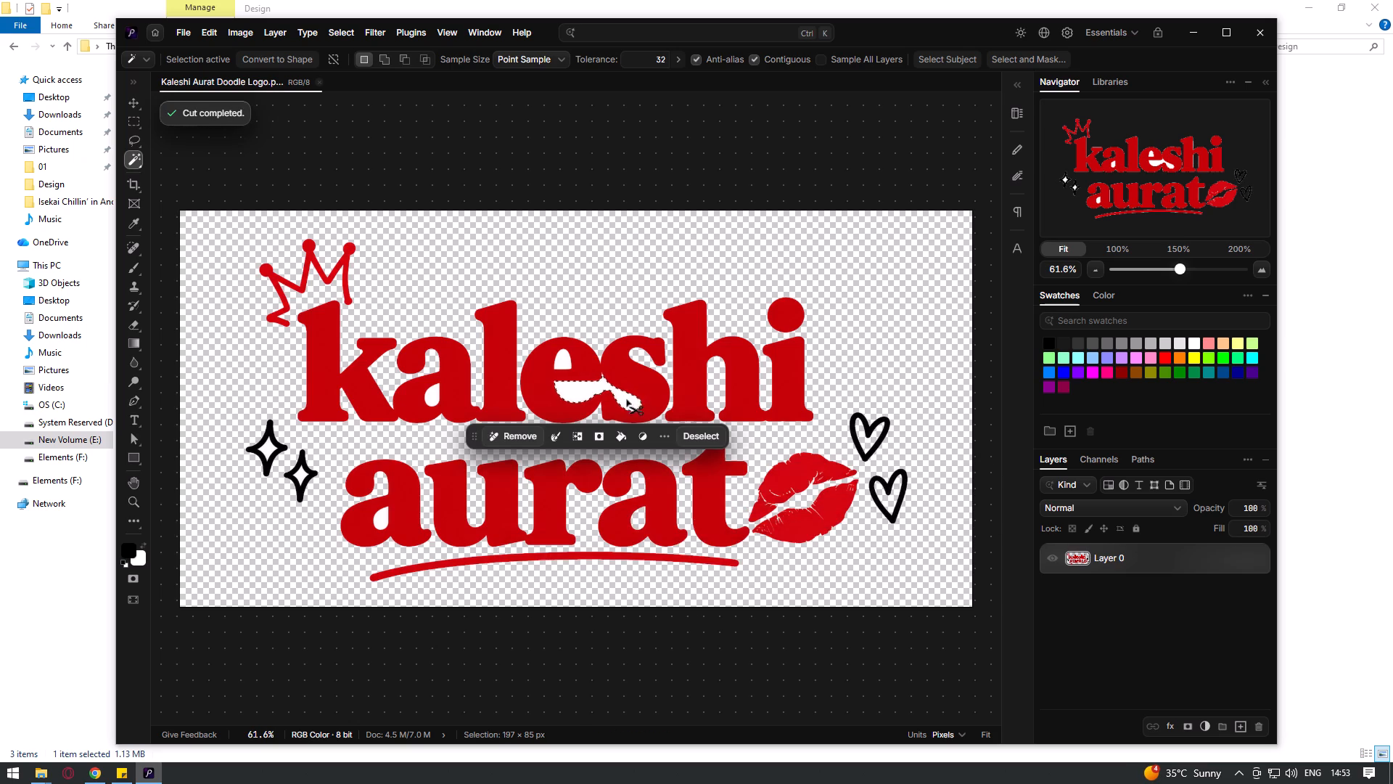
{"action": "key", "text": "ctrl+x"}
{"action": "left_click", "coordinate": [564, 364]}
{"action": "key", "text": "ctrl+x"}
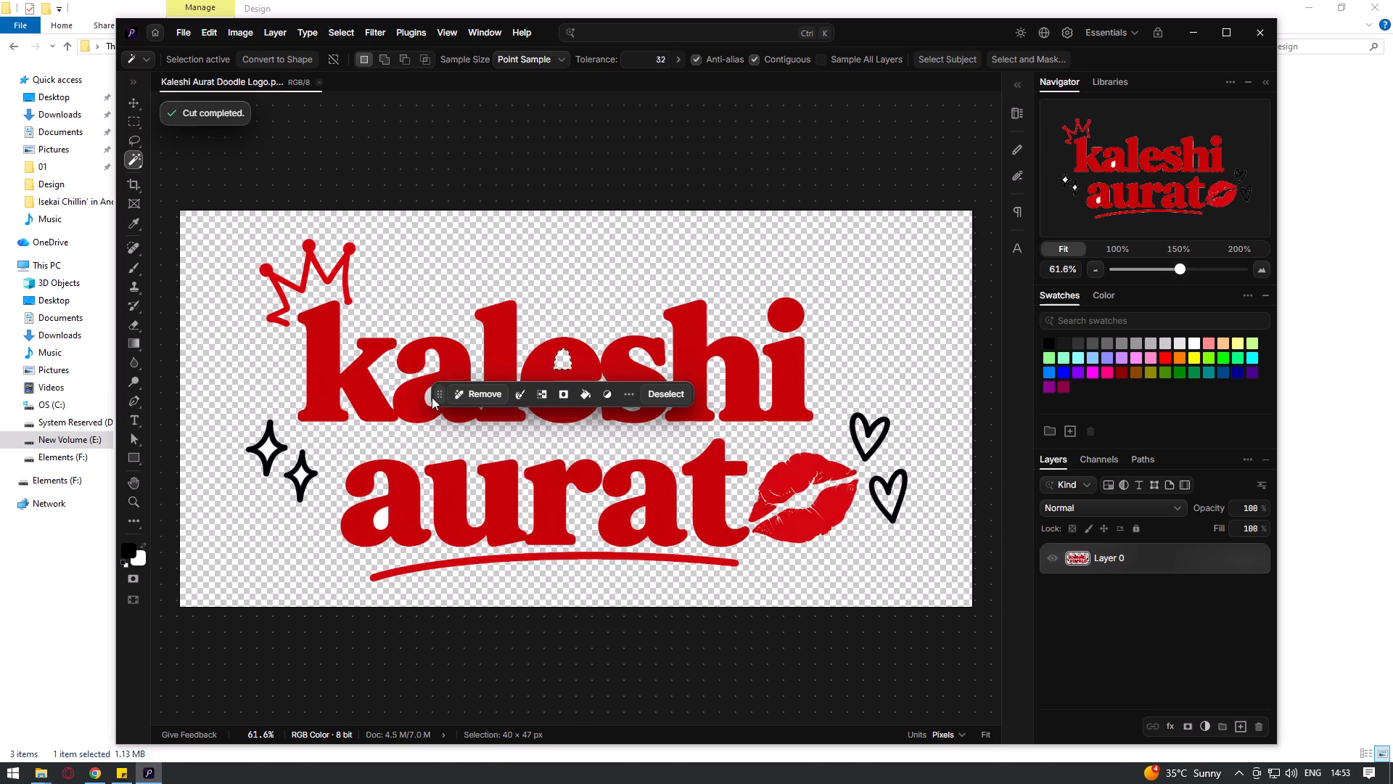
{"action": "left_click", "coordinate": [428, 398]}
{"action": "key", "text": "ctrl+x"}
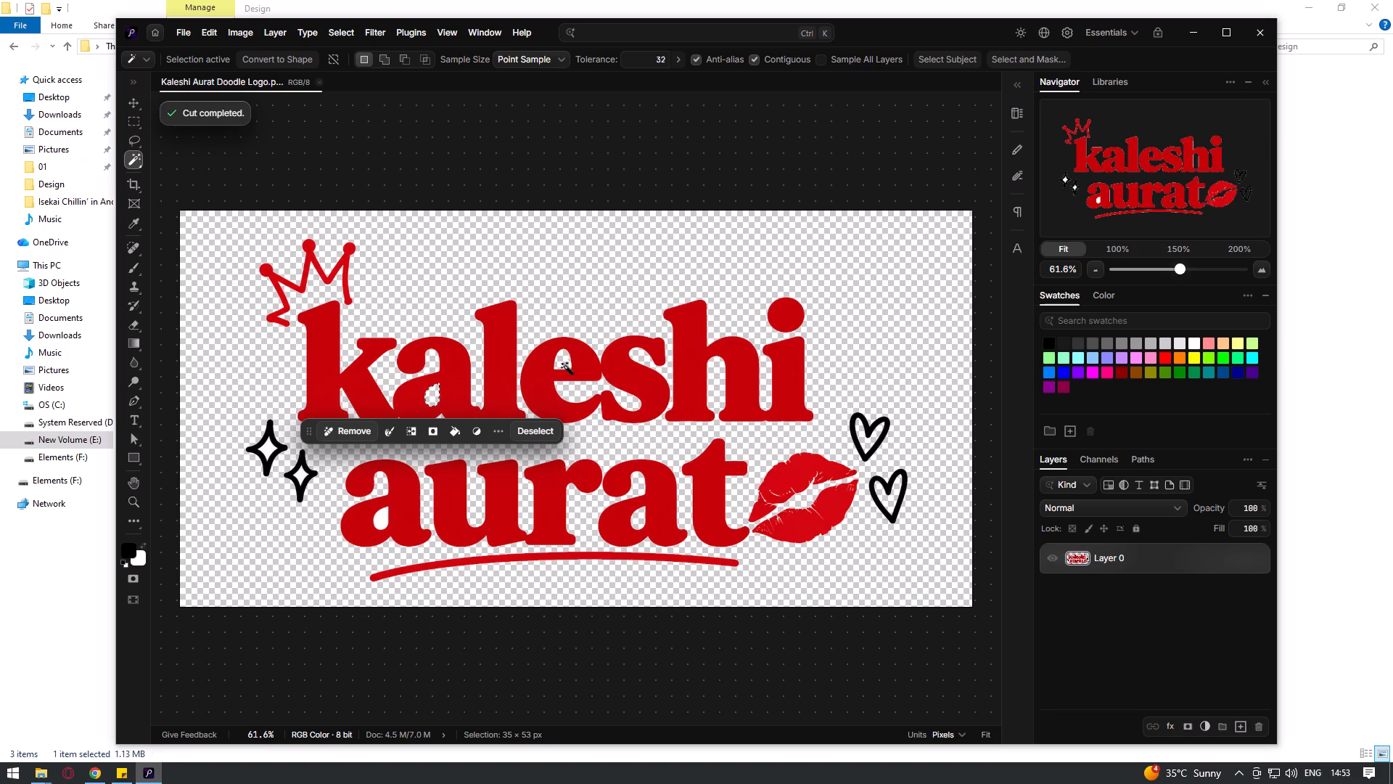
{"action": "left_click", "coordinate": [385, 517]}
{"action": "key", "text": "ctrl+x"}
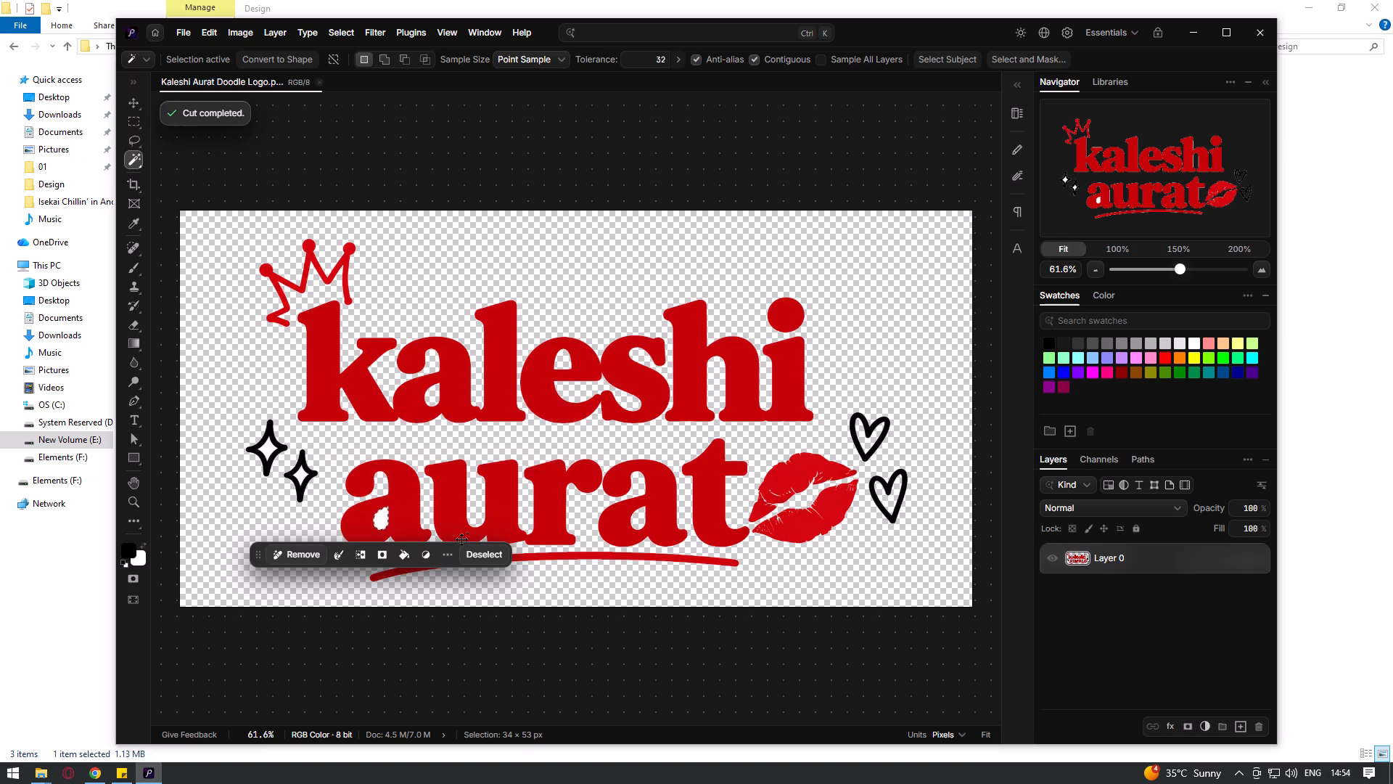
Cut the white fill out of the two sparkles beside aurat.
{"action": "left_click", "coordinate": [302, 472]}
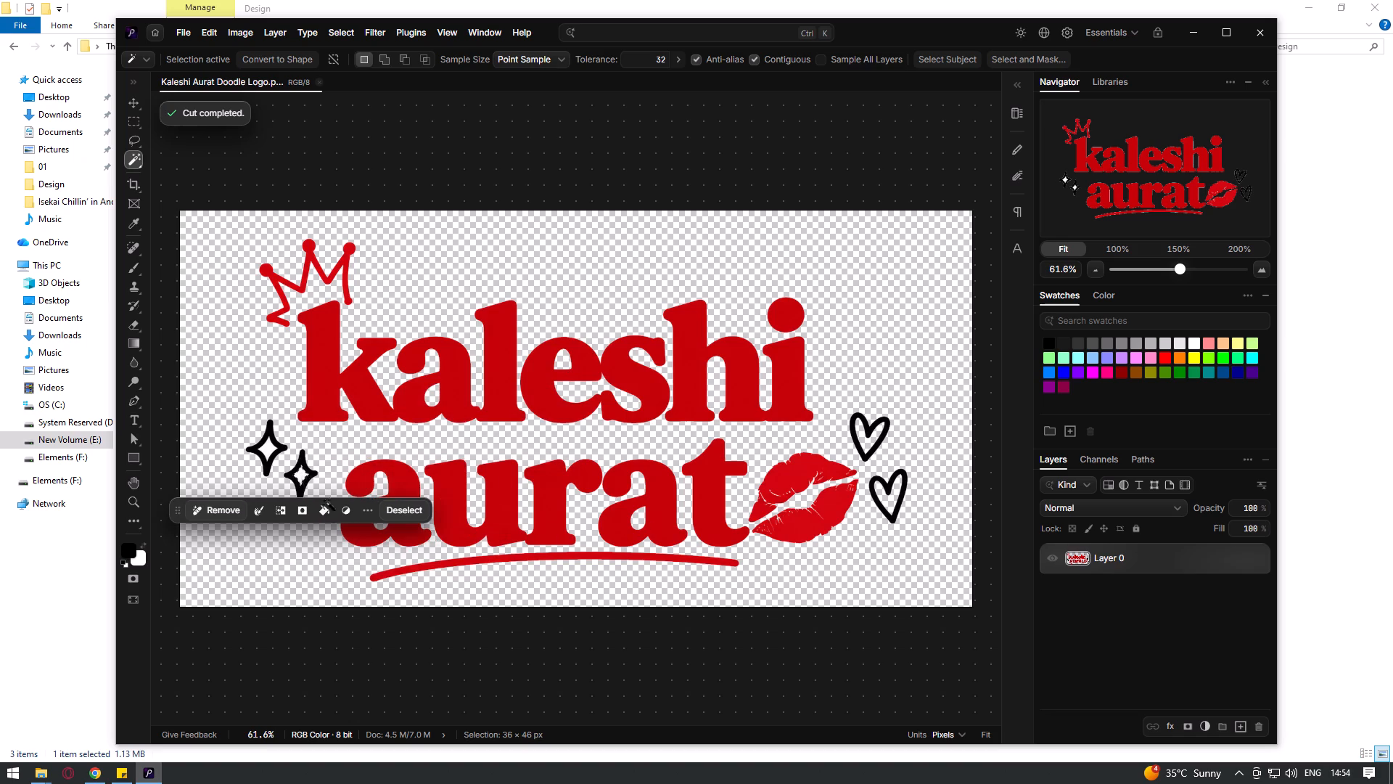
{"action": "key", "text": "ctrl+x"}
{"action": "left_click", "coordinate": [269, 447]}
{"action": "key", "text": "ctrl+x"}
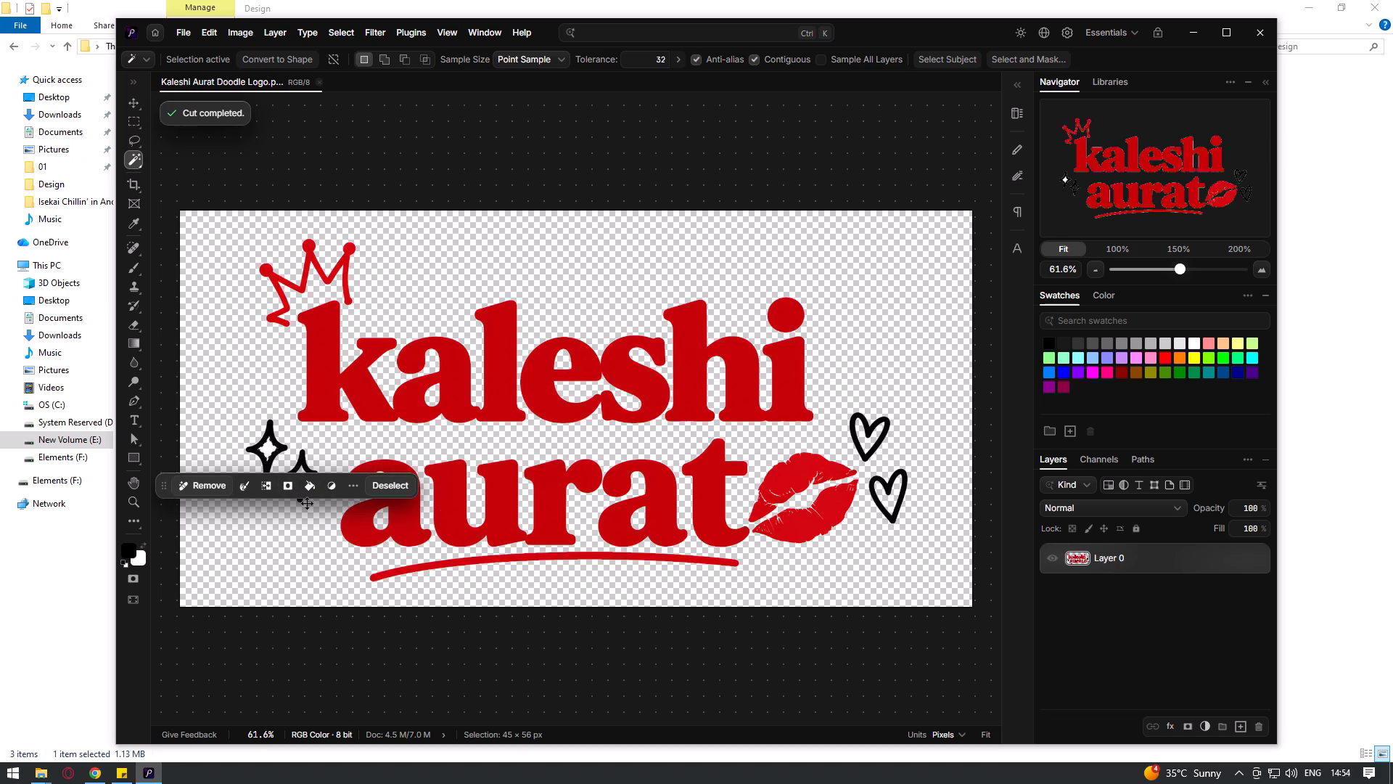
Switch to the Move tool, maximize the editor window and give the layer list more height.
{"action": "left_click", "coordinate": [135, 99]}
{"action": "left_click", "coordinate": [405, 173]}
{"action": "left_click", "coordinate": [1230, 31]}
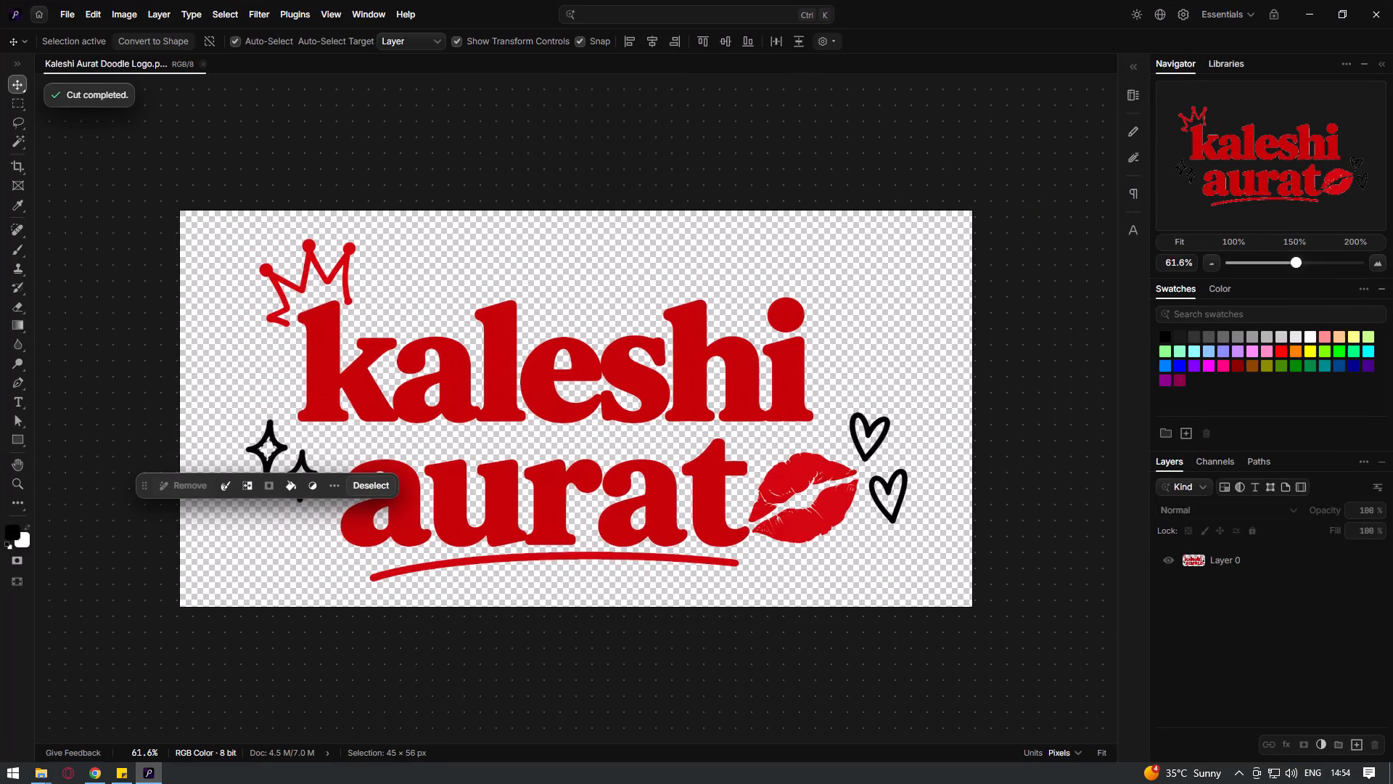
{"action": "left_click_drag", "start_coordinate": [1239, 449], "coordinate": [1233, 250]}
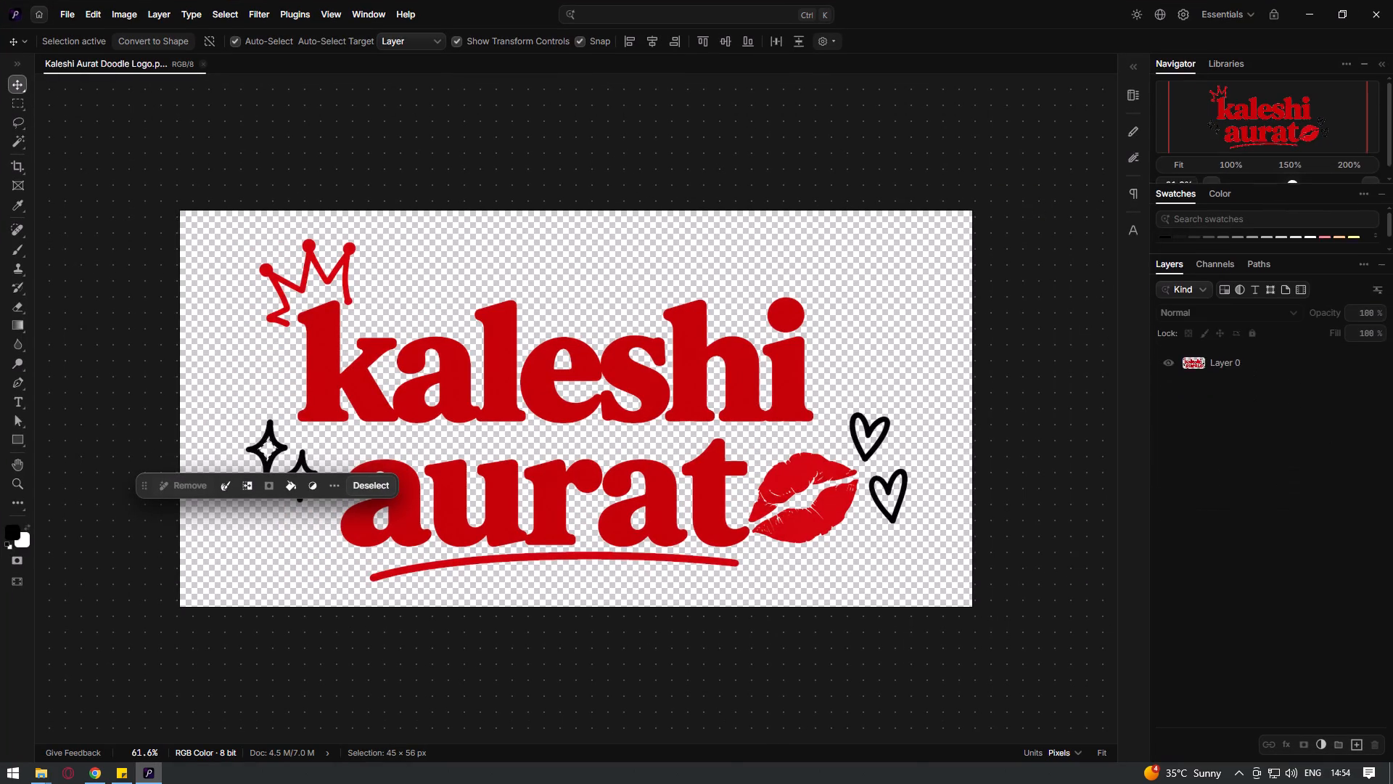
{"action": "left_click_drag", "start_coordinate": [1233, 250], "coordinate": [1249, 329]}
{"action": "left_click", "coordinate": [1234, 491]}
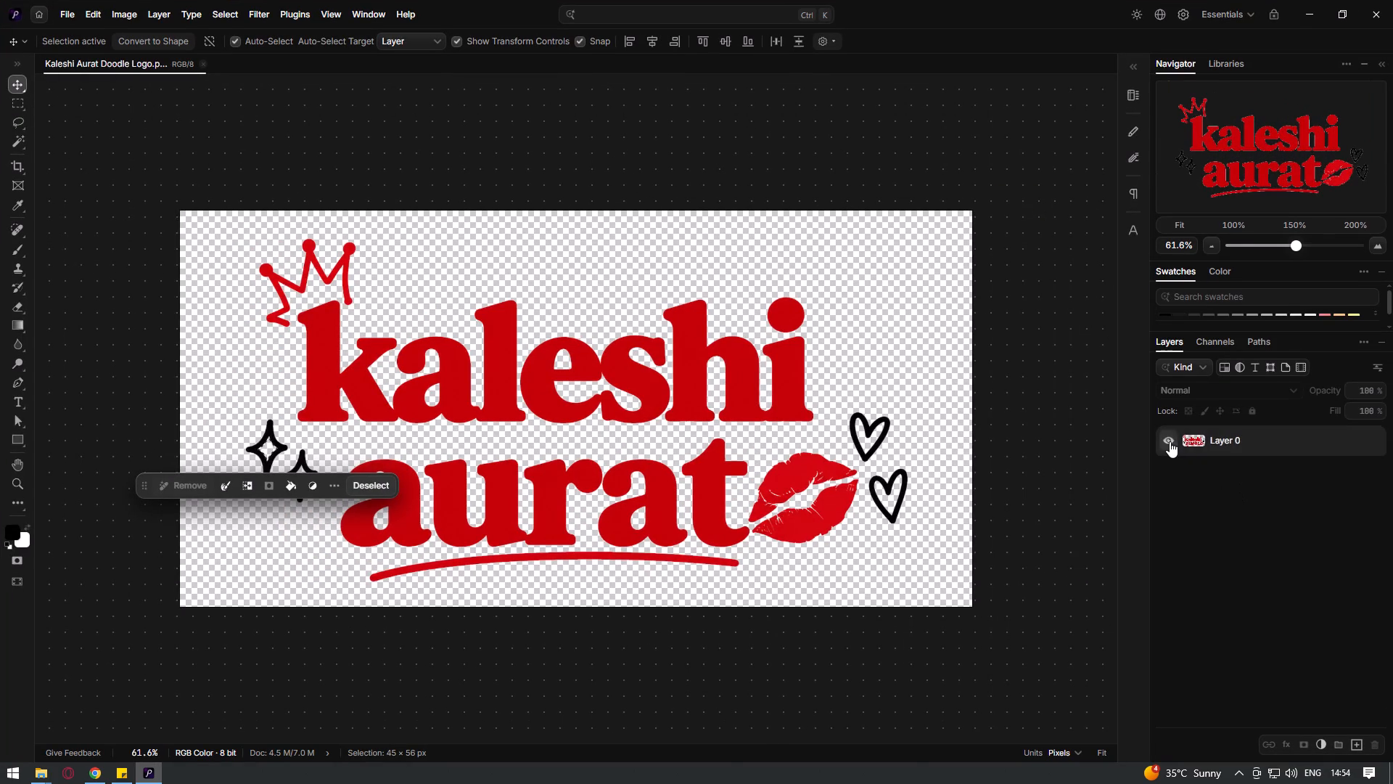
{"action": "double_click", "coordinate": [1170, 441]}
Examine the logo at different zoom levels for leftover white areas.
{"action": "scroll", "coordinate": [551, 374], "scroll_direction": "down", "scroll_amount": 5}
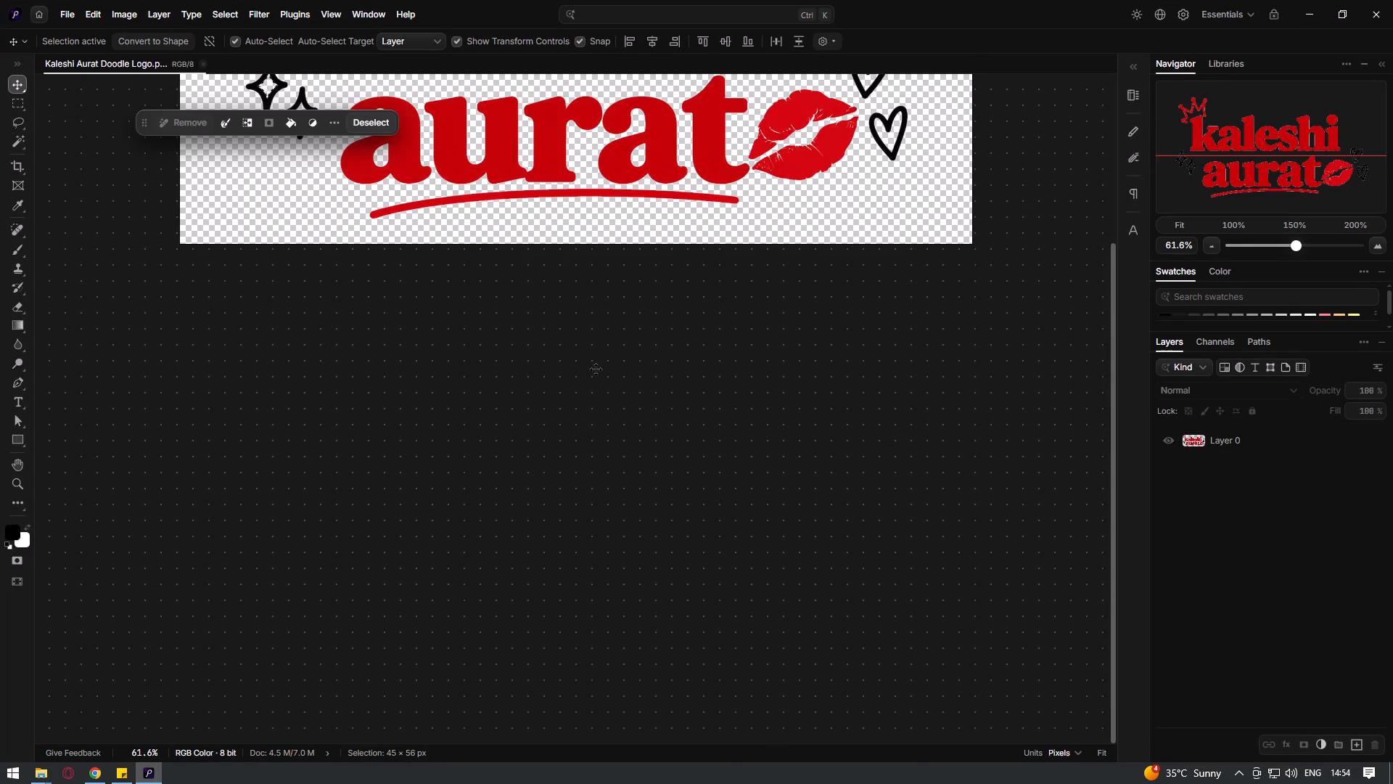
{"action": "scroll", "coordinate": [596, 369], "scroll_direction": "up", "scroll_amount": 4}
{"action": "scroll", "coordinate": [596, 372], "scroll_direction": "down", "scroll_amount": 3, "text": "ctrl"}
{"action": "scroll", "coordinate": [594, 370], "scroll_direction": "up", "scroll_amount": 4, "text": "ctrl"}
{"action": "scroll", "coordinate": [627, 373], "scroll_direction": "down", "scroll_amount": 7, "text": "alt"}
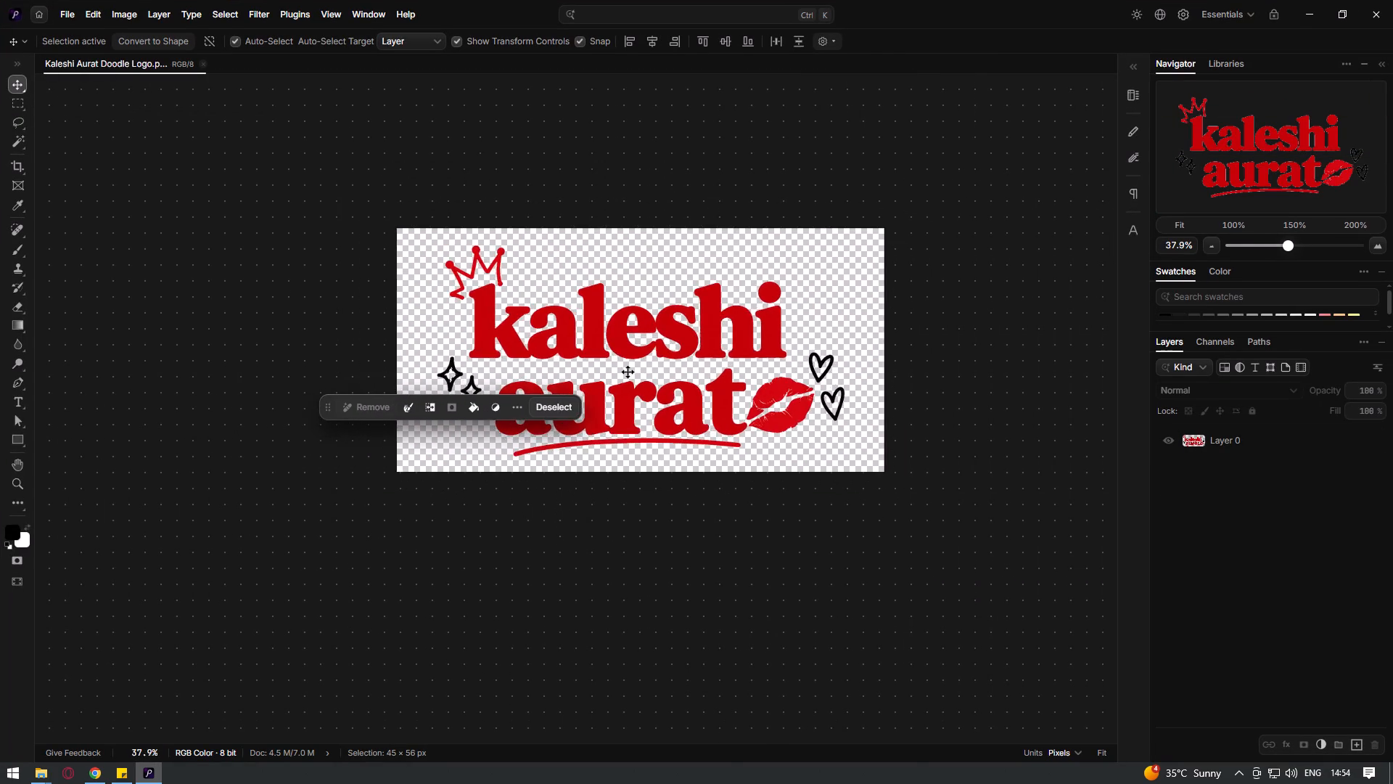
{"action": "scroll", "coordinate": [627, 368], "scroll_direction": "down", "scroll_amount": 6, "text": "alt"}
{"action": "scroll", "coordinate": [628, 365], "scroll_direction": "up", "scroll_amount": 16, "text": "alt"}
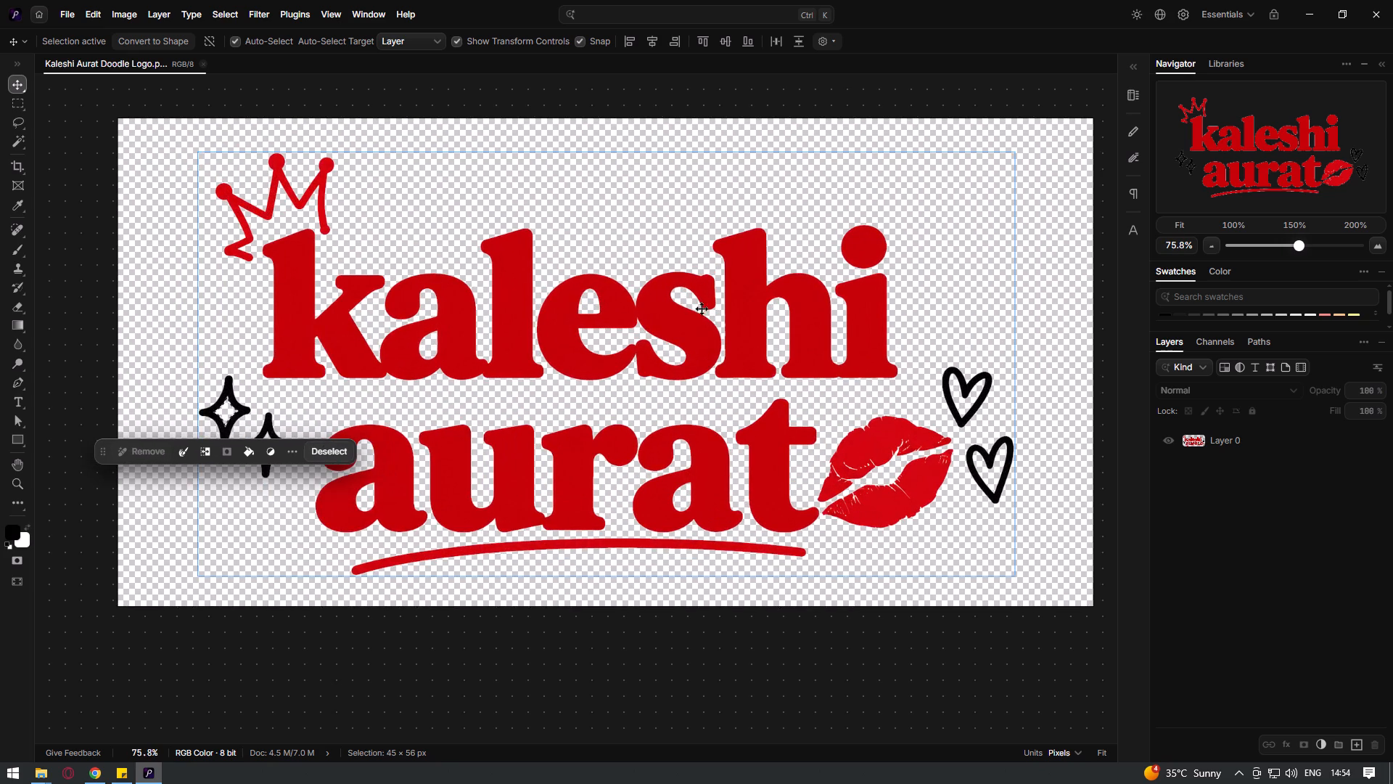
{"action": "key", "text": "space"}
{"action": "key", "text": "space"}
{"action": "key", "text": "space"}
{"action": "key", "text": "space"}
{"action": "key", "text": "space"}
{"action": "key", "text": "space"}
{"action": "key", "text": "space"}
{"action": "key", "text": "space"}
{"action": "key", "text": "space"}
{"action": "key", "text": "space"}
{"action": "key", "text": "space"}
{"action": "key", "text": "space"}
{"action": "key", "text": "space"}
{"action": "key", "text": "space"}
{"action": "key", "text": "space"}
{"action": "key", "text": "space"}
{"action": "key", "text": "space"}
{"action": "left_click_drag", "start_coordinate": [696, 314], "coordinate": [665, 351]}
Switch to the Downloads folder and launch the Vector-Studio-0.1.18-win-x64 installer, allowing the unrecognized app to run.
{"action": "key", "text": "alt+Tab"}
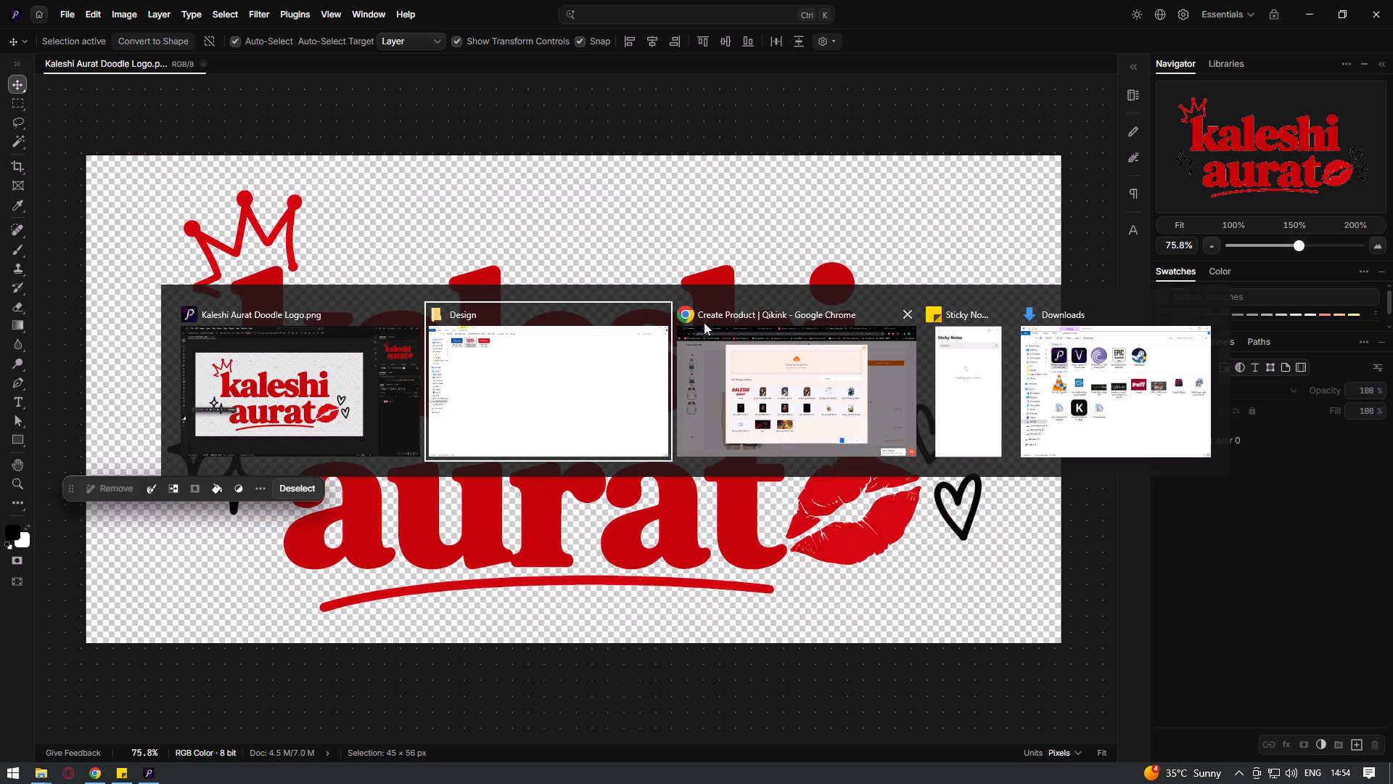
{"action": "key", "text": "alt+Tab"}
{"action": "key", "text": "alt+Tab"}
{"action": "key", "text": "alt+Tab"}
{"action": "right_click", "coordinate": [650, 184]}
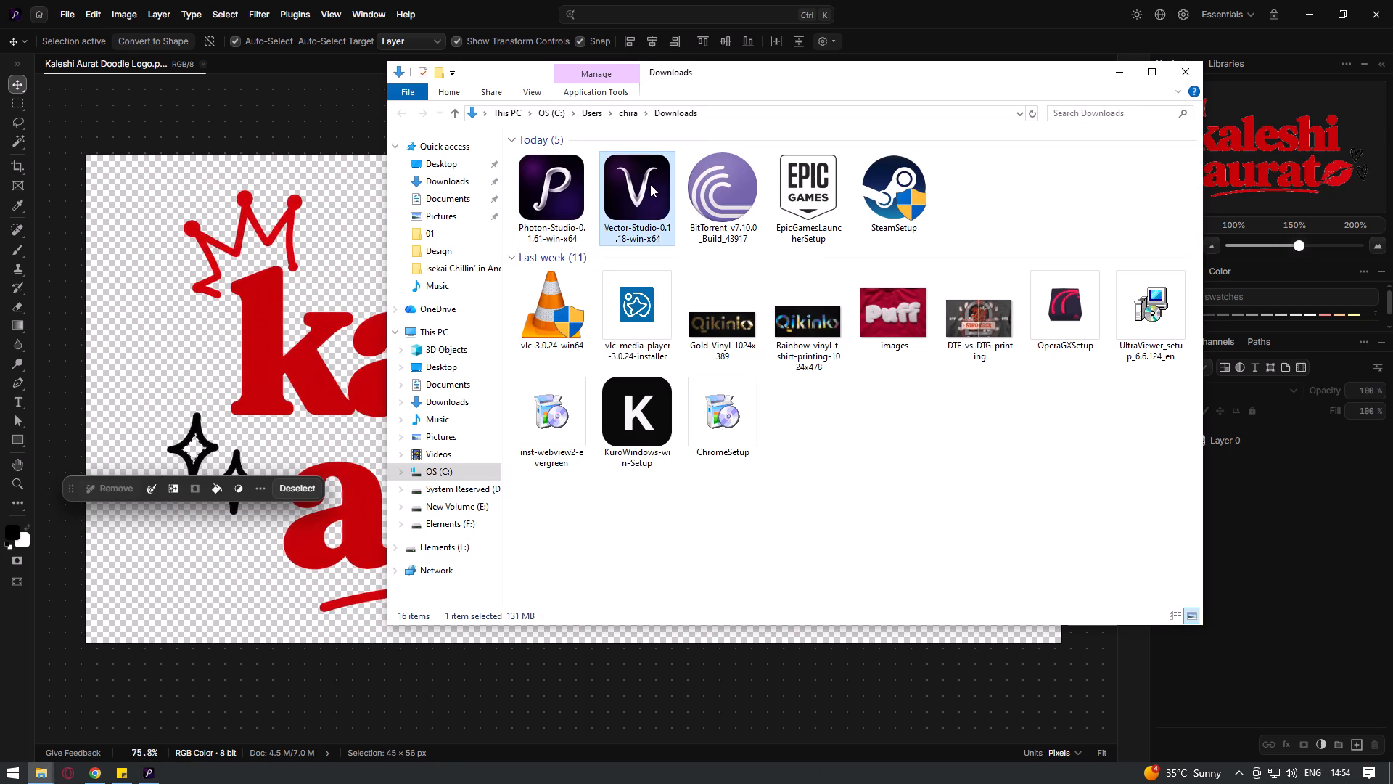
{"action": "left_click", "coordinate": [689, 213]}
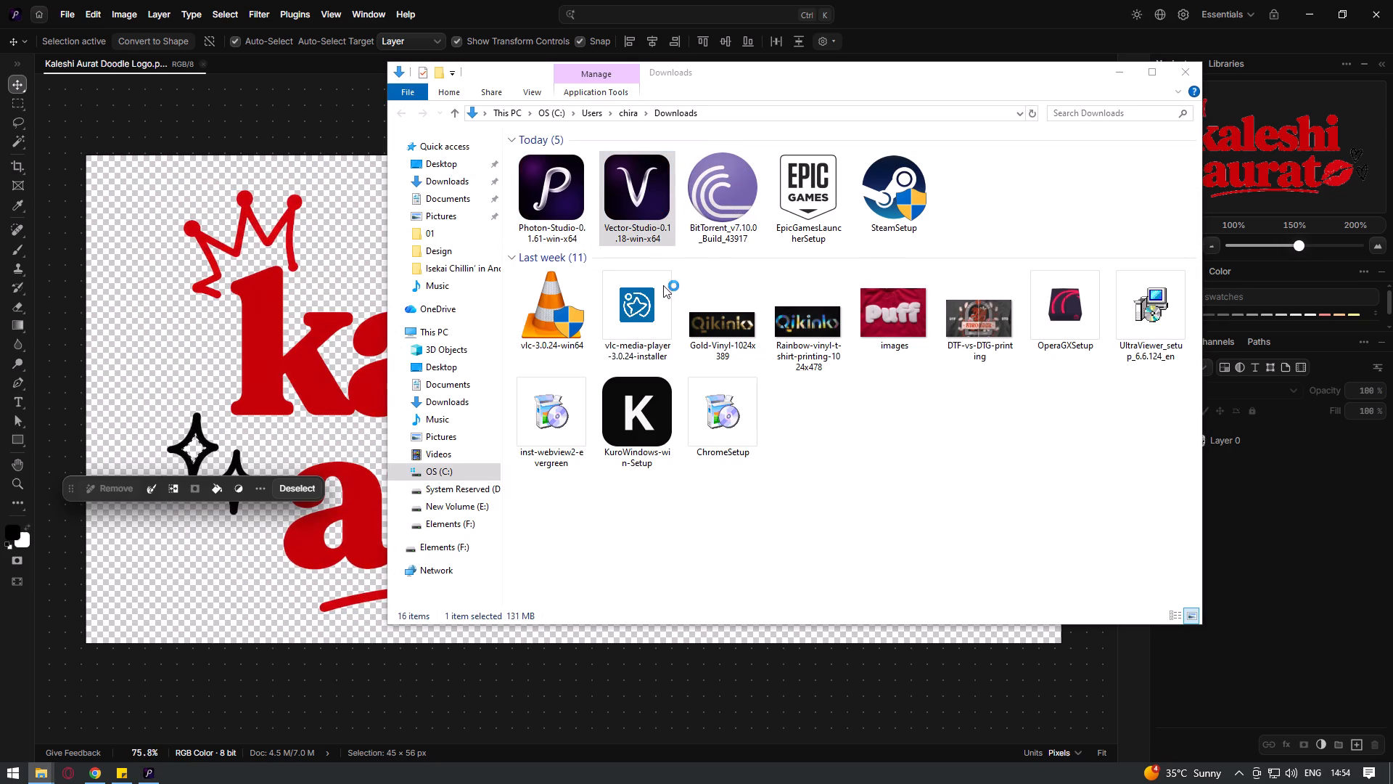
{"action": "left_click", "coordinate": [549, 282]}
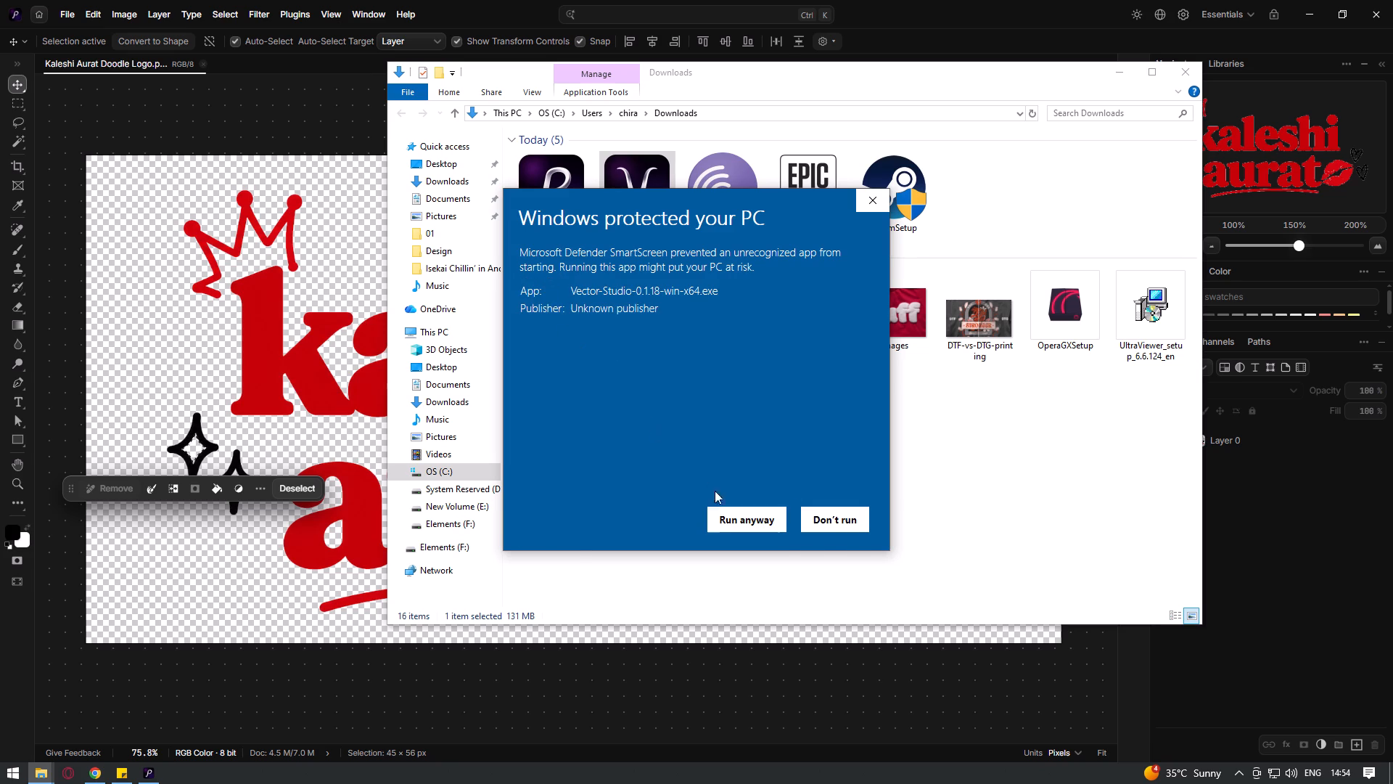
{"action": "left_click", "coordinate": [732, 521]}
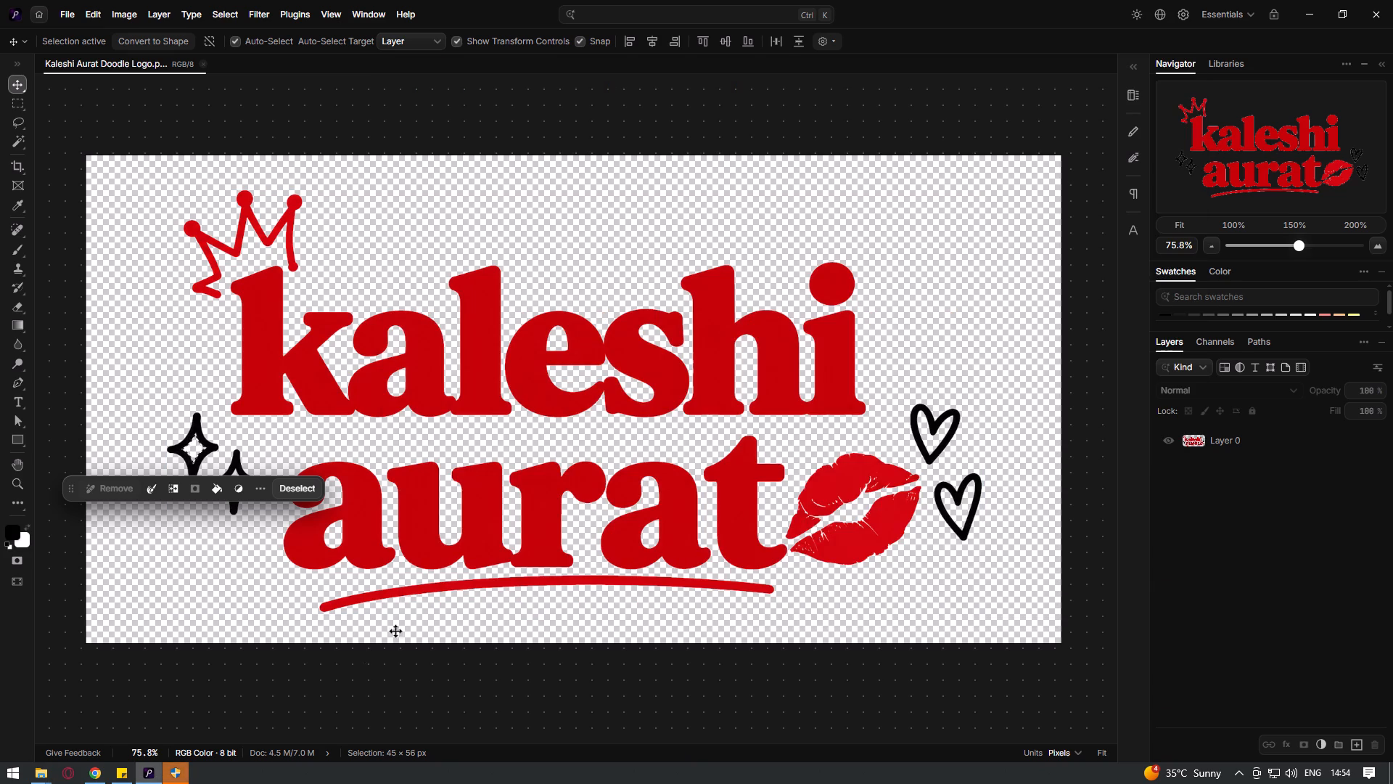
{"action": "left_click", "coordinate": [176, 772]}
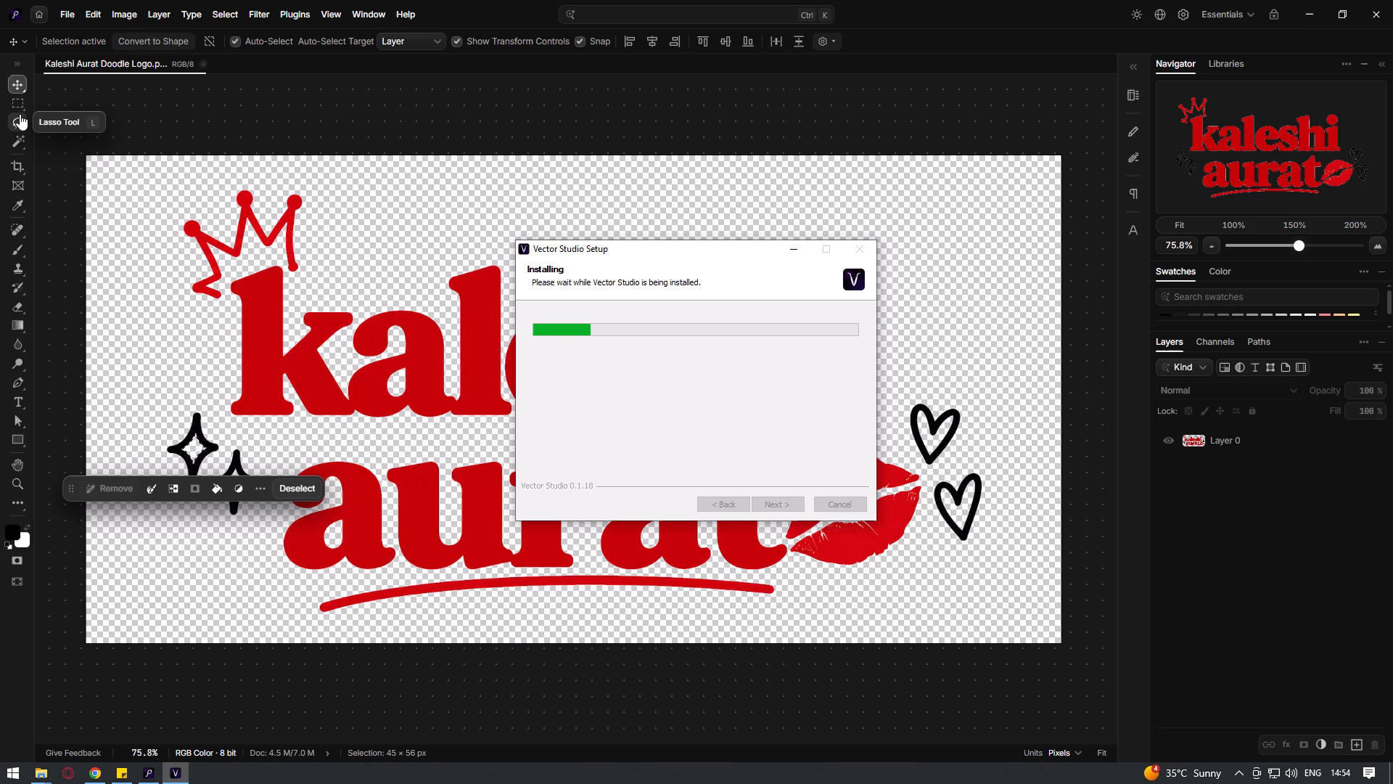
Back in Photon Studio, clear the remaining selection around the sparkle and deselect the logo layer.
{"action": "left_click", "coordinate": [21, 134]}
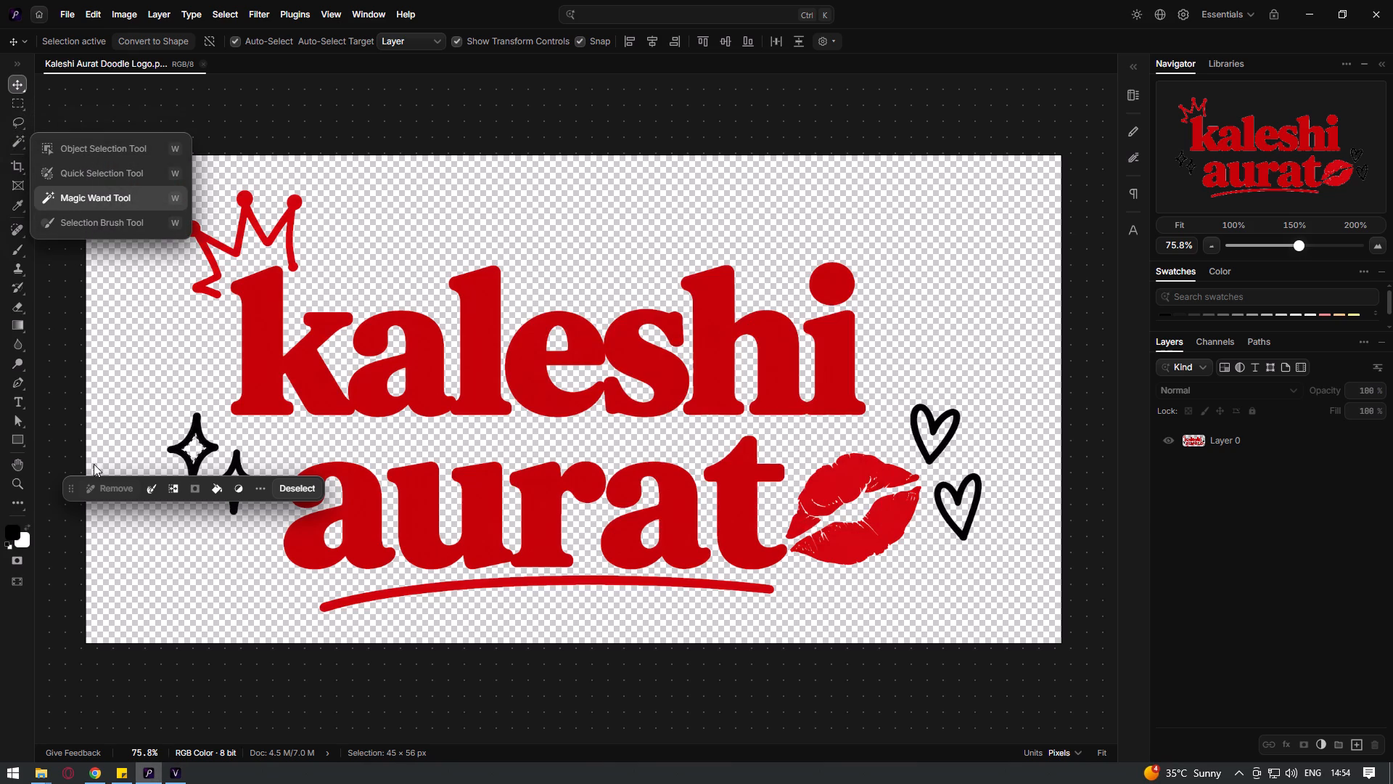
{"action": "left_click", "coordinate": [16, 83]}
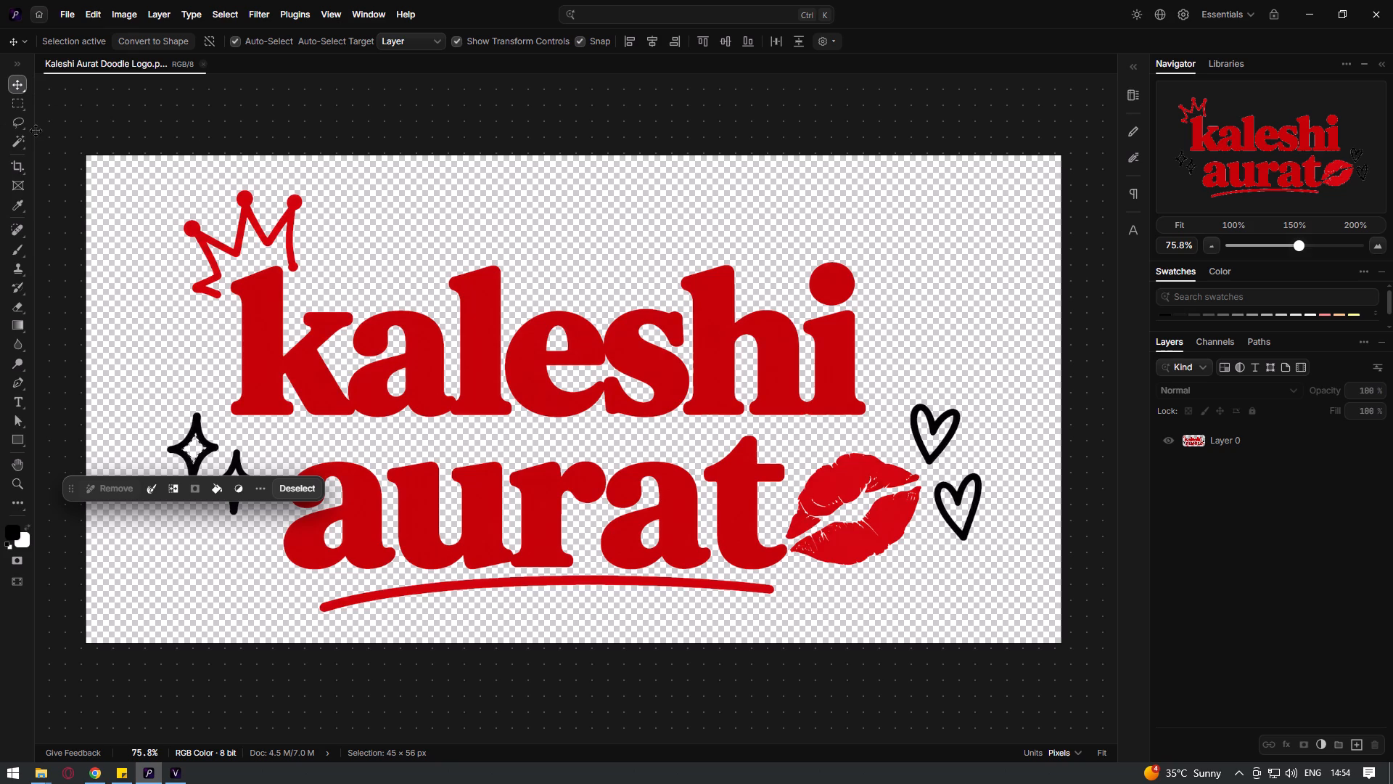
{"action": "left_click", "coordinate": [213, 240]}
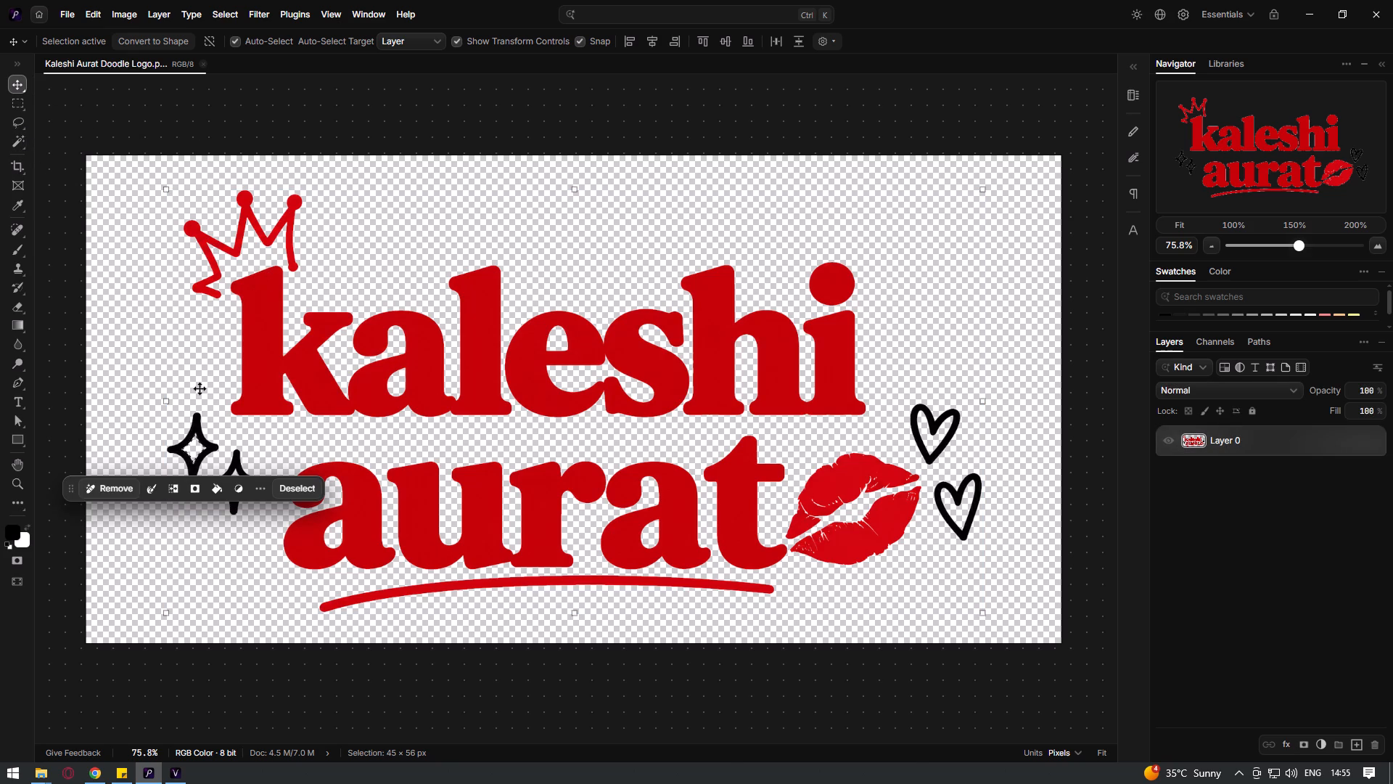
{"action": "key", "text": "ctrl+d"}
{"action": "left_click", "coordinate": [1229, 517]}
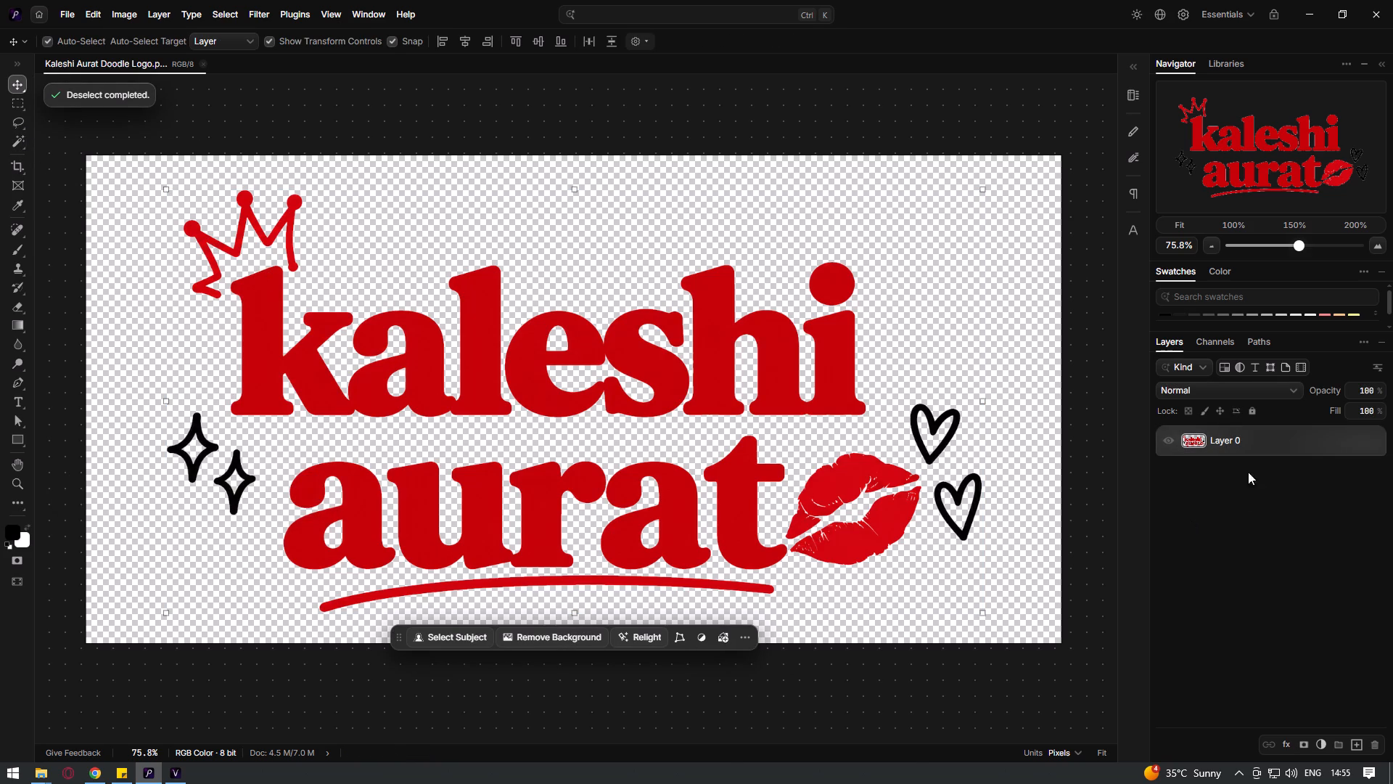
{"action": "left_click", "coordinate": [1016, 391]}
{"action": "left_click", "coordinate": [1070, 363]}
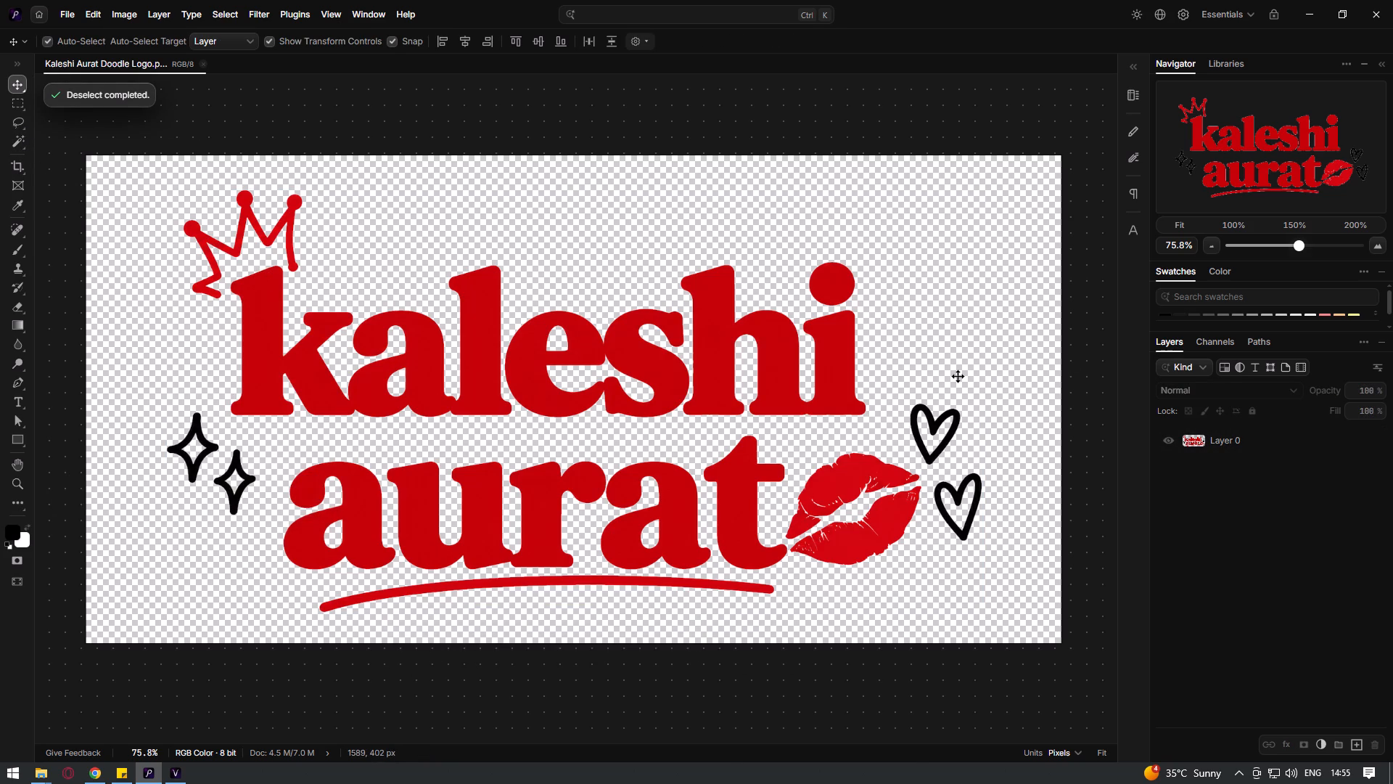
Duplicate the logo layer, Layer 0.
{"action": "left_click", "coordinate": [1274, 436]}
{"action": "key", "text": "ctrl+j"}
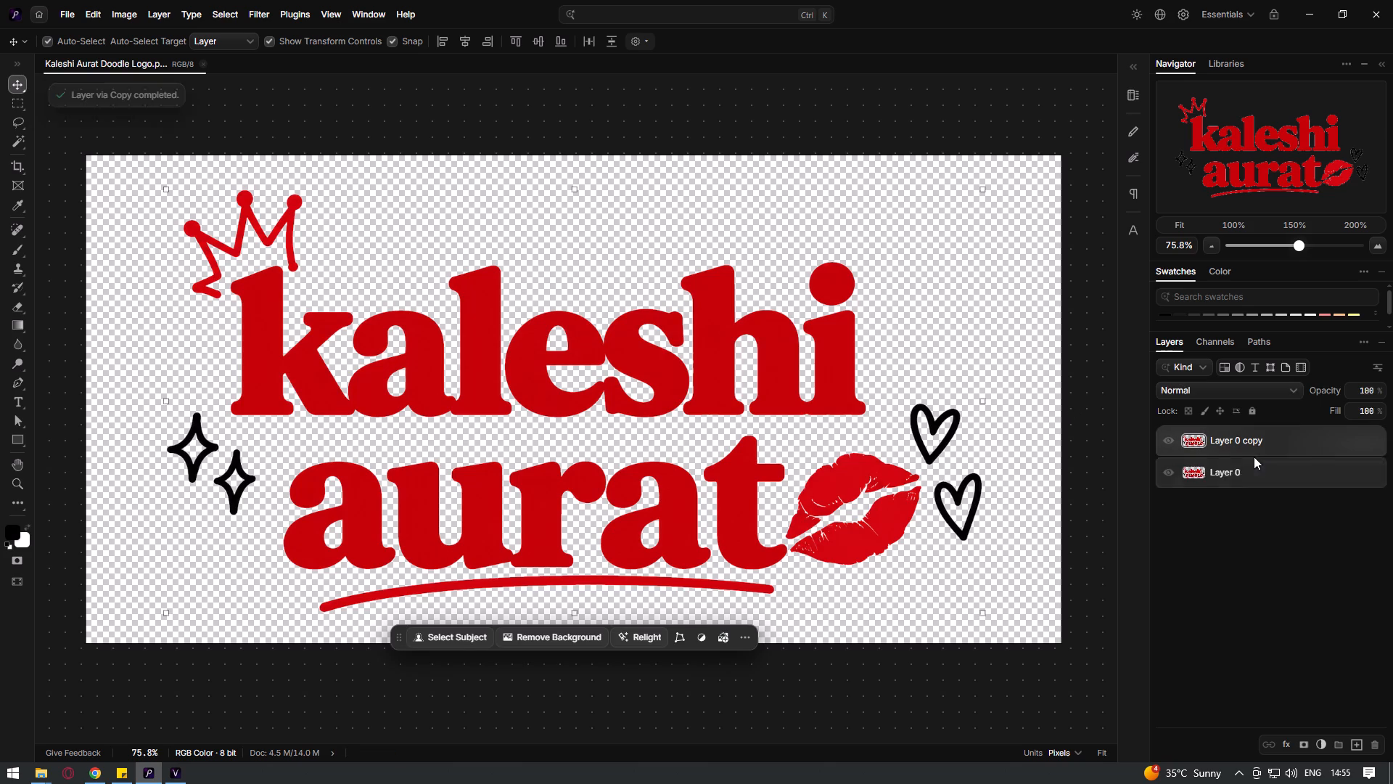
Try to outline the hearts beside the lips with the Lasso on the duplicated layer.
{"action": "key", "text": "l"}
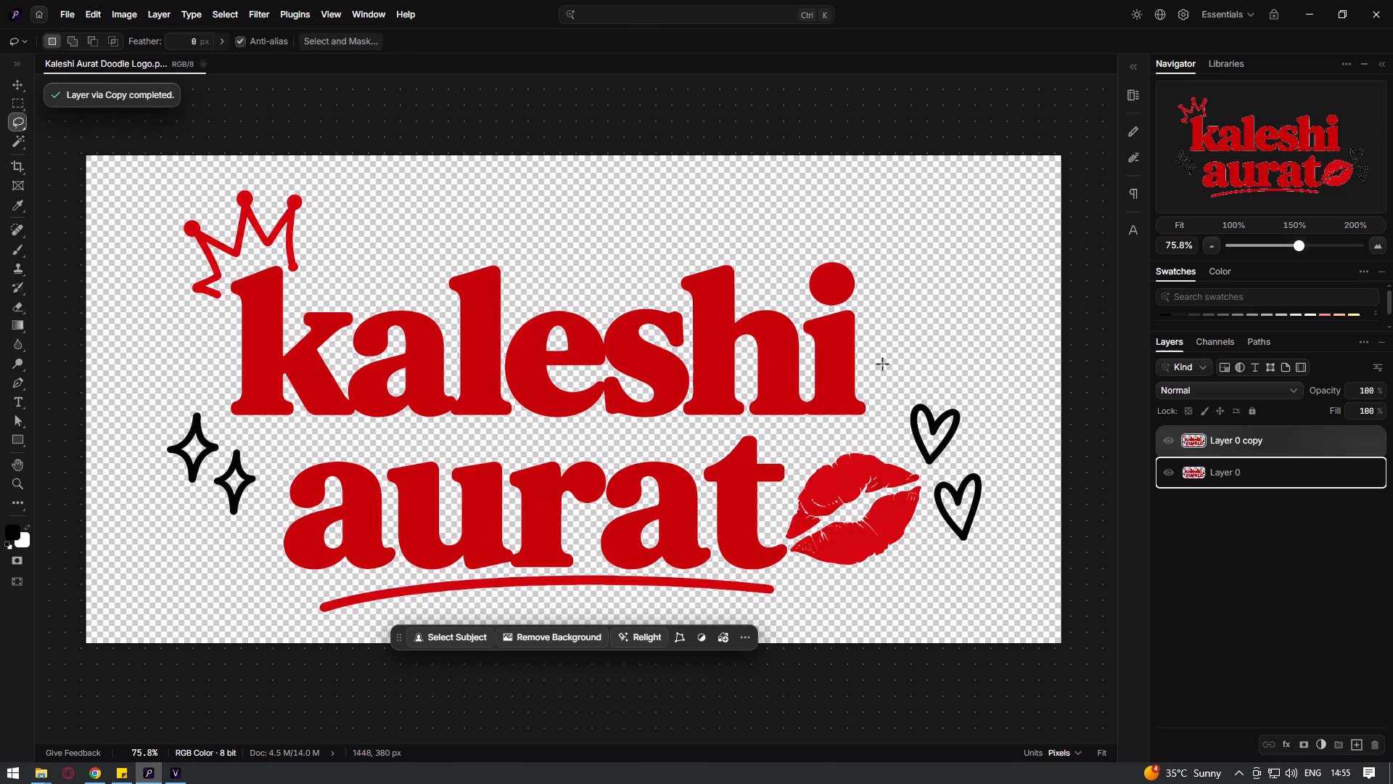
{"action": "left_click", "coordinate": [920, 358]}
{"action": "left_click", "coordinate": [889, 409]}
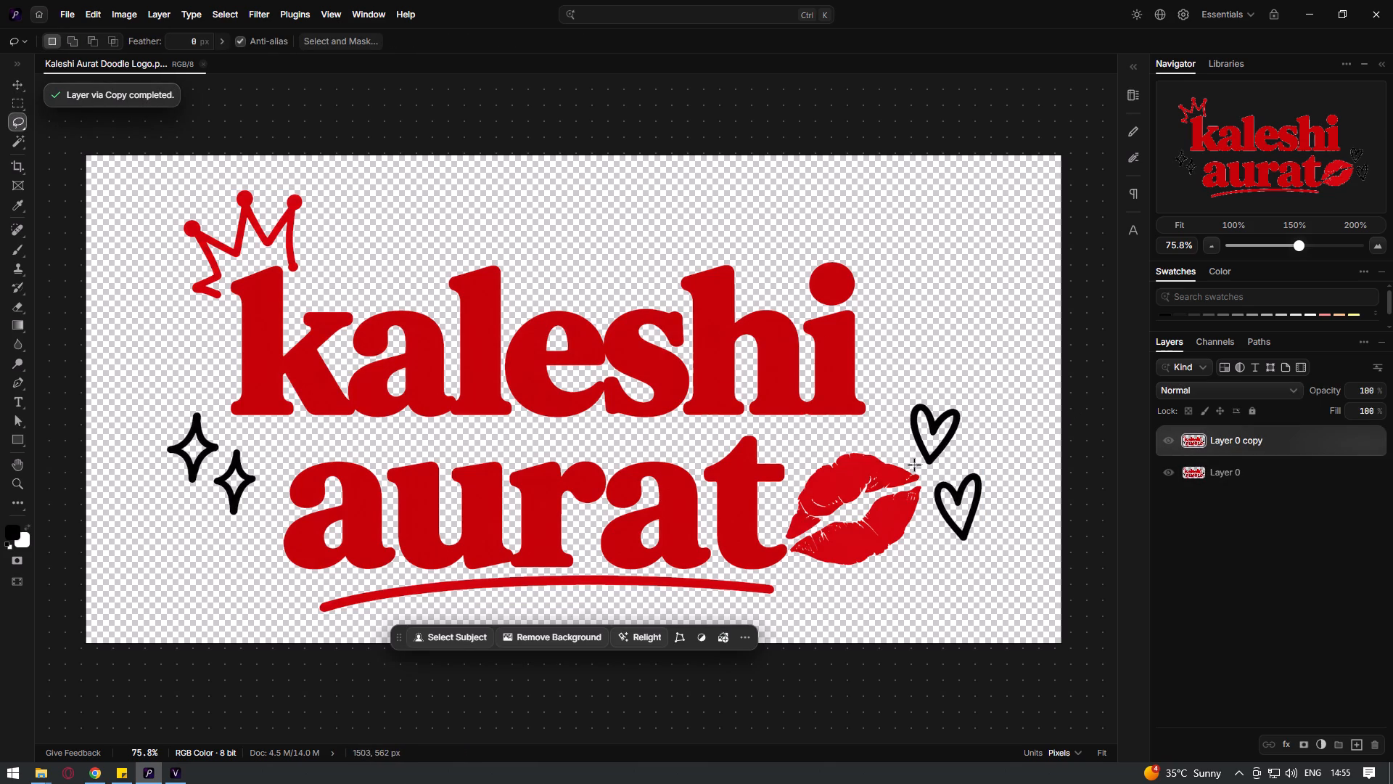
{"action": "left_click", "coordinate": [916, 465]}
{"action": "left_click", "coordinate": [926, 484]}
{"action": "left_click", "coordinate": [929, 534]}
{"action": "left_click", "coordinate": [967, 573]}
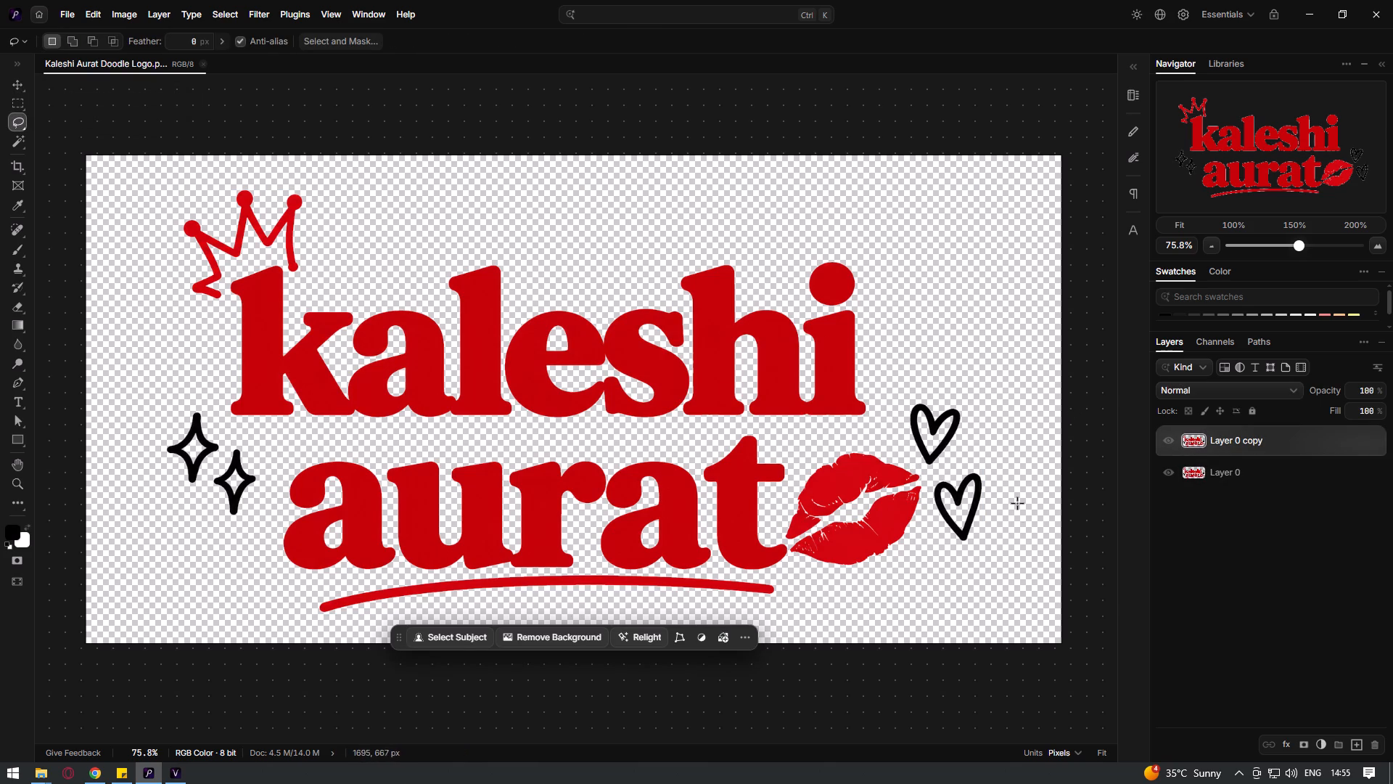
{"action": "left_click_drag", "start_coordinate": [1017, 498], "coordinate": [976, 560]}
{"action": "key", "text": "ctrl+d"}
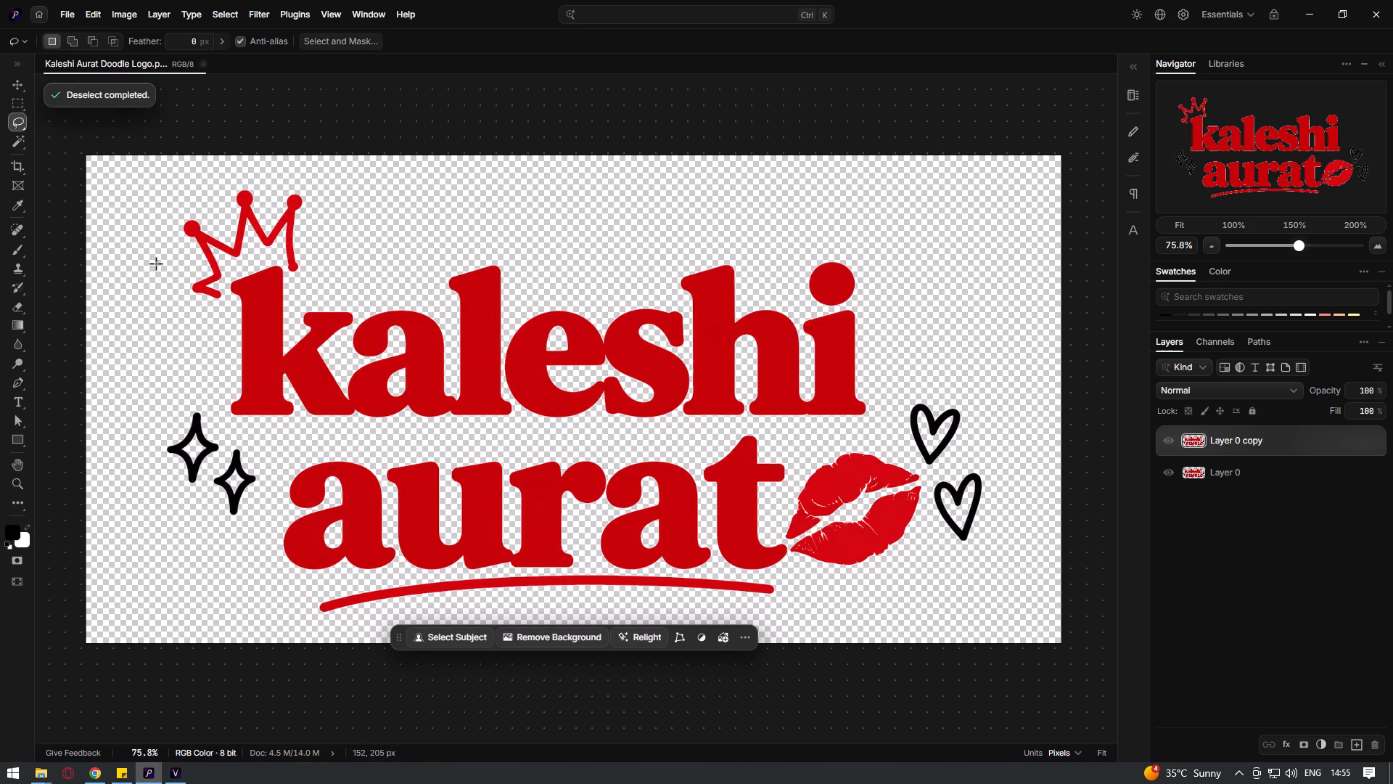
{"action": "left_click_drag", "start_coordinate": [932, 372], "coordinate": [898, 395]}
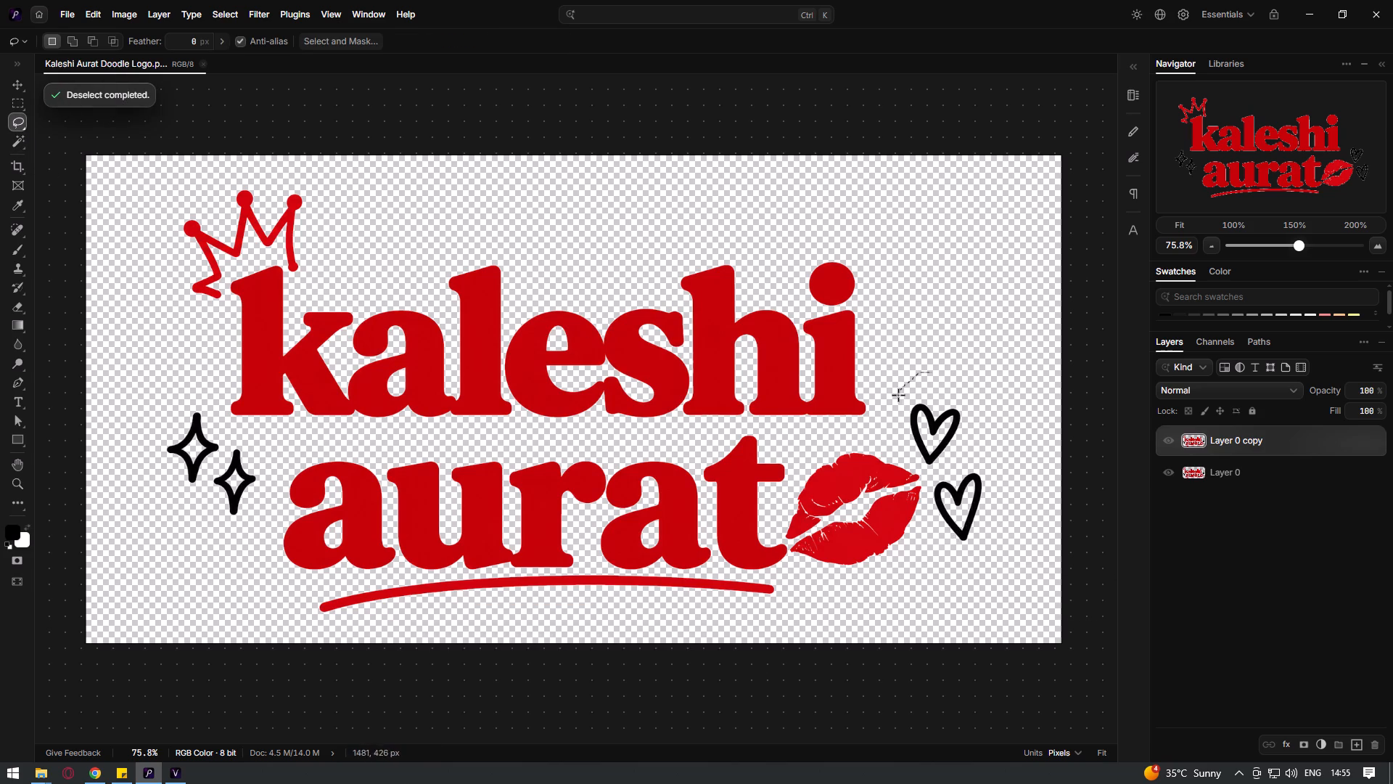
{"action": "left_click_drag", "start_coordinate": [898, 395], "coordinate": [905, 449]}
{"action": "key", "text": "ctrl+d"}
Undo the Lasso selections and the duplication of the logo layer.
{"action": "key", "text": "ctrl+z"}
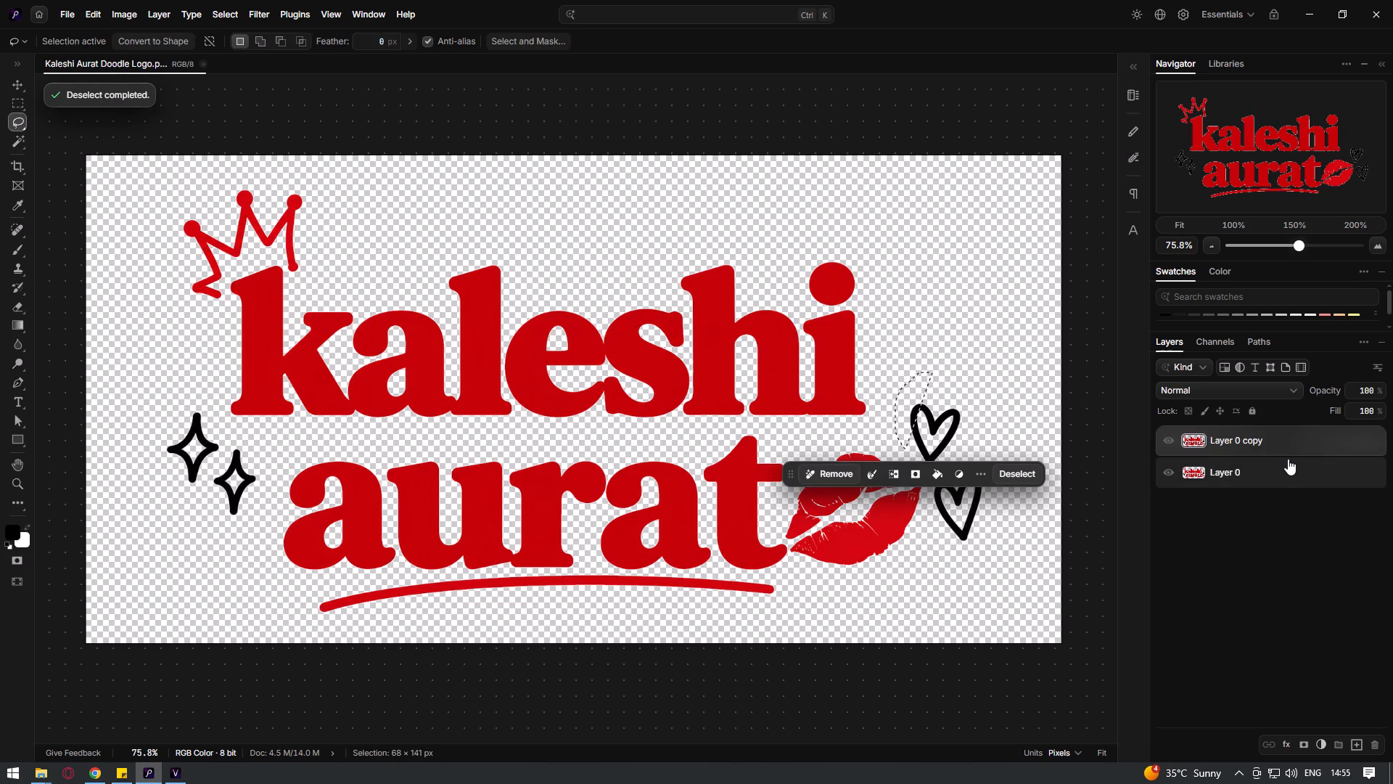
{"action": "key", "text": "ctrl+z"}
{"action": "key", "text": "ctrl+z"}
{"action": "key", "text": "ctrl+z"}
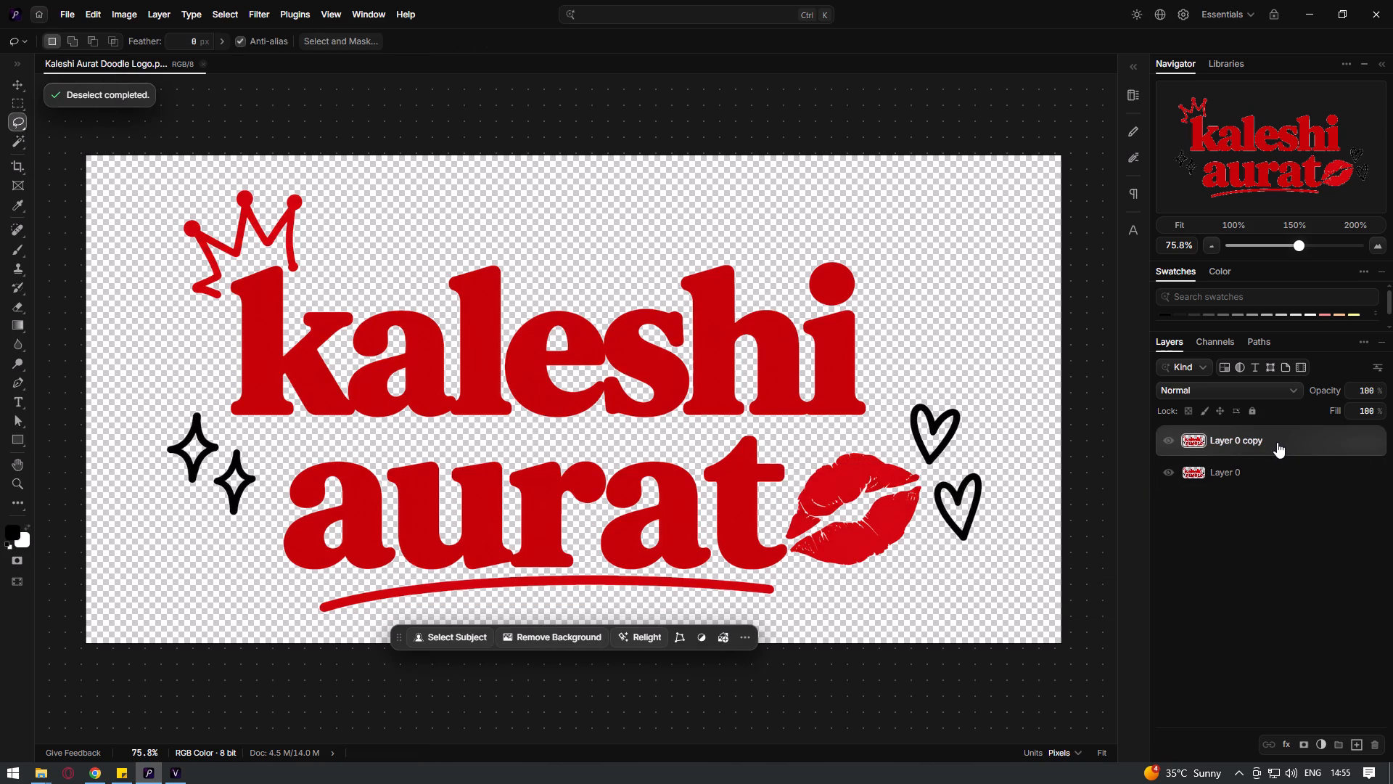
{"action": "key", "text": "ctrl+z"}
Outline both hearts beside the lips with the Polygonal Lasso and copy them to a new layer.
{"action": "left_click_drag", "start_coordinate": [16, 125], "coordinate": [109, 158]}
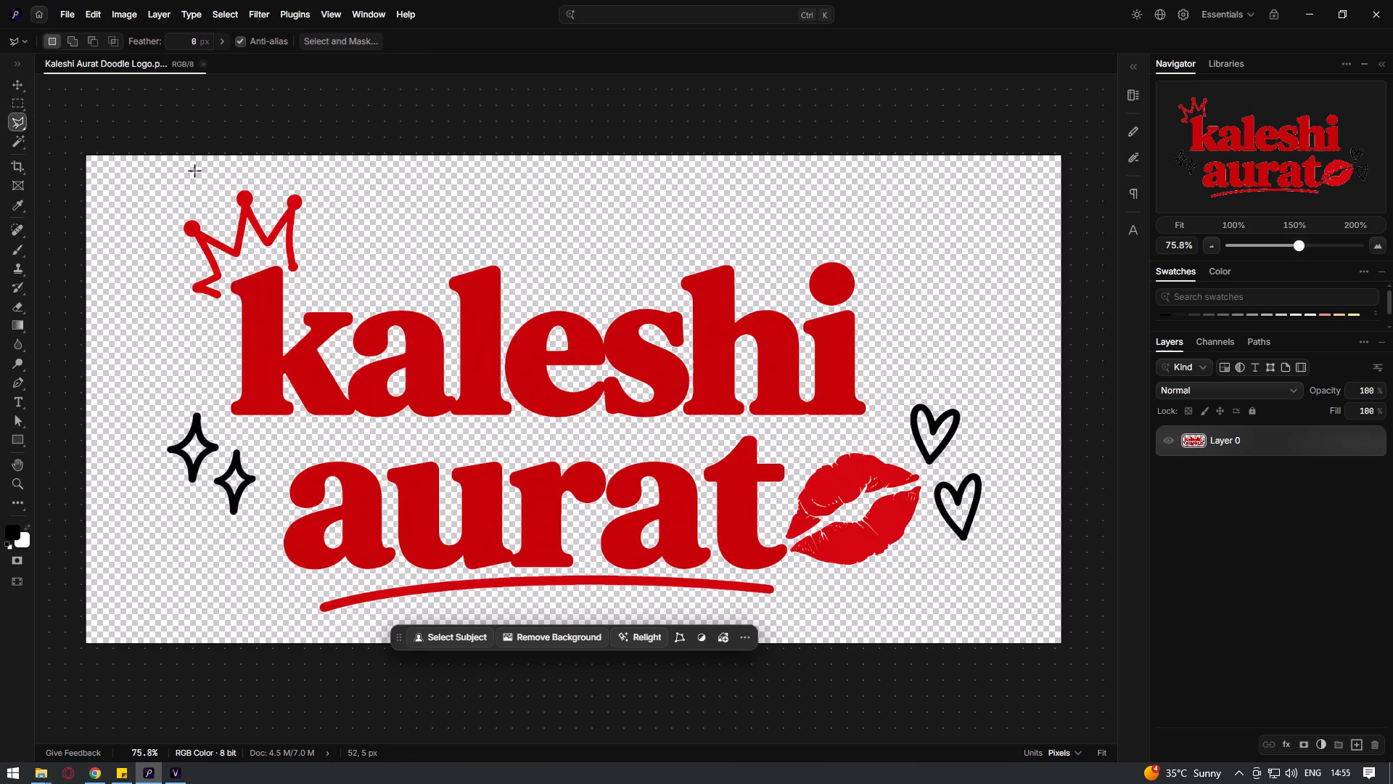
{"action": "left_click", "coordinate": [936, 368]}
{"action": "left_click", "coordinate": [893, 414]}
{"action": "left_click", "coordinate": [911, 465]}
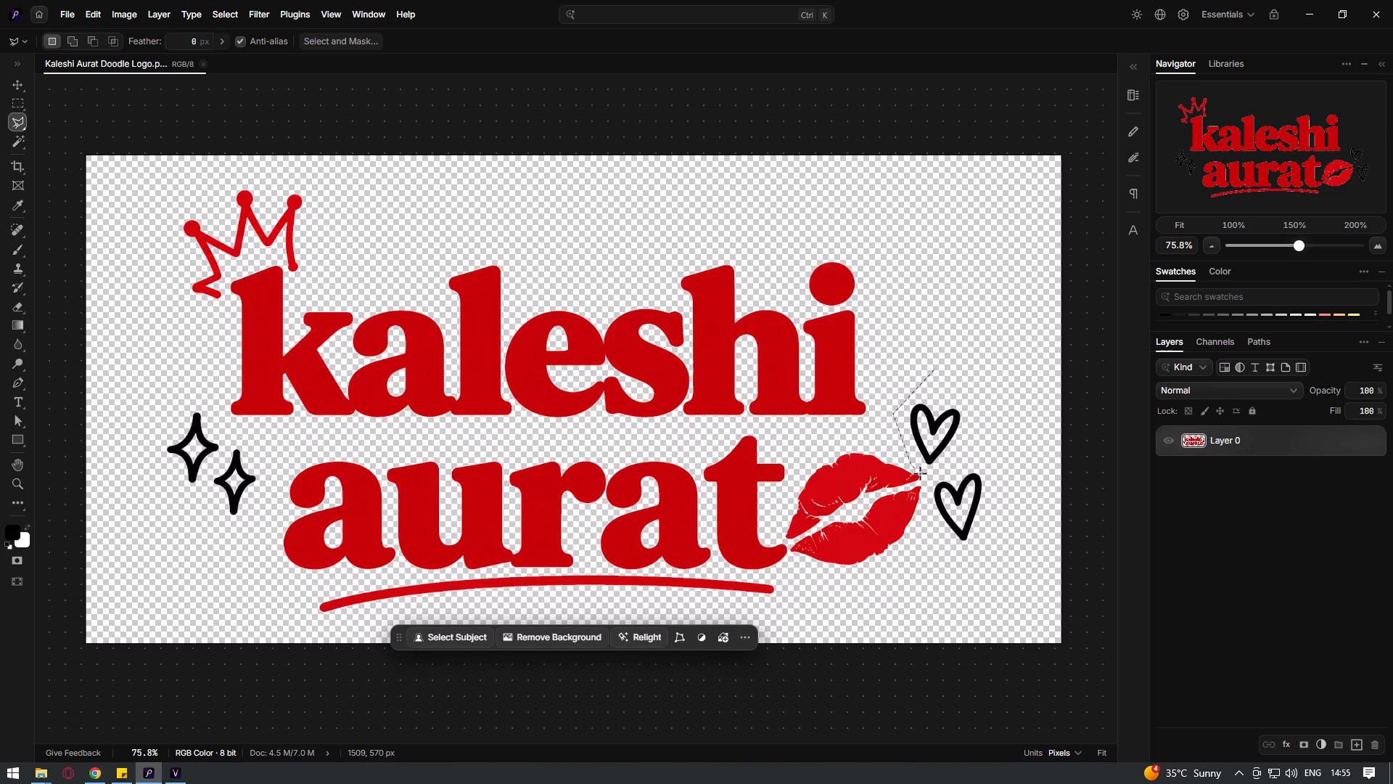
{"action": "left_click", "coordinate": [927, 473]}
{"action": "left_click", "coordinate": [937, 539]}
{"action": "left_click", "coordinate": [971, 563]}
{"action": "left_click", "coordinate": [1005, 532]}
{"action": "left_click", "coordinate": [1019, 460]}
{"action": "left_click", "coordinate": [995, 380]}
{"action": "left_click", "coordinate": [936, 369]}
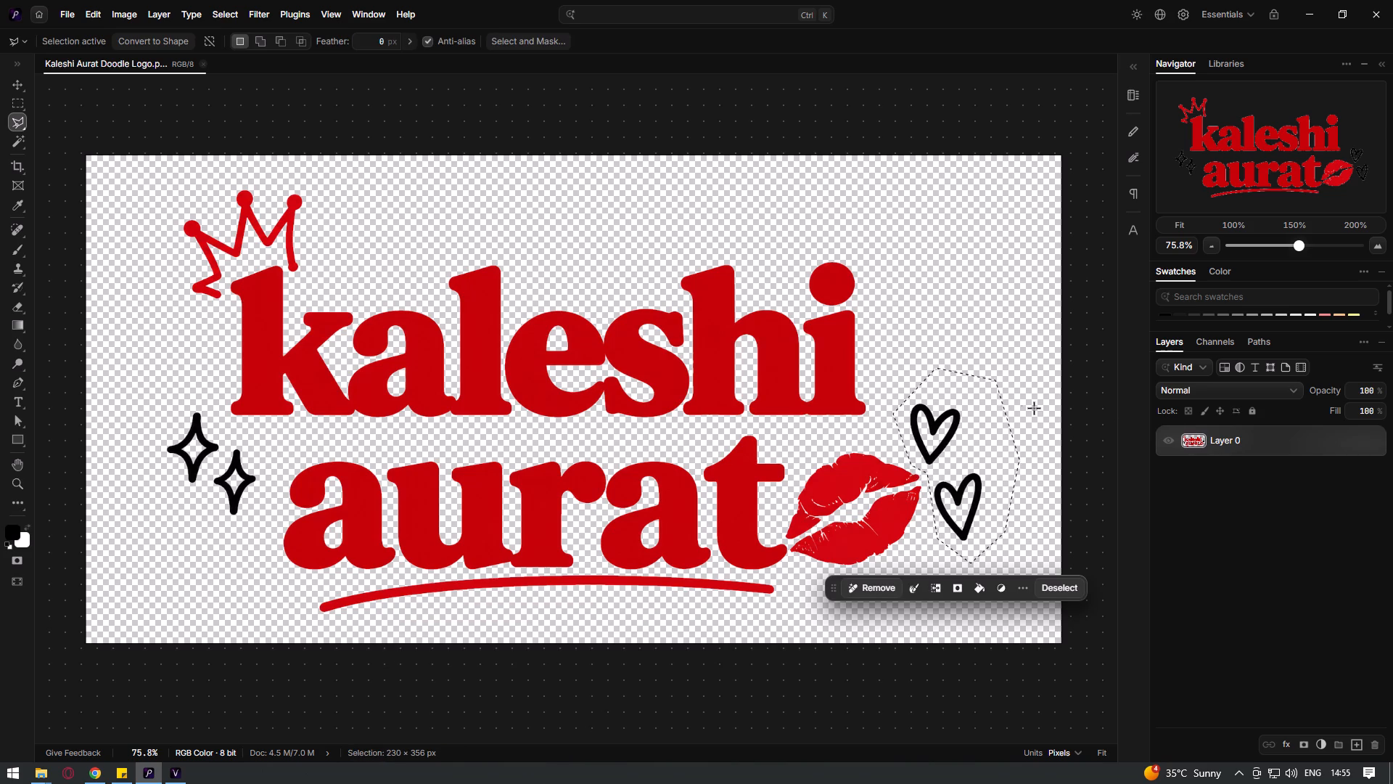
{"action": "key", "text": "ctrl+j"}
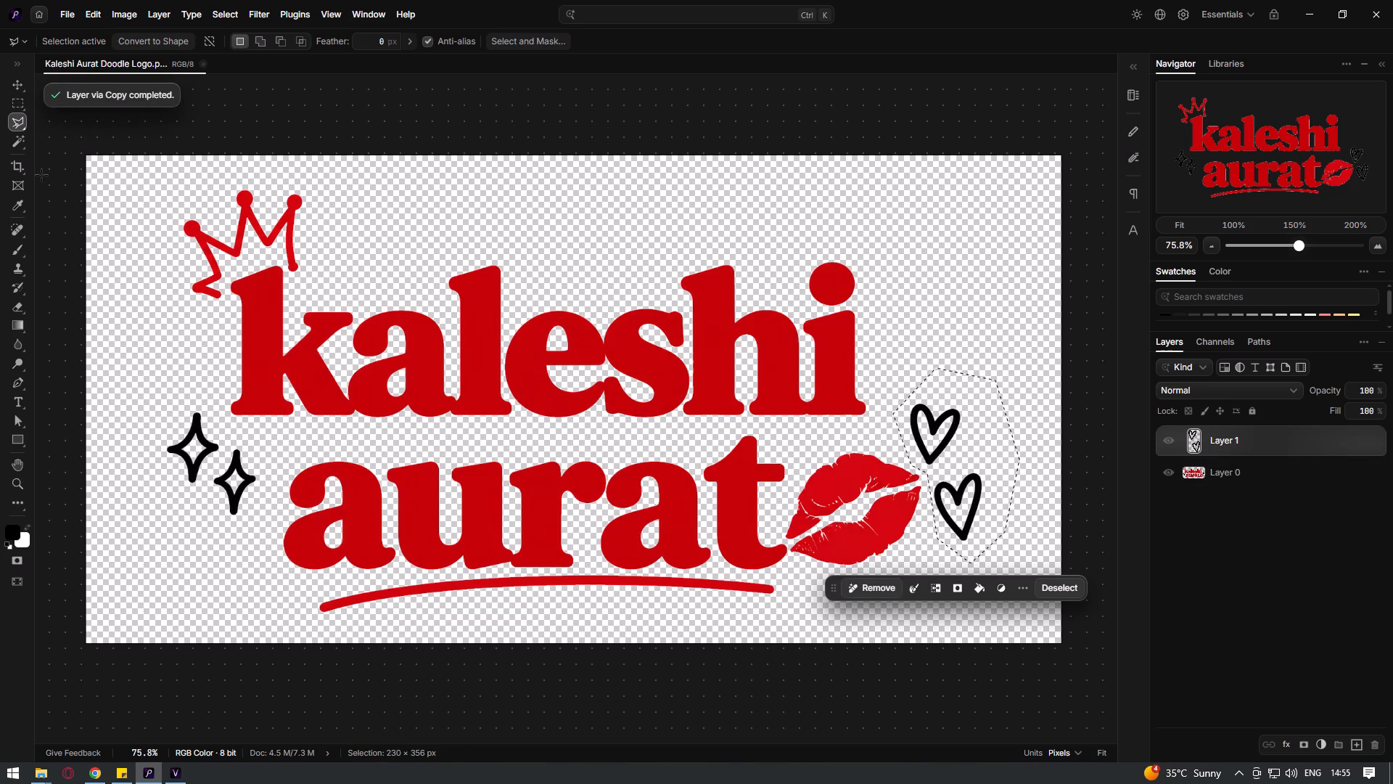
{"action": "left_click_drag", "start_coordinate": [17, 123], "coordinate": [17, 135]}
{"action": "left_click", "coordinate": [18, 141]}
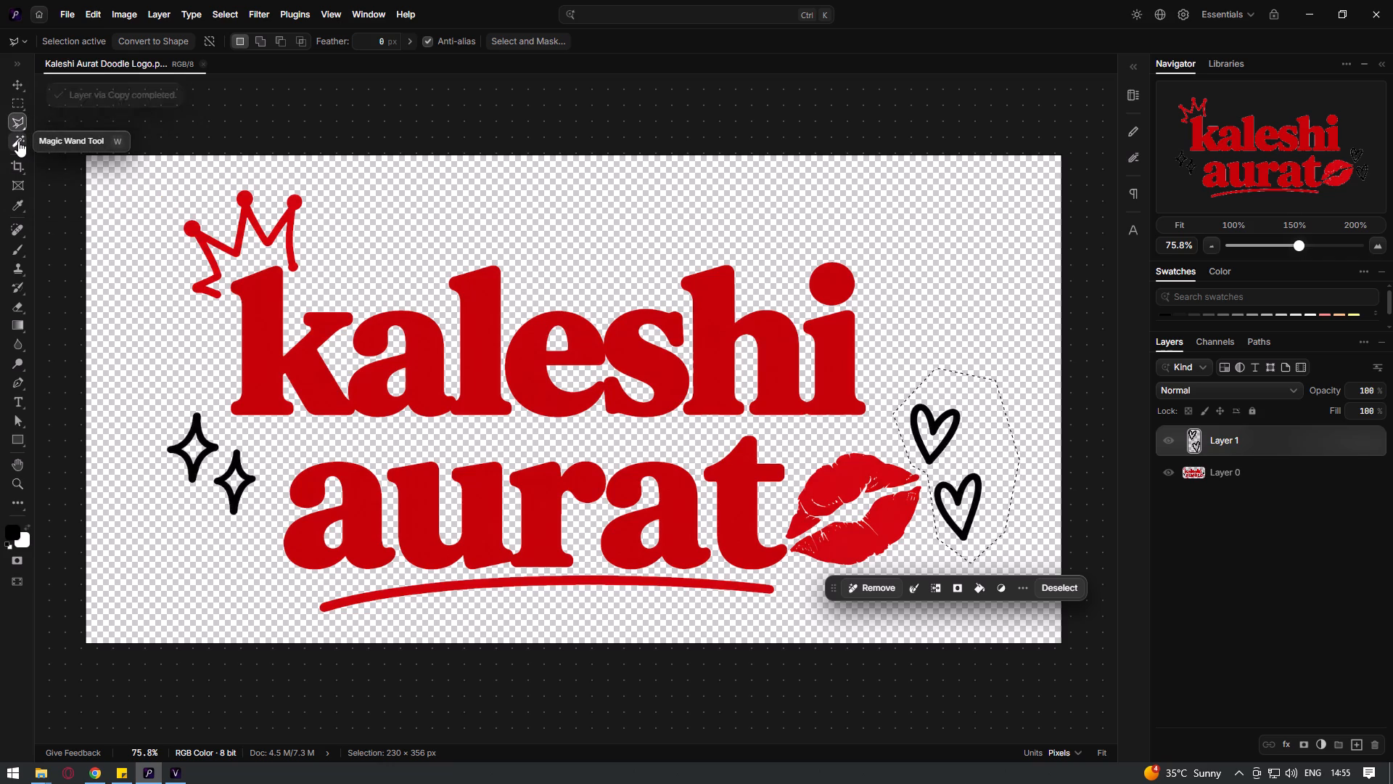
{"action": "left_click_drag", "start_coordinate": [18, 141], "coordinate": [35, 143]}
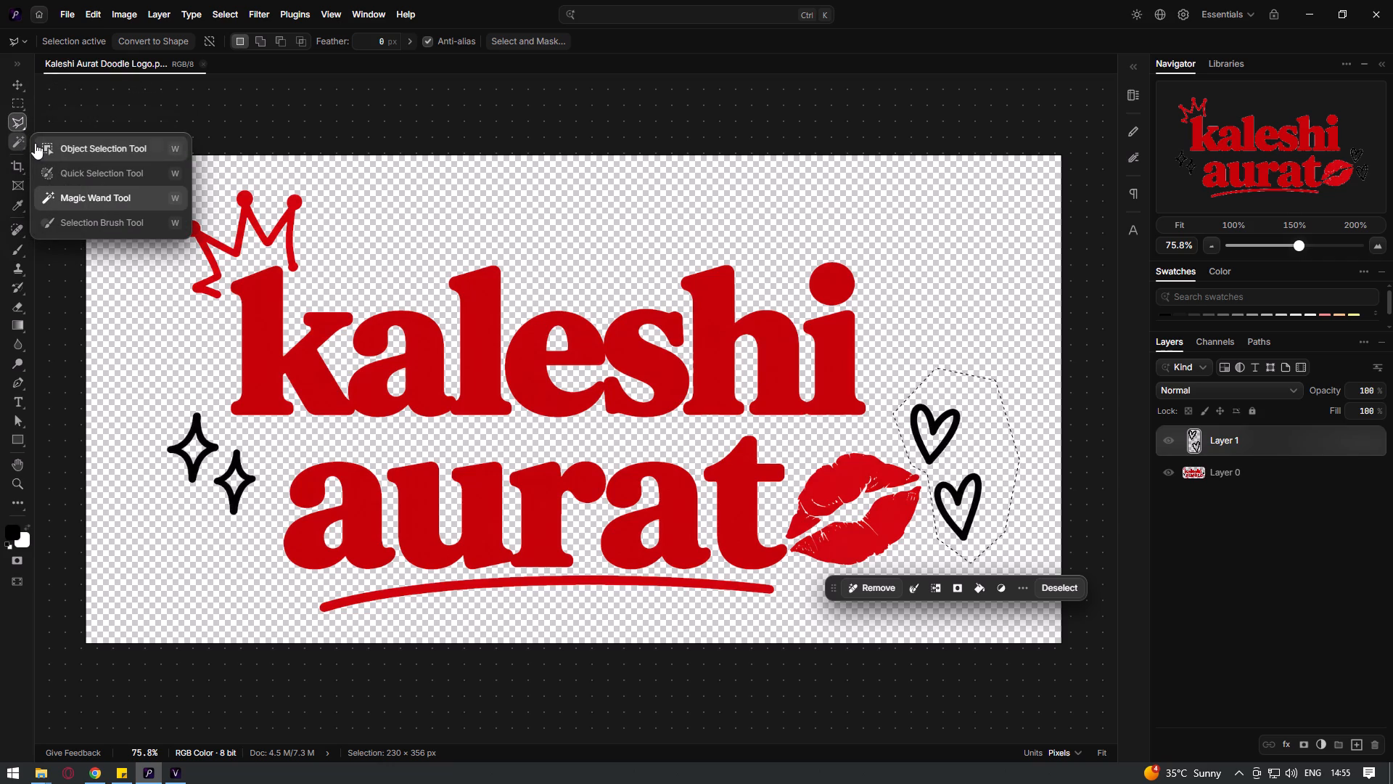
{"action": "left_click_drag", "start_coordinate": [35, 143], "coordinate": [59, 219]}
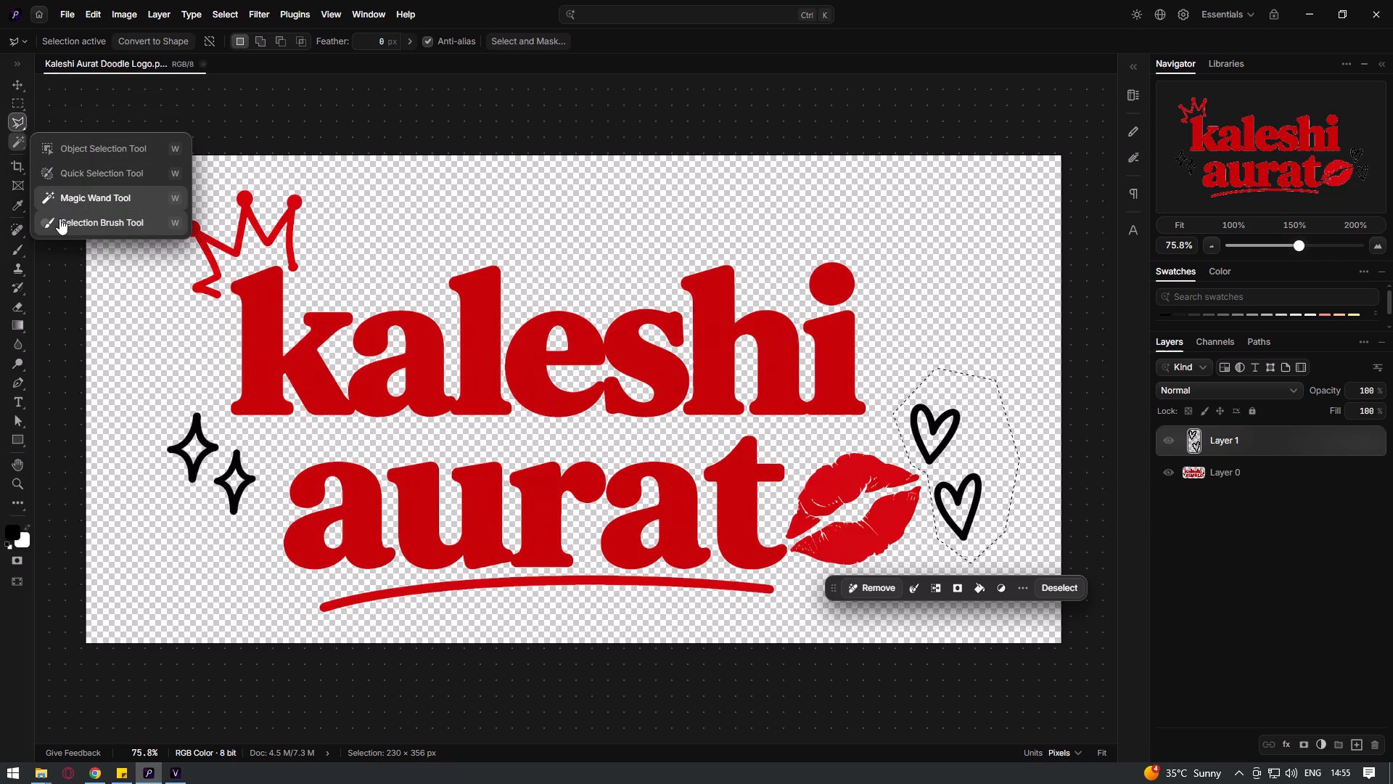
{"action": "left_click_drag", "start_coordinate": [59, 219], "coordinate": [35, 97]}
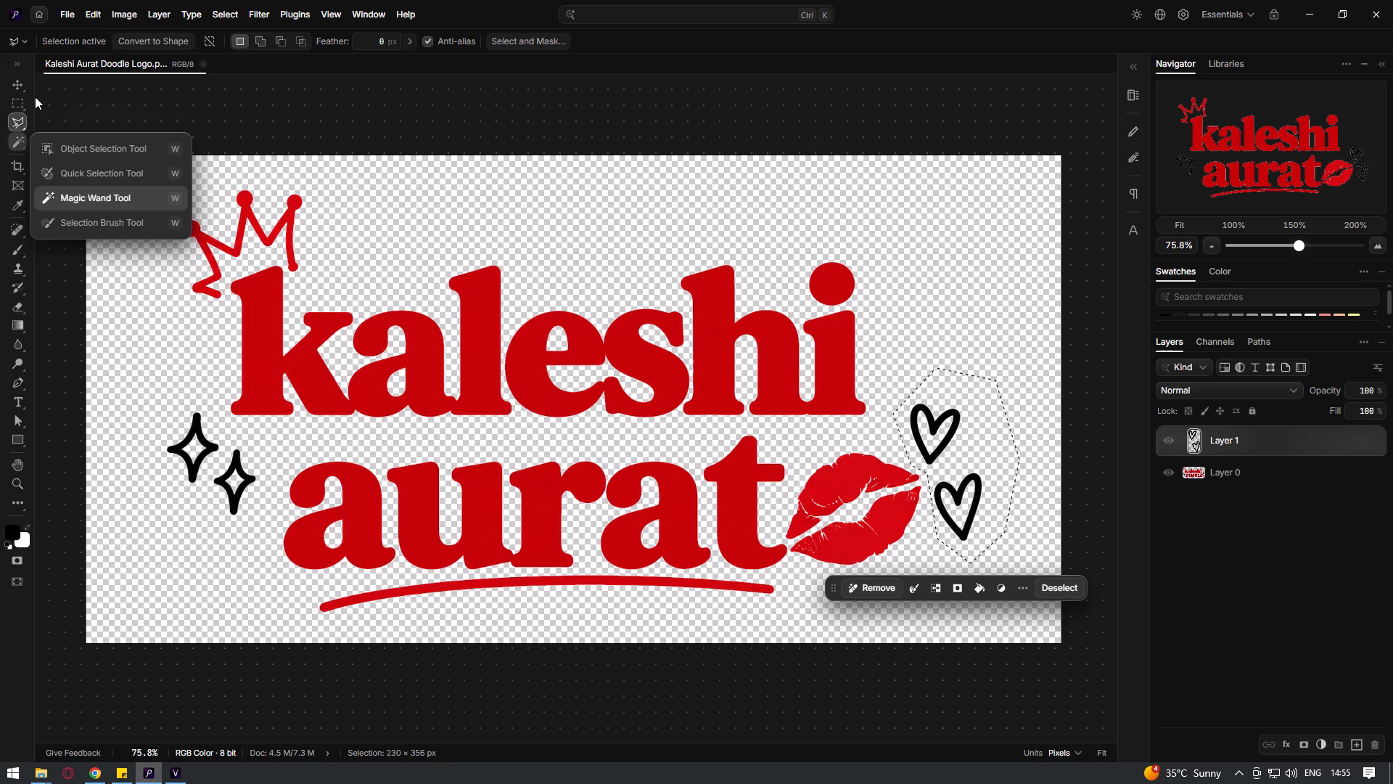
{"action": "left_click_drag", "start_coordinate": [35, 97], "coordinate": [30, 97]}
Outline the two sparkles on Layer 0 with the Polygonal Lasso and copy them to a new layer.
{"action": "left_click", "coordinate": [1267, 505]}
{"action": "left_click", "coordinate": [1267, 475]}
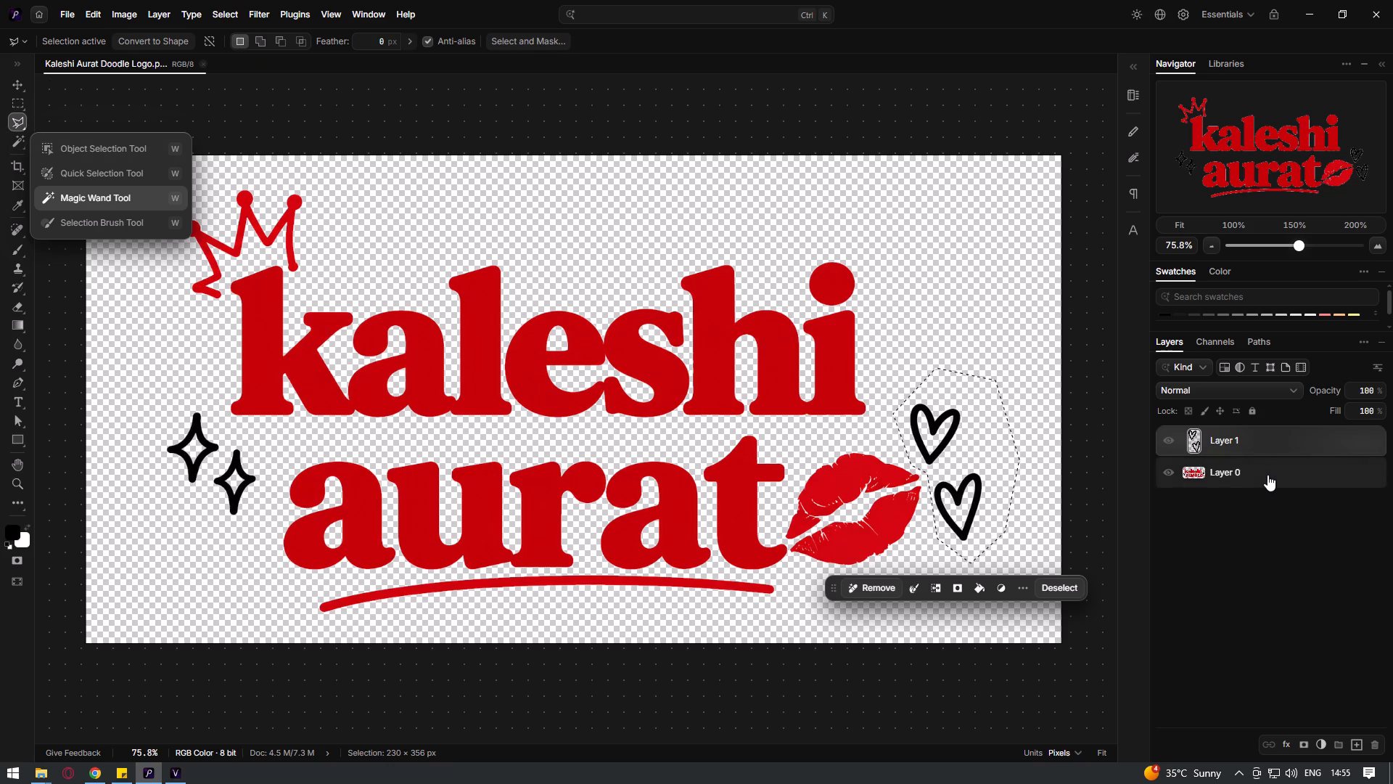
{"action": "left_click", "coordinate": [173, 399]}
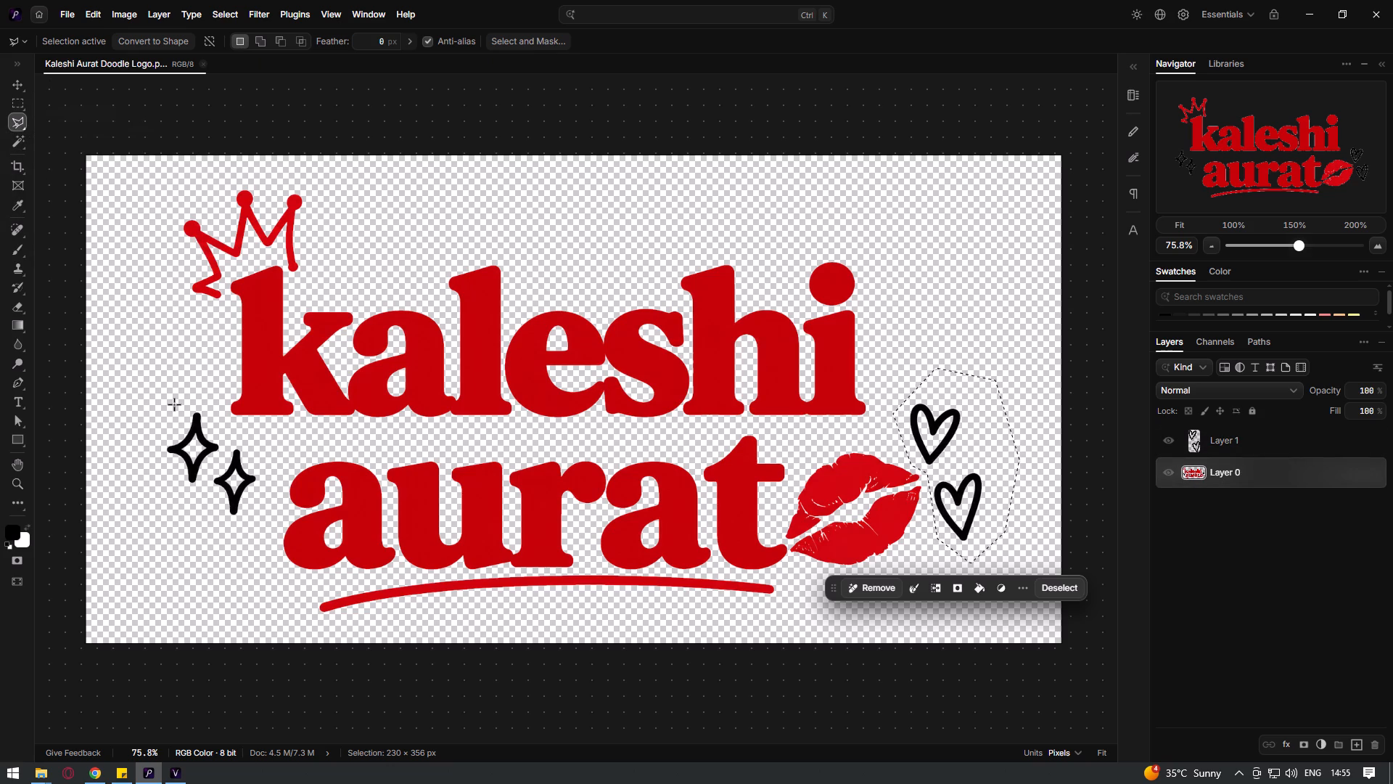
{"action": "left_click", "coordinate": [156, 422]}
{"action": "left_click", "coordinate": [147, 479]}
{"action": "left_click", "coordinate": [228, 529]}
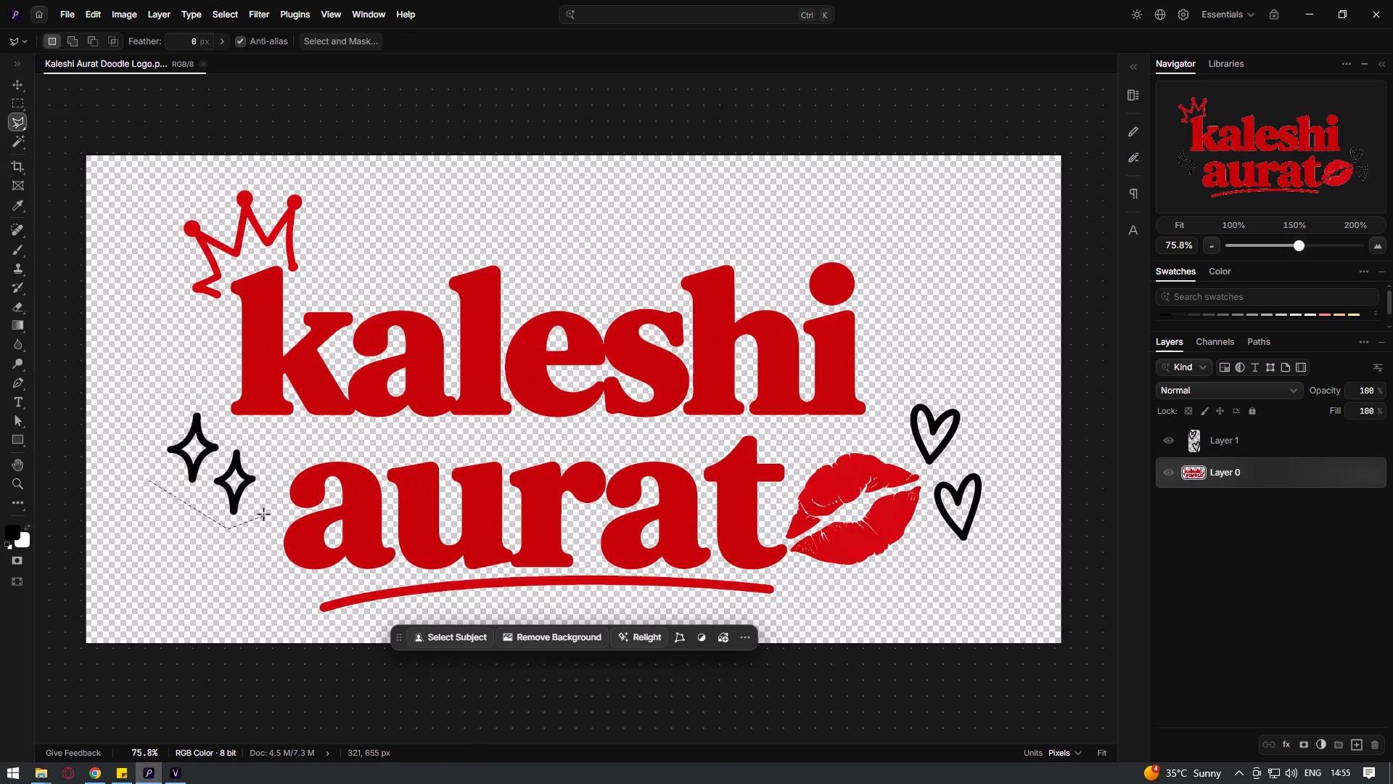
{"action": "left_click", "coordinate": [263, 514]}
{"action": "left_click", "coordinate": [268, 463]}
{"action": "left_click", "coordinate": [235, 423]}
{"action": "left_click", "coordinate": [194, 388]}
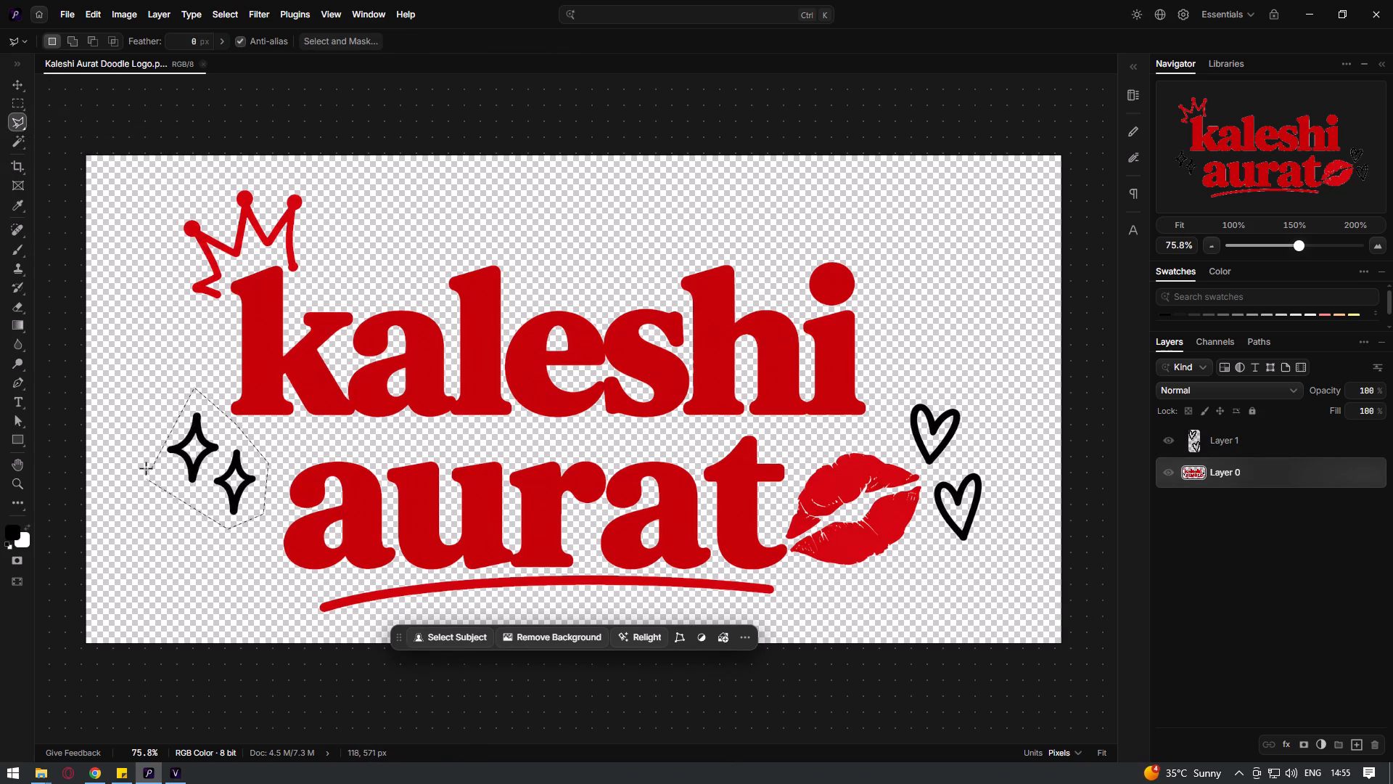
{"action": "left_click", "coordinate": [140, 435]}
{"action": "left_click", "coordinate": [148, 480]}
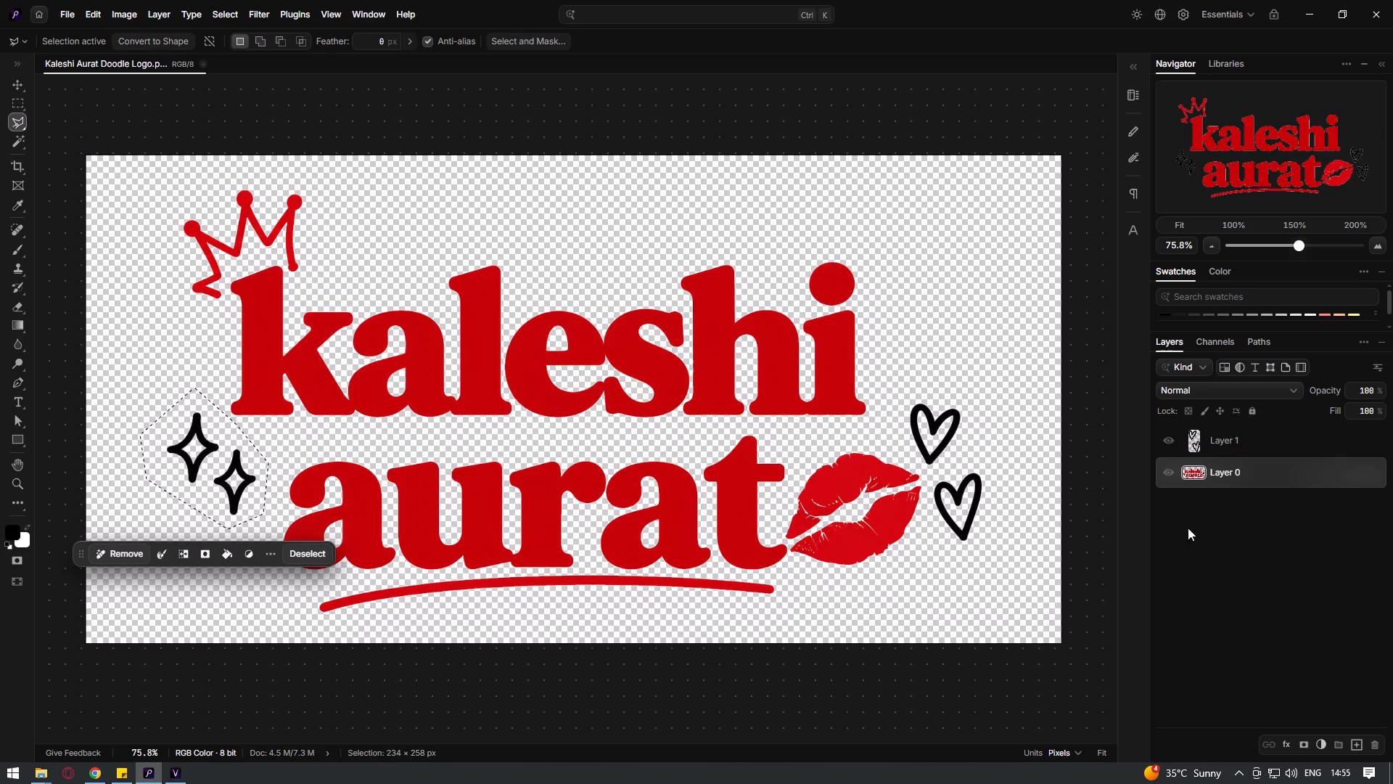
{"action": "key", "text": "ctrl+j"}
Apply a black (000000) Color Overlay in Normal mode at 100% opacity to the hearts layer.
{"action": "left_click", "coordinate": [1247, 501]}
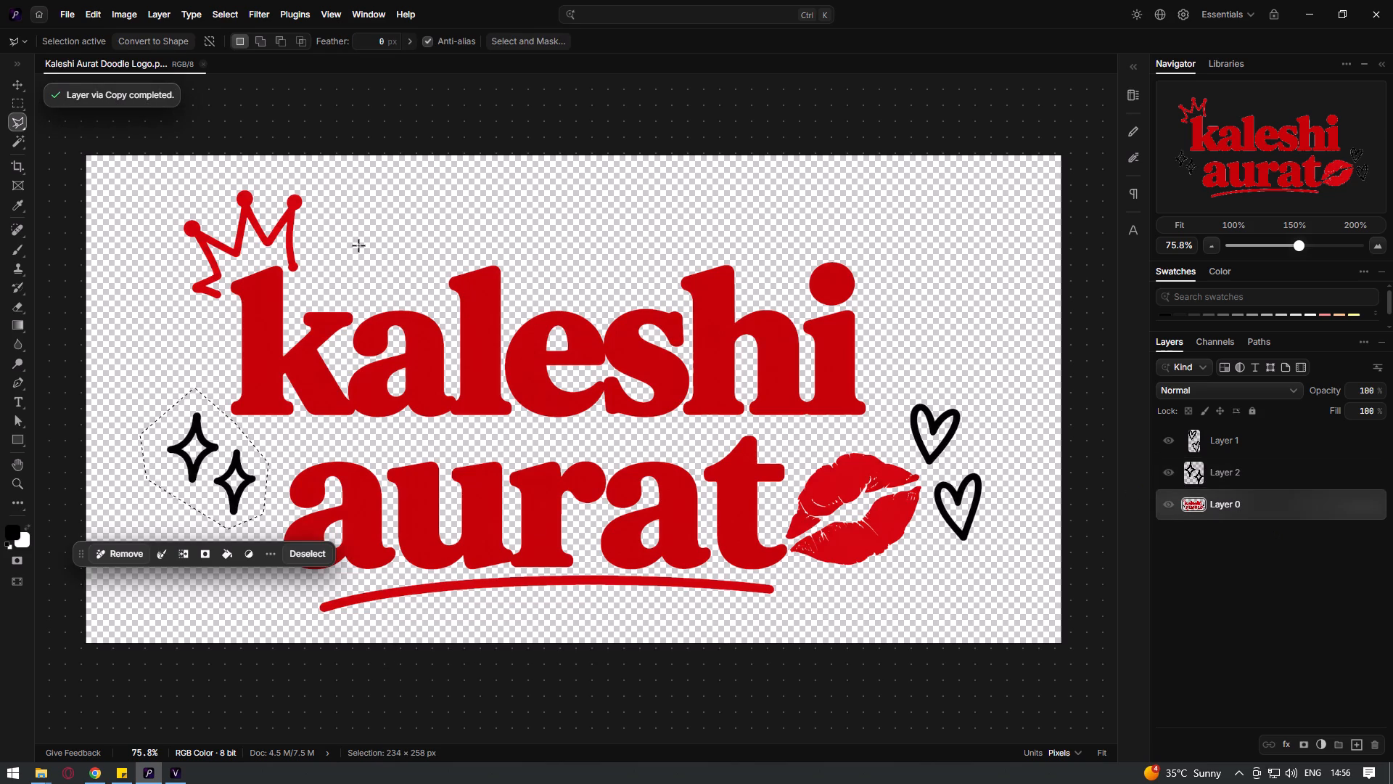
{"action": "key", "text": "v"}
{"action": "left_click", "coordinate": [1381, 576]}
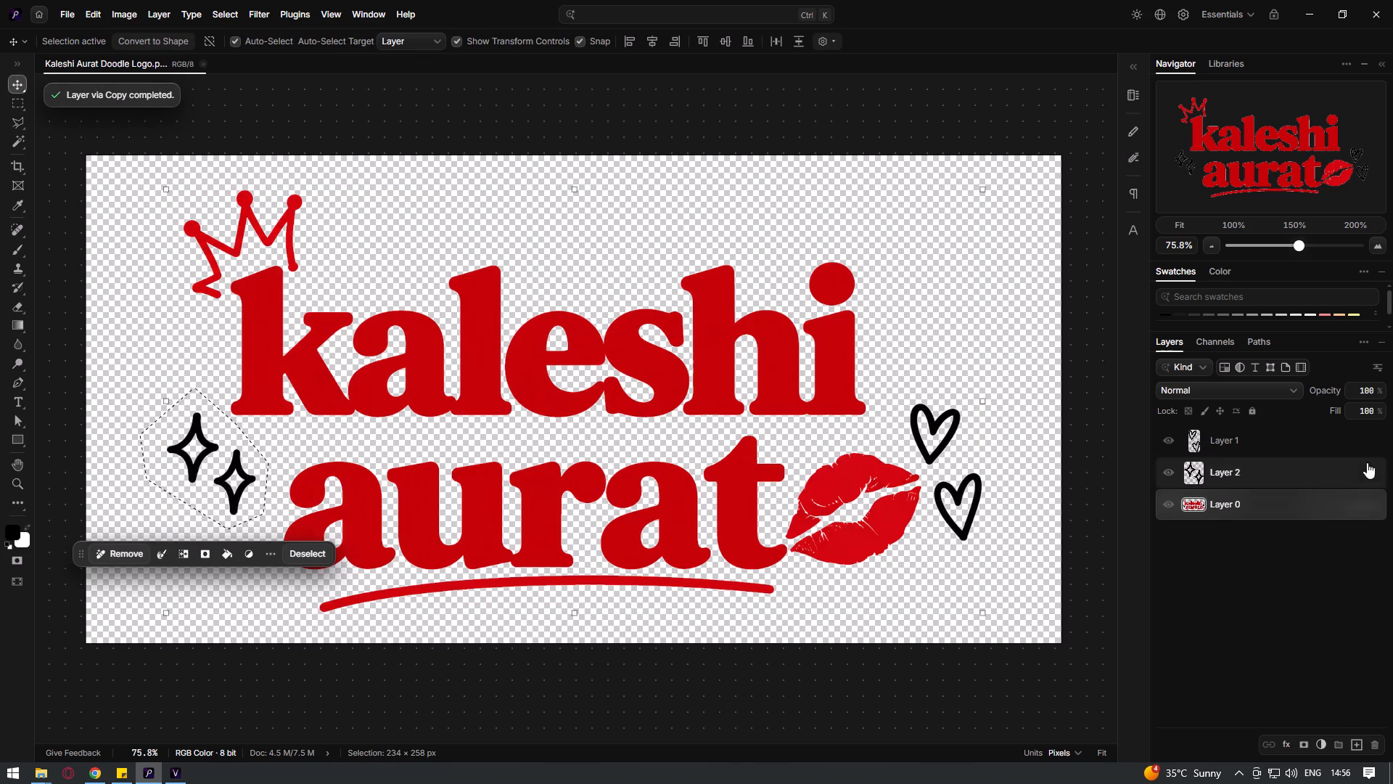
{"action": "double_click", "coordinate": [1368, 444]}
{"action": "left_click", "coordinate": [942, 260]}
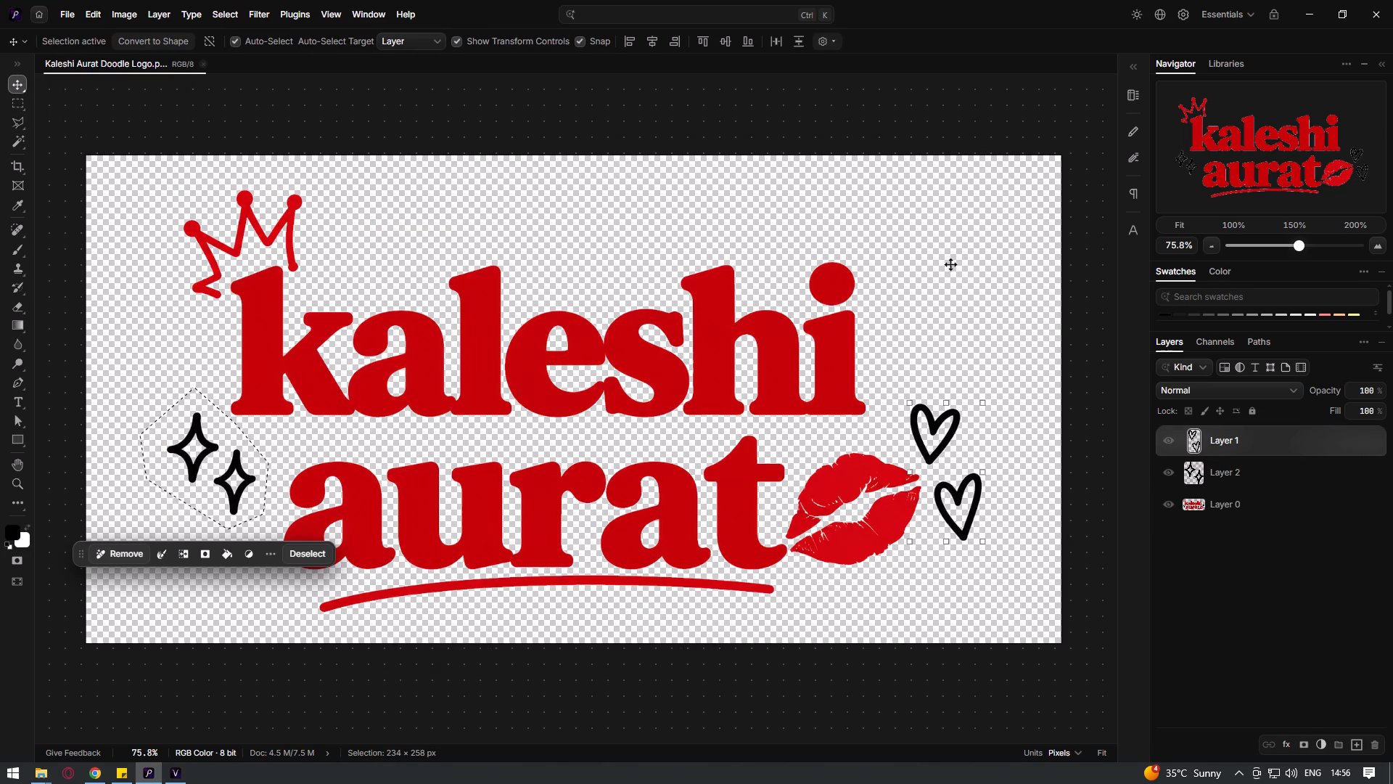
{"action": "double_click", "coordinate": [1373, 442]}
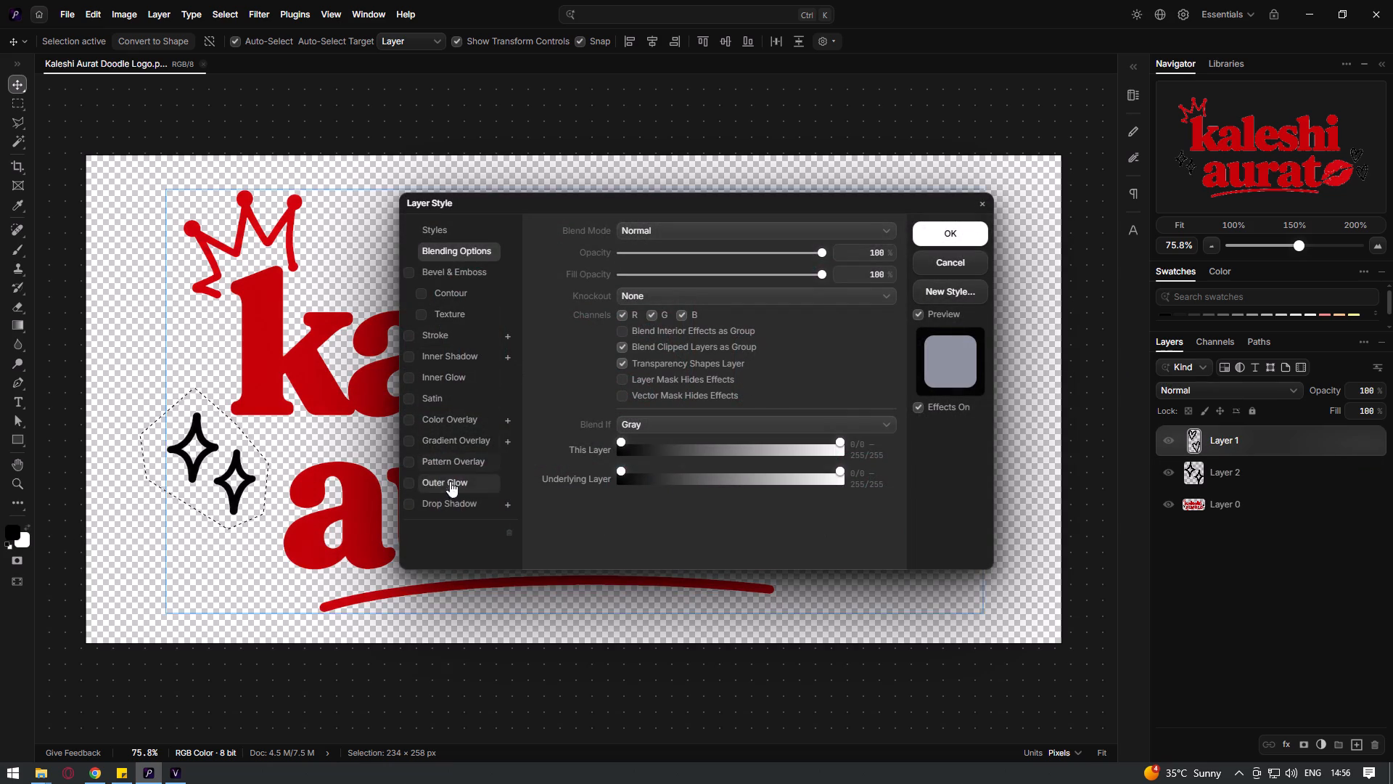
{"action": "left_click", "coordinate": [408, 422]}
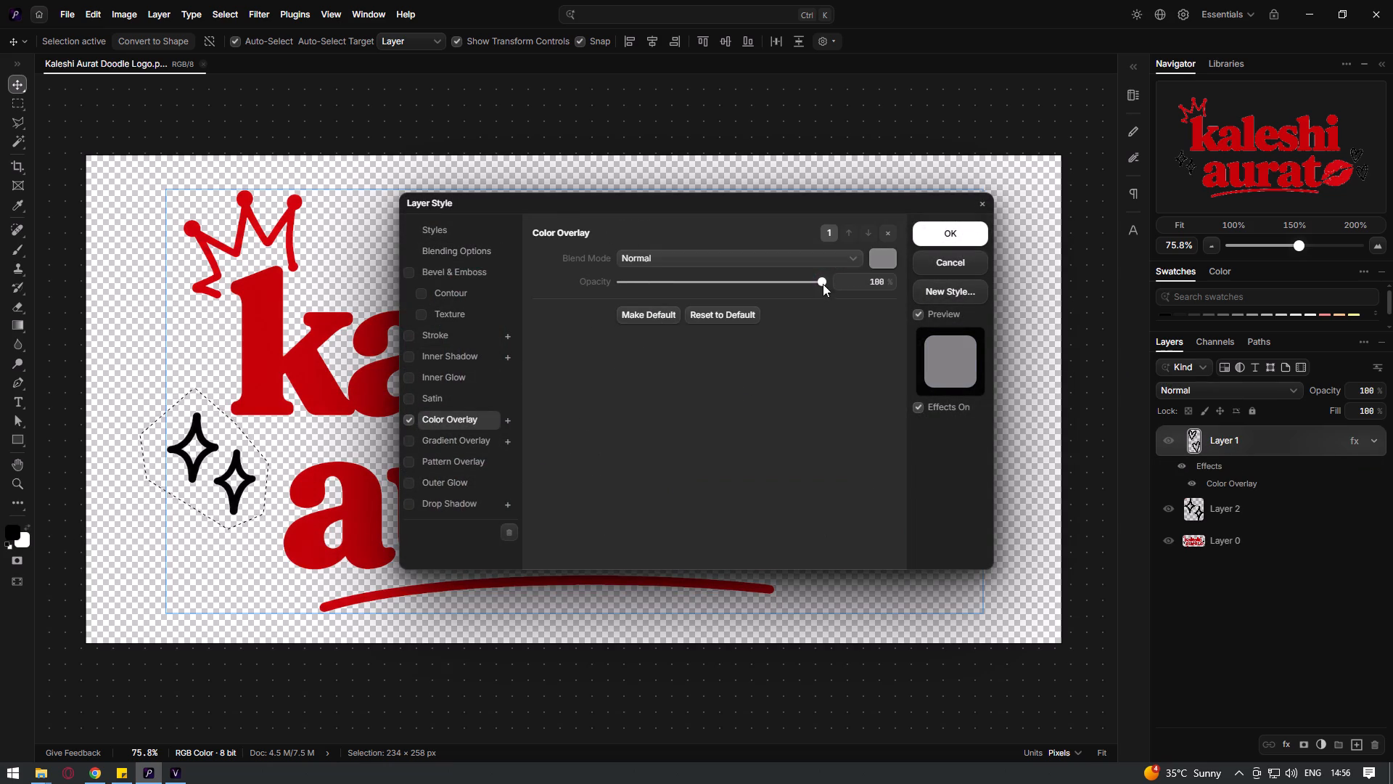
{"action": "left_click", "coordinate": [885, 262]}
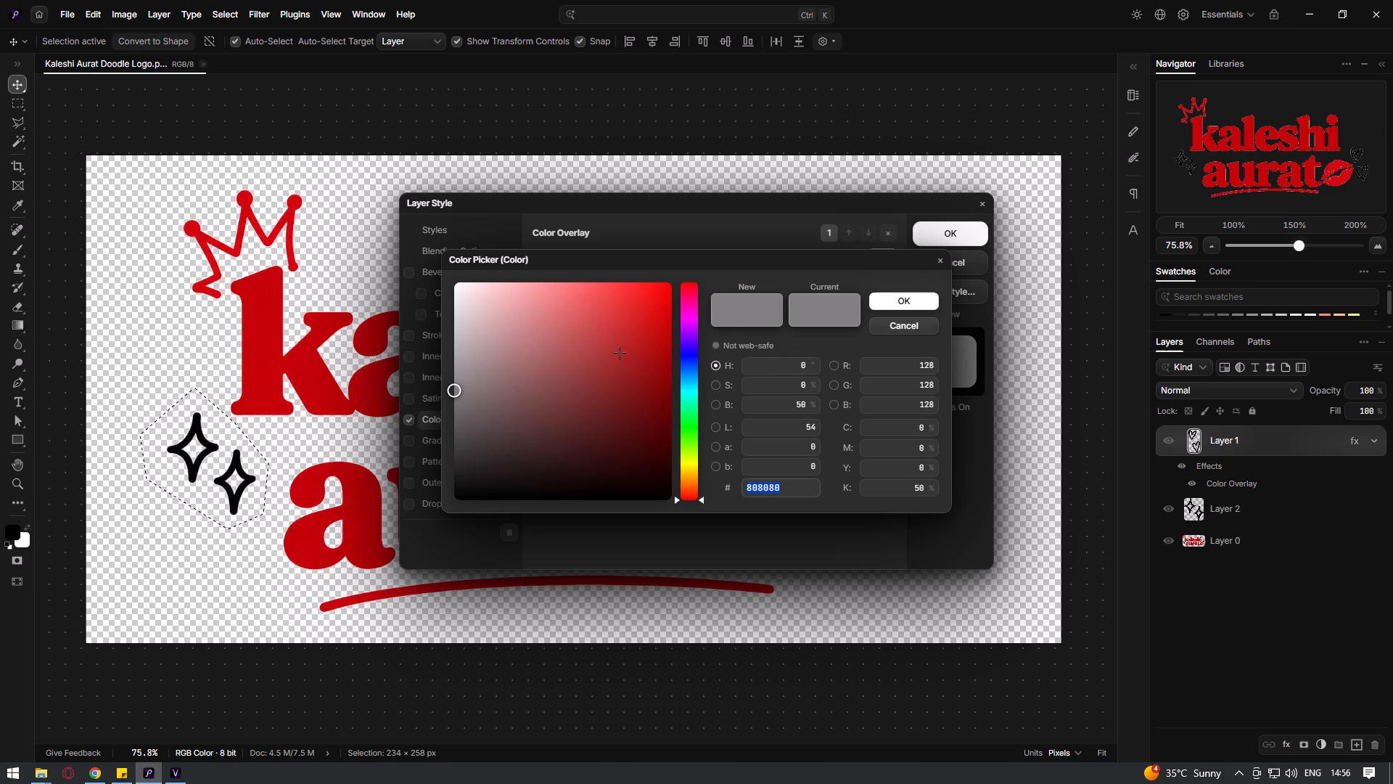
{"action": "left_click_drag", "start_coordinate": [549, 349], "coordinate": [366, 572]}
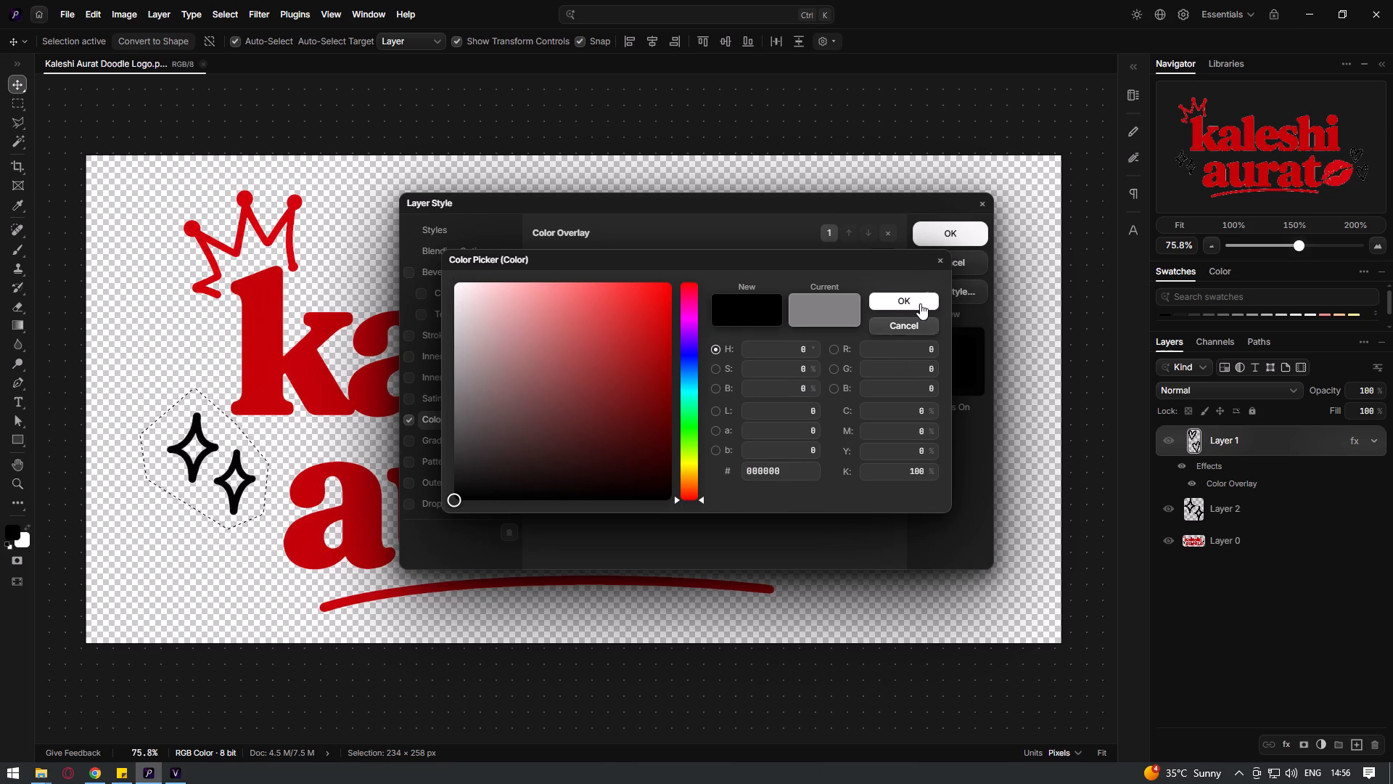
{"action": "left_click", "coordinate": [918, 297]}
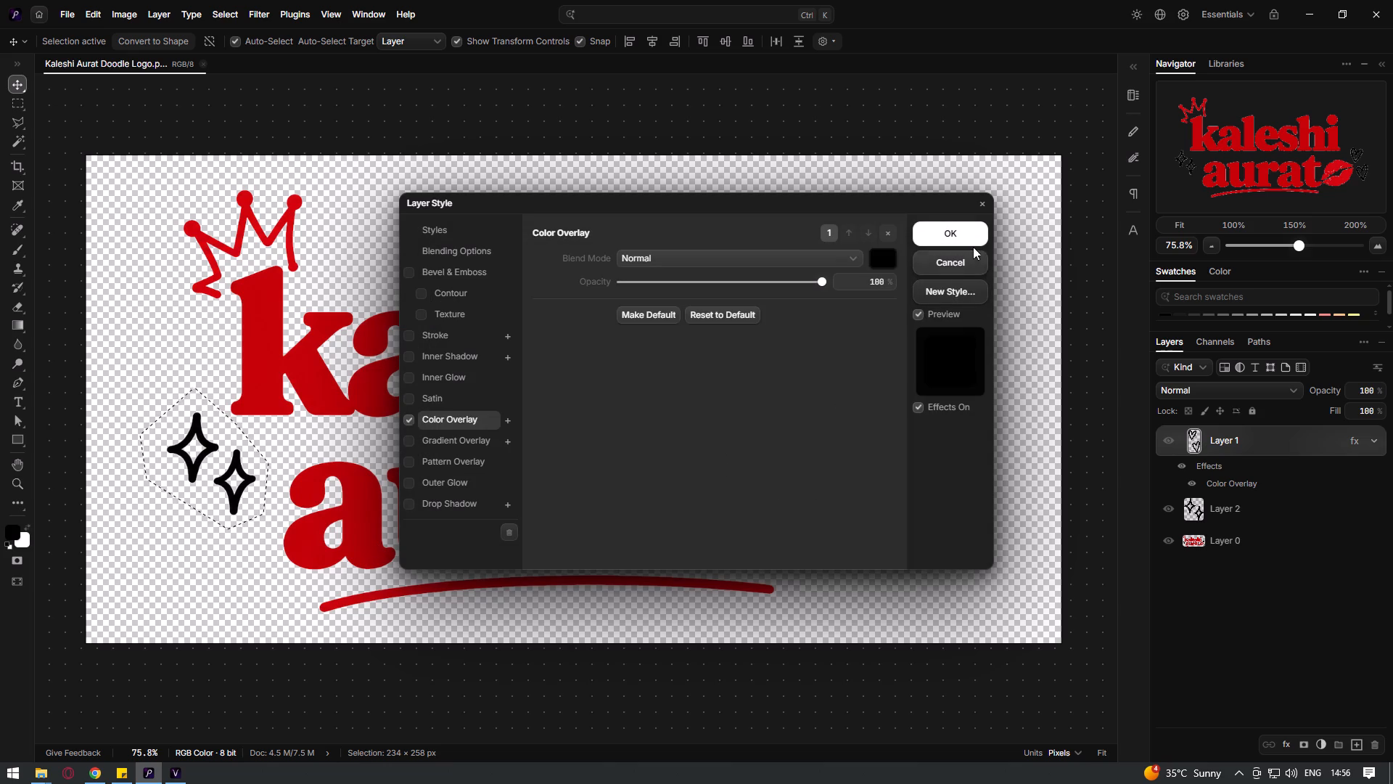
{"action": "left_click", "coordinate": [966, 234]}
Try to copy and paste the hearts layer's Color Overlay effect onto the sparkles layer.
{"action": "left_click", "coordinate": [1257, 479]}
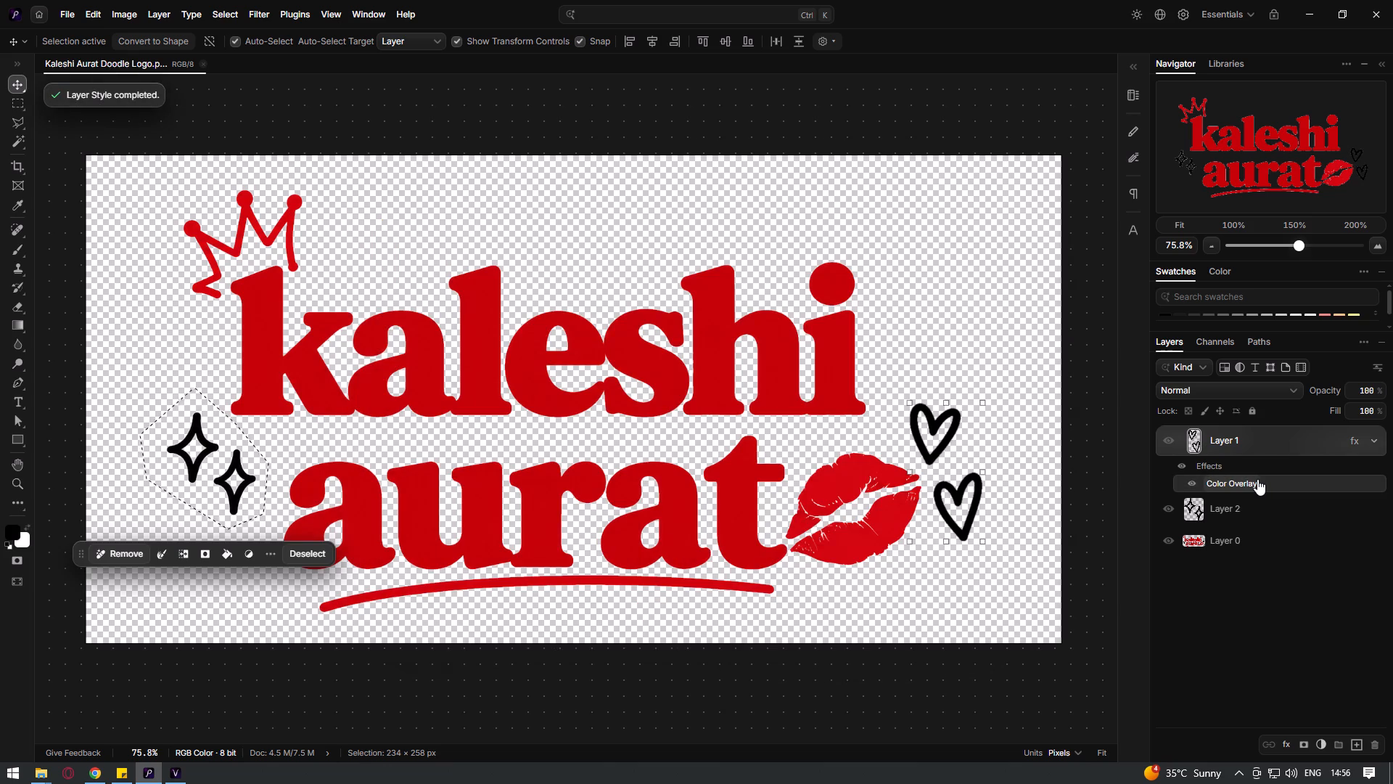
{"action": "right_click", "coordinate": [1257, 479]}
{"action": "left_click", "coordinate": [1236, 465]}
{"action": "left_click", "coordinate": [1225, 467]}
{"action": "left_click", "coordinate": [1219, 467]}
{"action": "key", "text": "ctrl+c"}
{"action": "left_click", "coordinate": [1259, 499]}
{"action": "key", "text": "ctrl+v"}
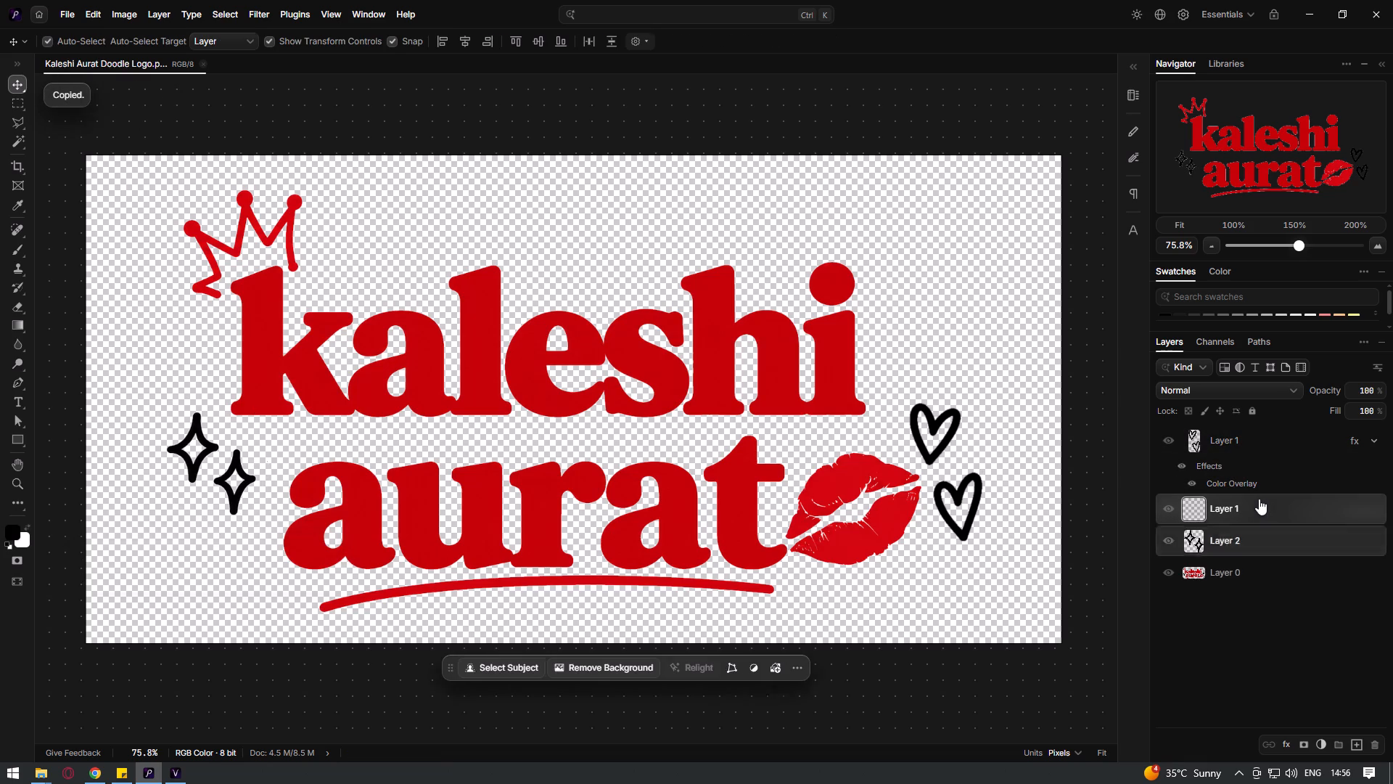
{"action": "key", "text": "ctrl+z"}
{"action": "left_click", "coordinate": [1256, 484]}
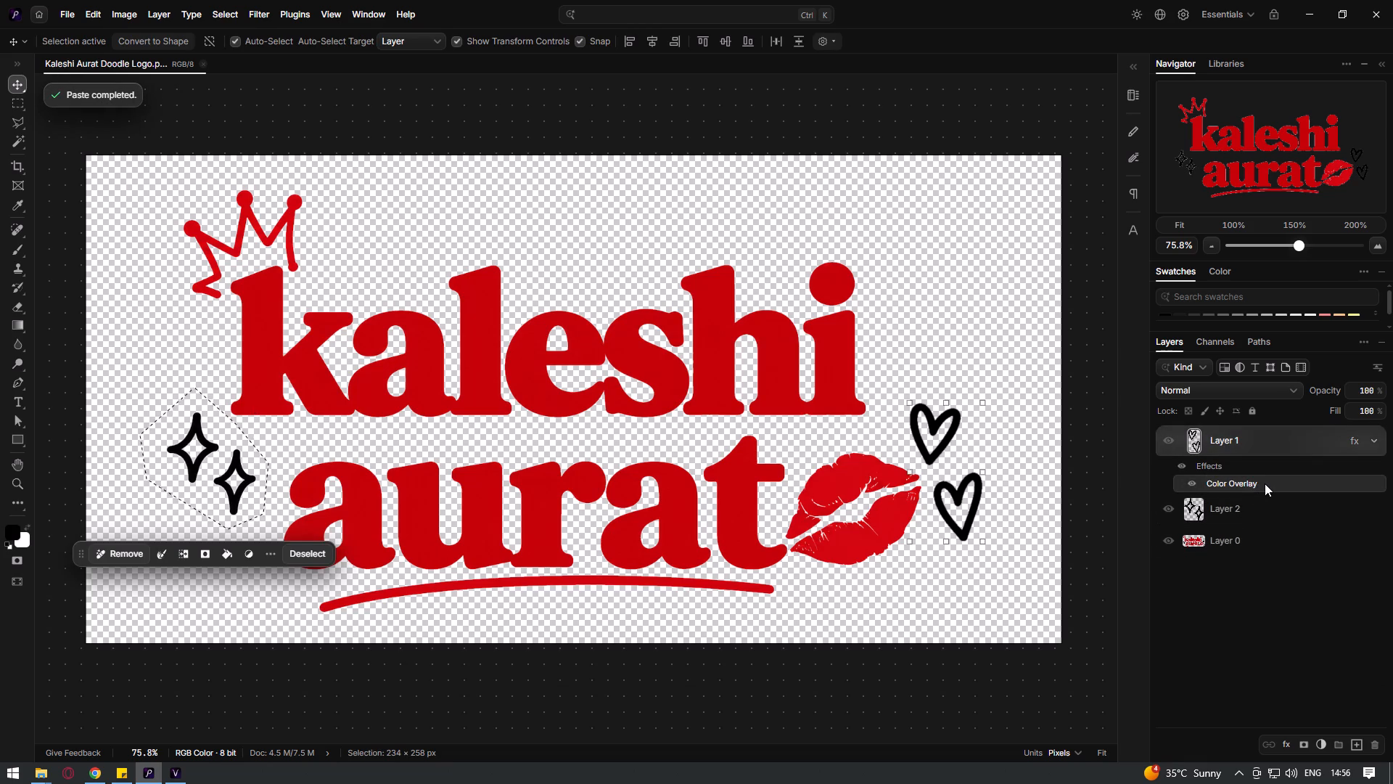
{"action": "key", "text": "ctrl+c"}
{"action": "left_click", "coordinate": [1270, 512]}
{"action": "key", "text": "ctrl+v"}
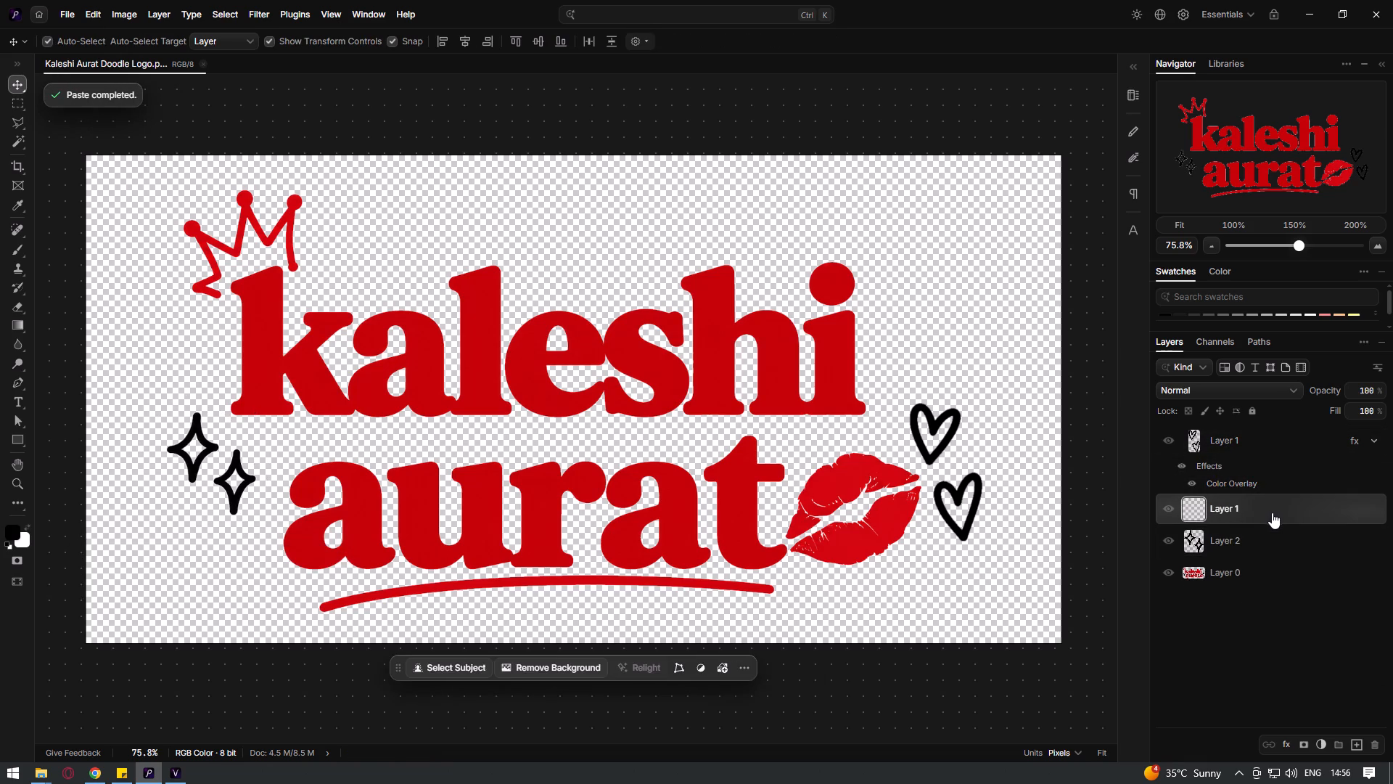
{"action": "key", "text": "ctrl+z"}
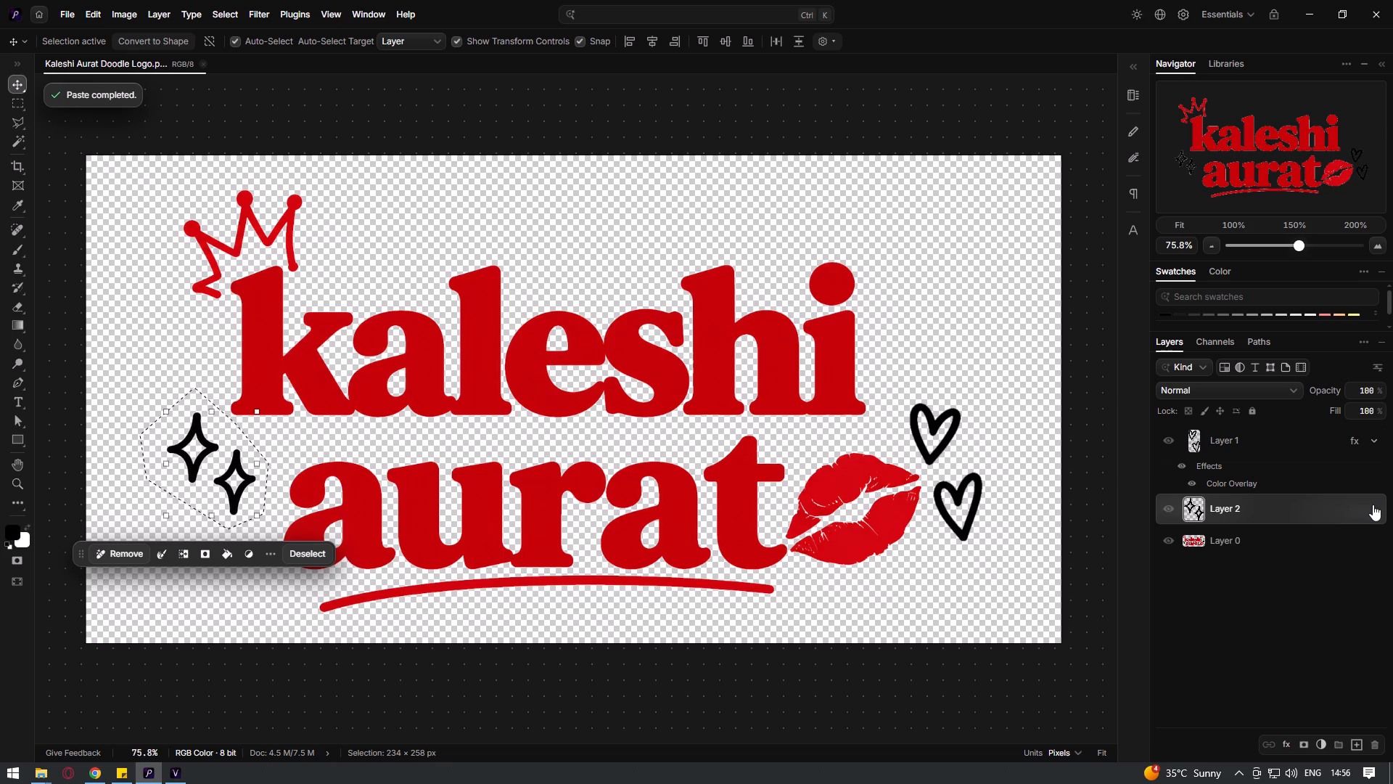
Apply a black Color Overlay in Normal mode at 100% opacity to the sparkles layer.
{"action": "double_click", "coordinate": [1369, 509]}
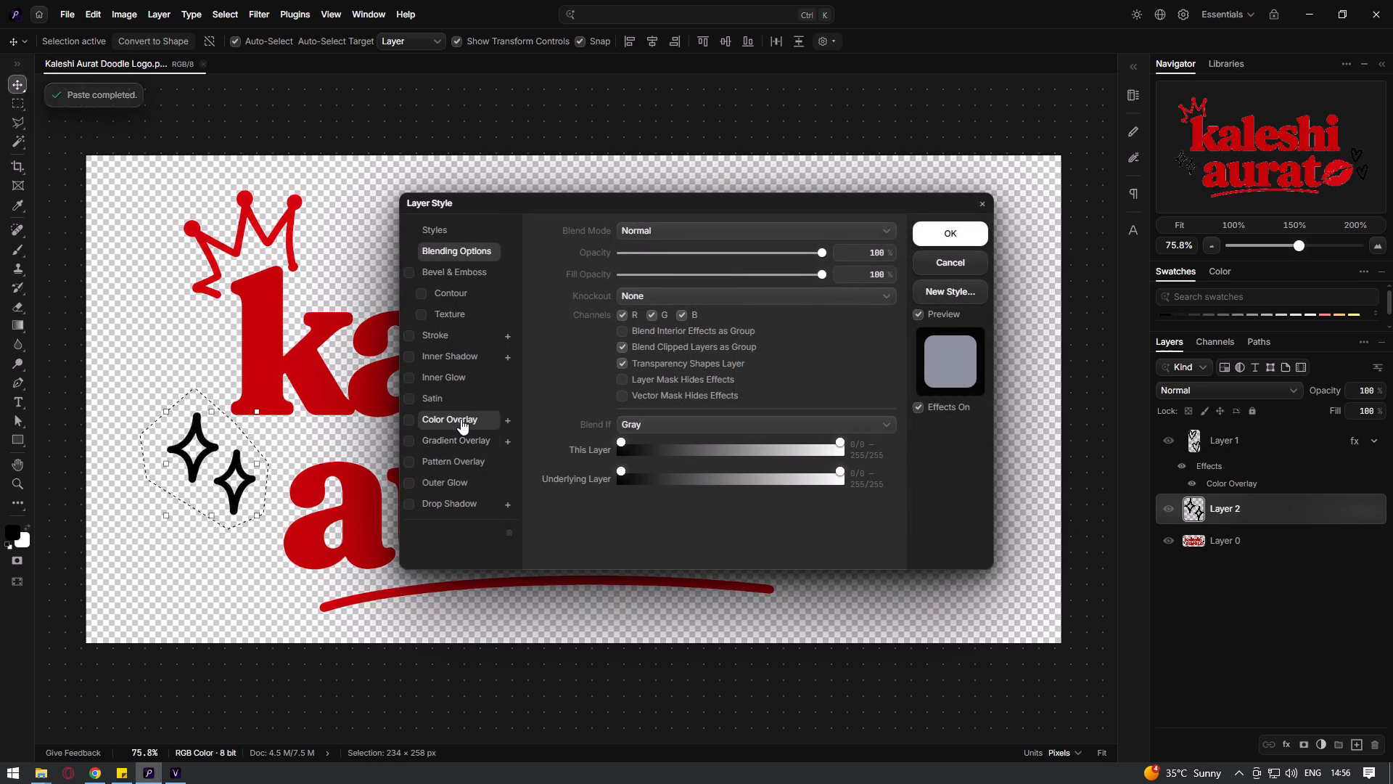
{"action": "left_click", "coordinate": [461, 419]}
{"action": "left_click", "coordinate": [889, 257]}
{"action": "left_click_drag", "start_coordinate": [617, 342], "coordinate": [466, 348]}
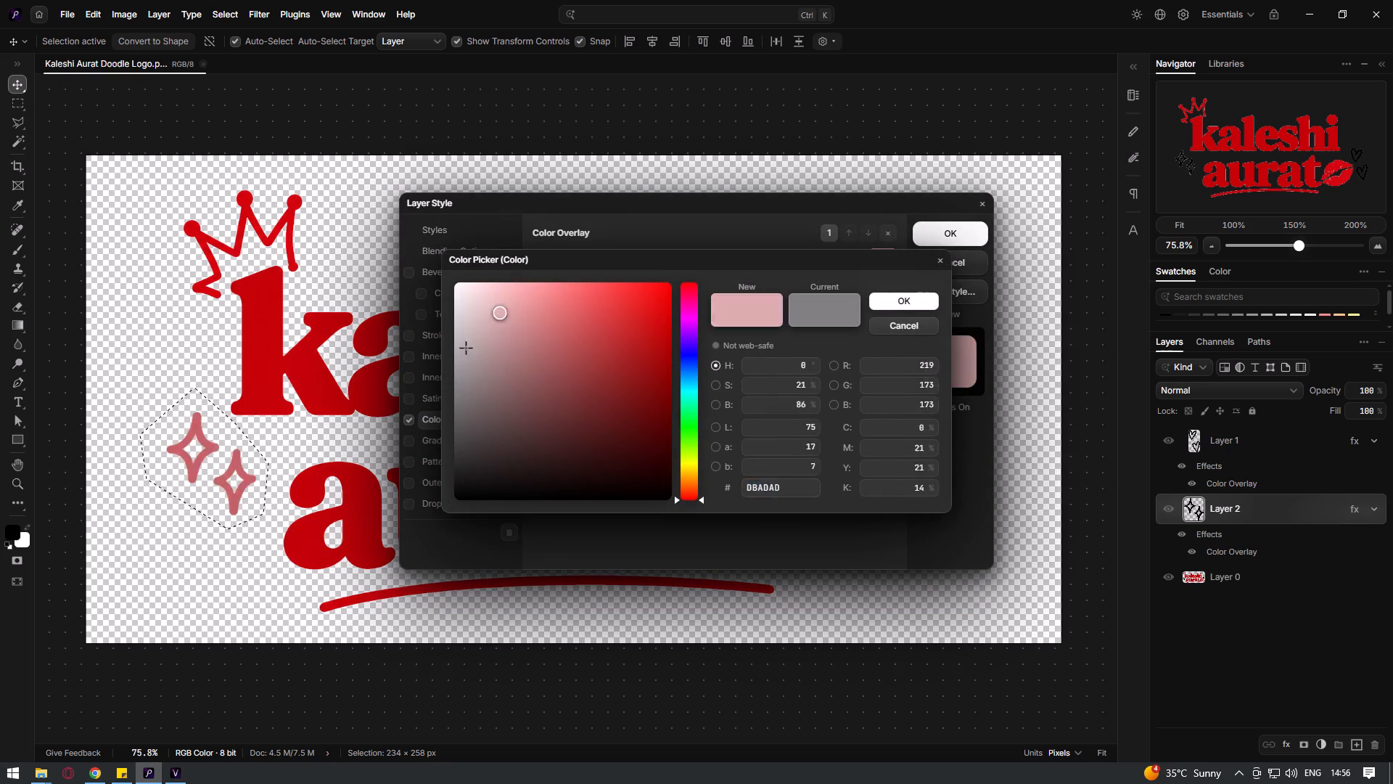
{"action": "left_click_drag", "start_coordinate": [466, 348], "coordinate": [287, 578]}
{"action": "left_click", "coordinate": [898, 303]}
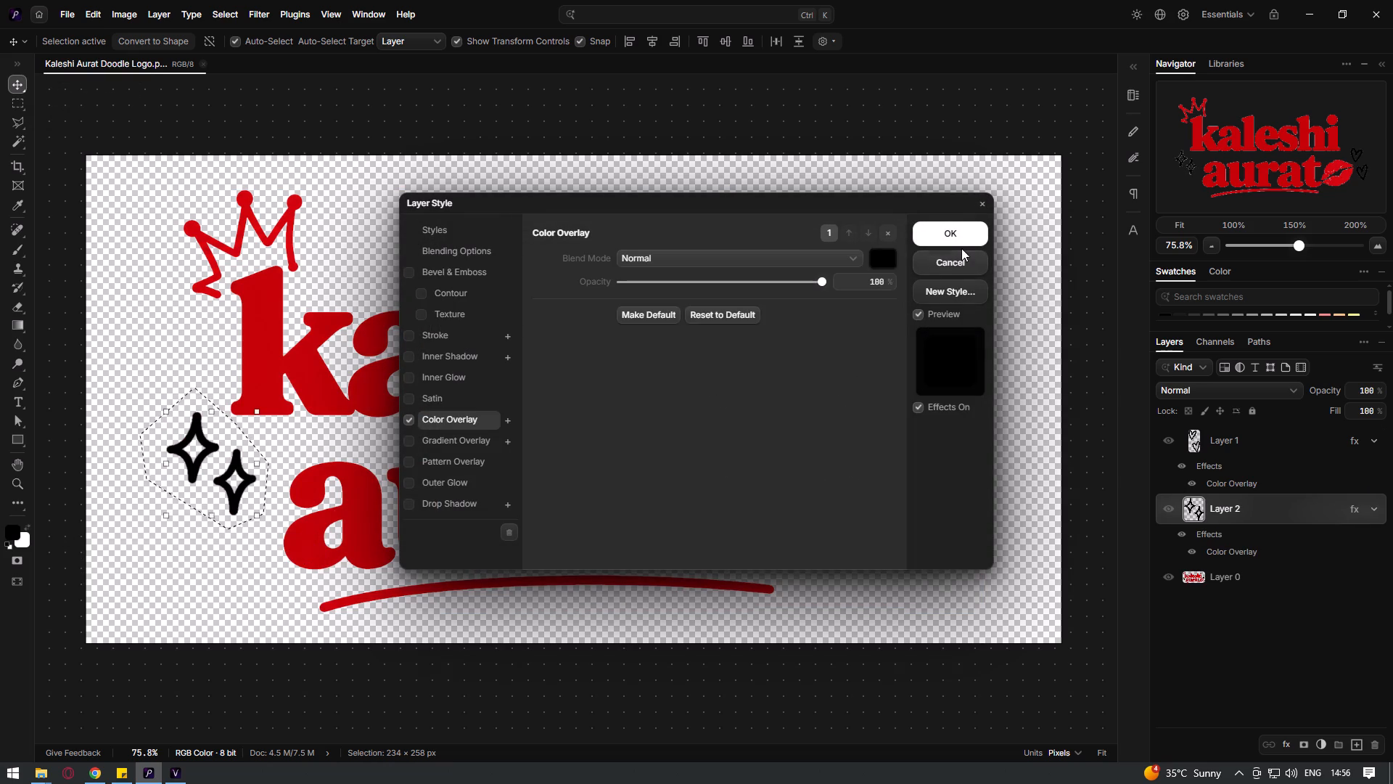
{"action": "left_click", "coordinate": [962, 238]}
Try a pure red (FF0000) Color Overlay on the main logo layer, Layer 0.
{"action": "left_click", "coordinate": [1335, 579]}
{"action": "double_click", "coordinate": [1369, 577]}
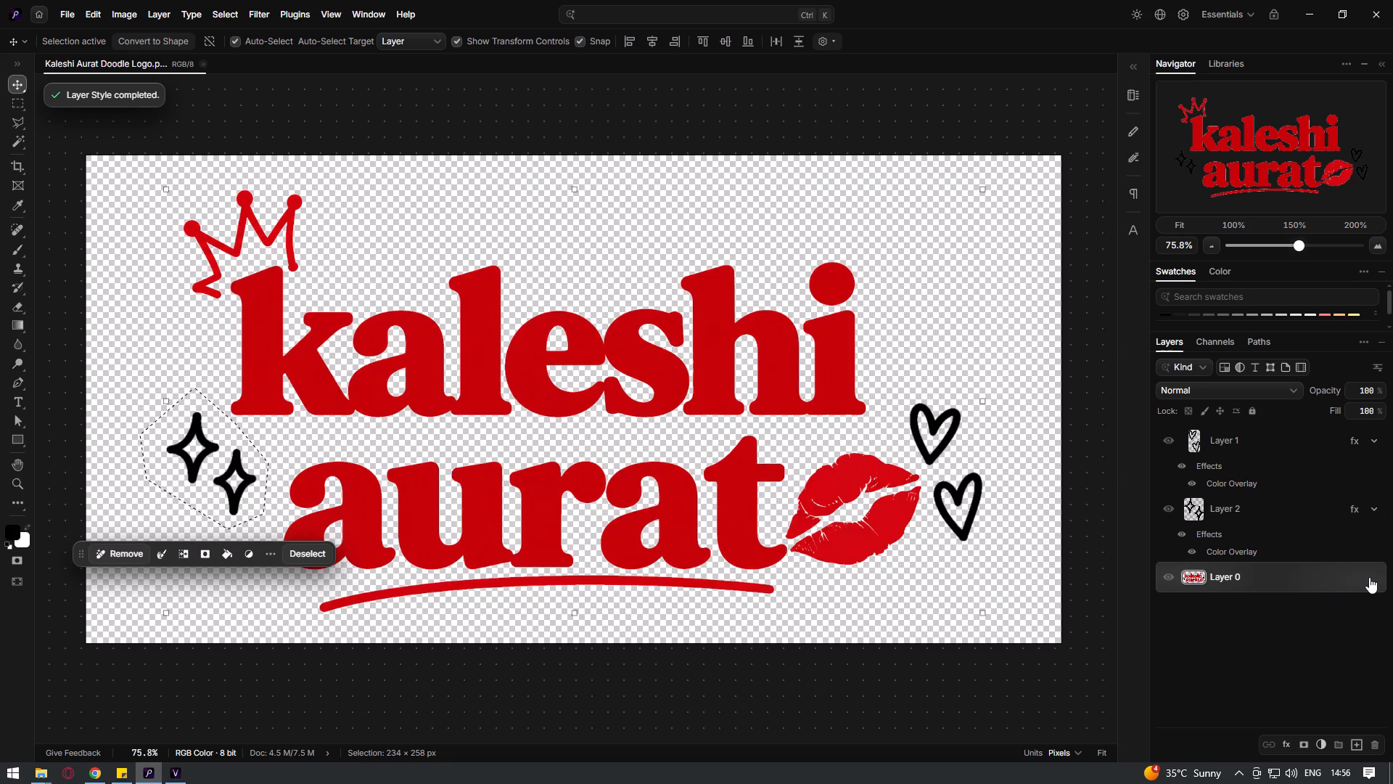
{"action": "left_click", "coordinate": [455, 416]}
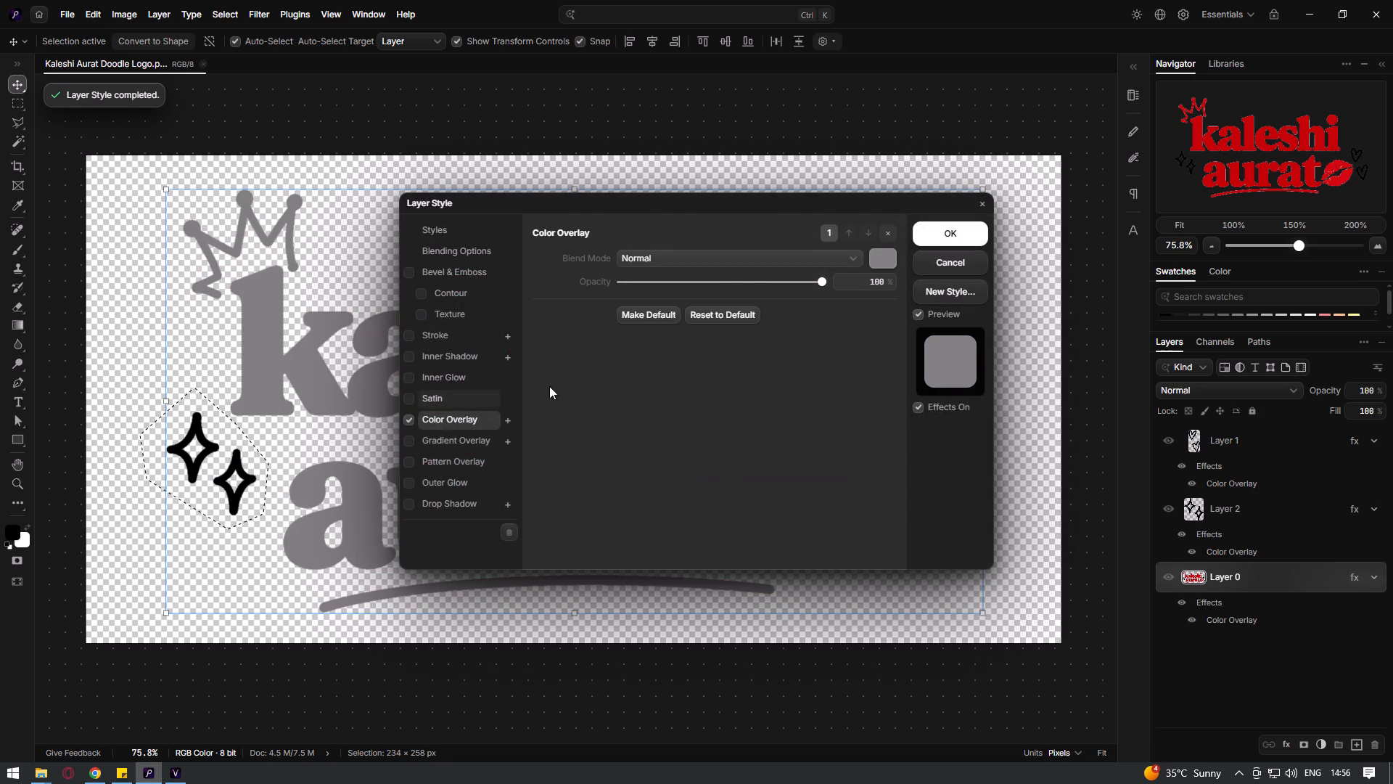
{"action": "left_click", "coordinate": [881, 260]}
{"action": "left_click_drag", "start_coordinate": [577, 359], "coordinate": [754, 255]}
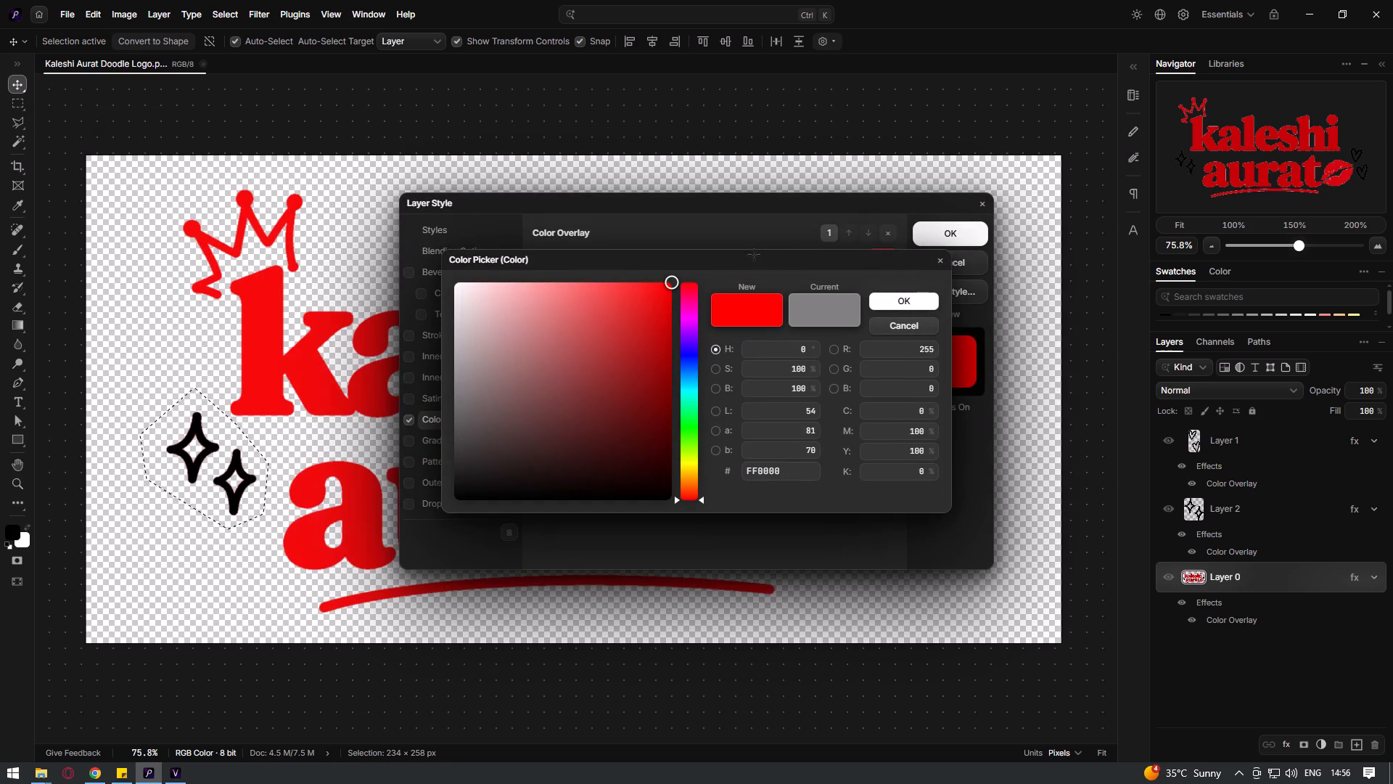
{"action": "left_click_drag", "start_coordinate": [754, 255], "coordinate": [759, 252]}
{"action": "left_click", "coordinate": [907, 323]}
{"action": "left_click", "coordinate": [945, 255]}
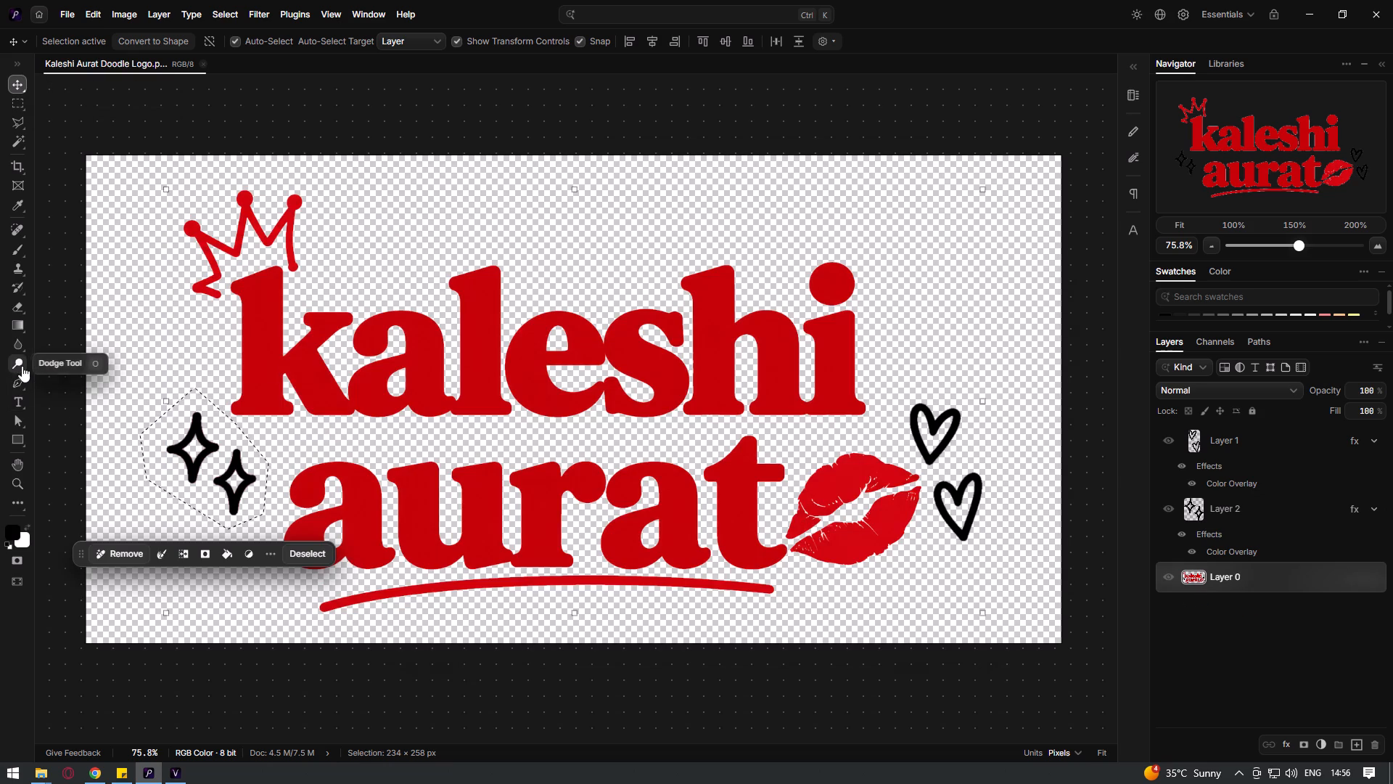
Sample the red of the logo's lettering as the foreground colour and copy its hex code C50207.
{"action": "key", "text": "i"}
{"action": "left_click", "coordinate": [272, 359]}
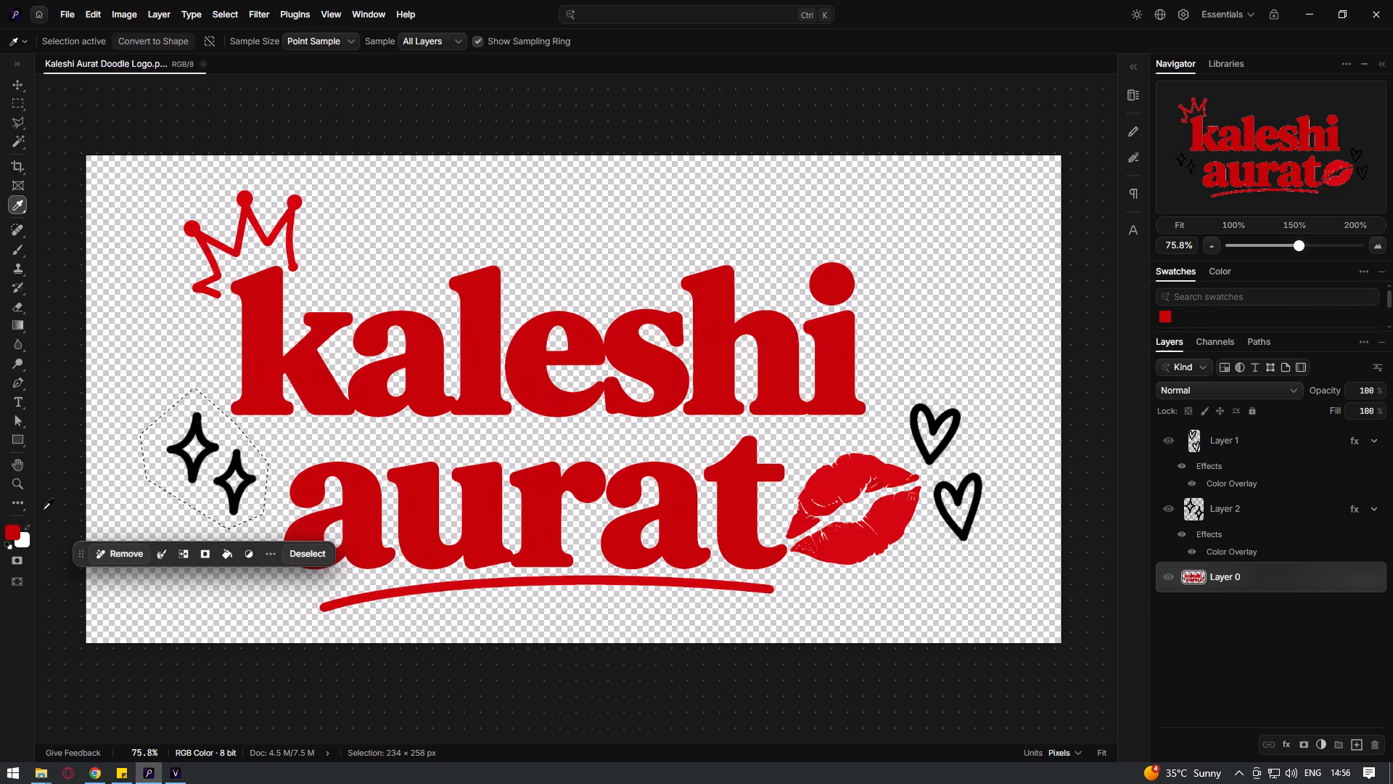
{"action": "left_click", "coordinate": [10, 536]}
{"action": "left_click", "coordinate": [800, 508]}
{"action": "key", "text": "ctrl+a"}
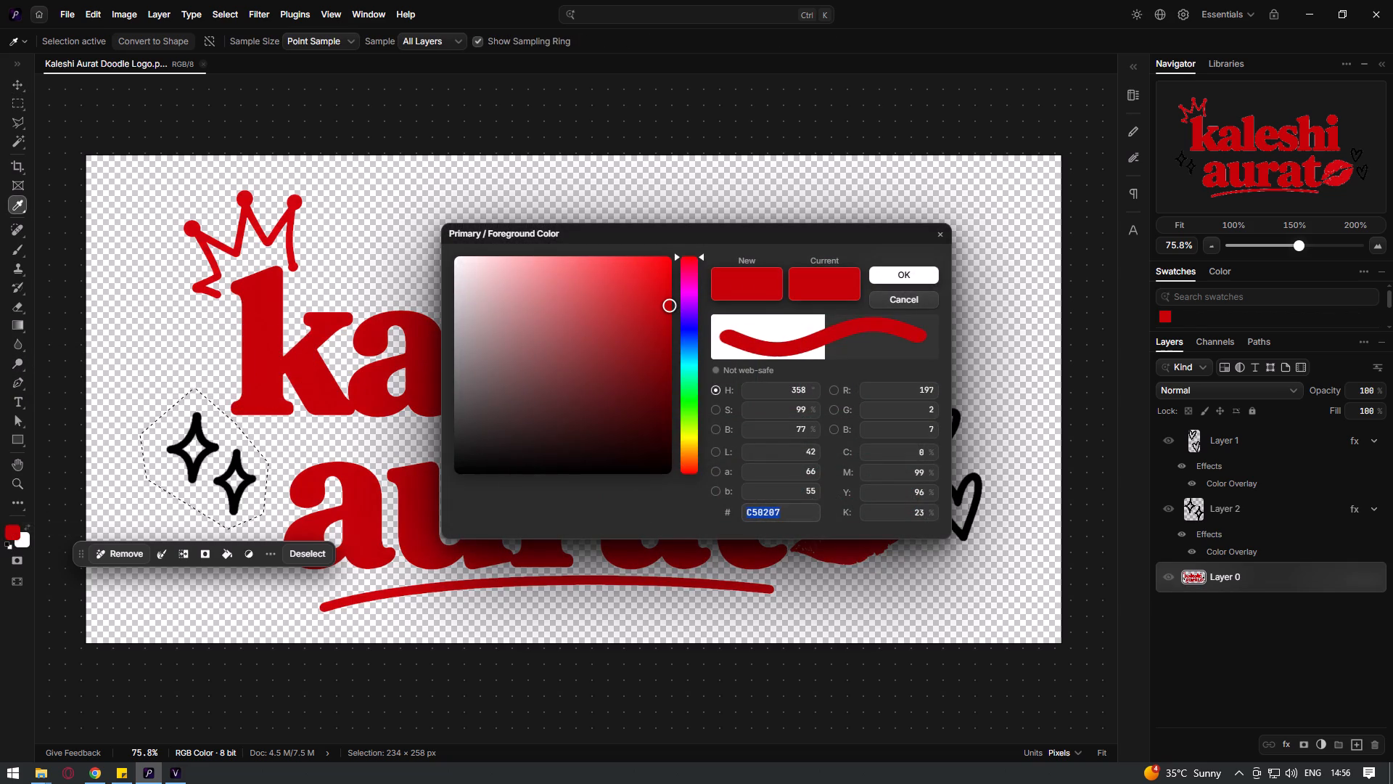
{"action": "key", "text": "ctrl+c"}
{"action": "left_click", "coordinate": [920, 272]}
{"action": "key", "text": "x"}
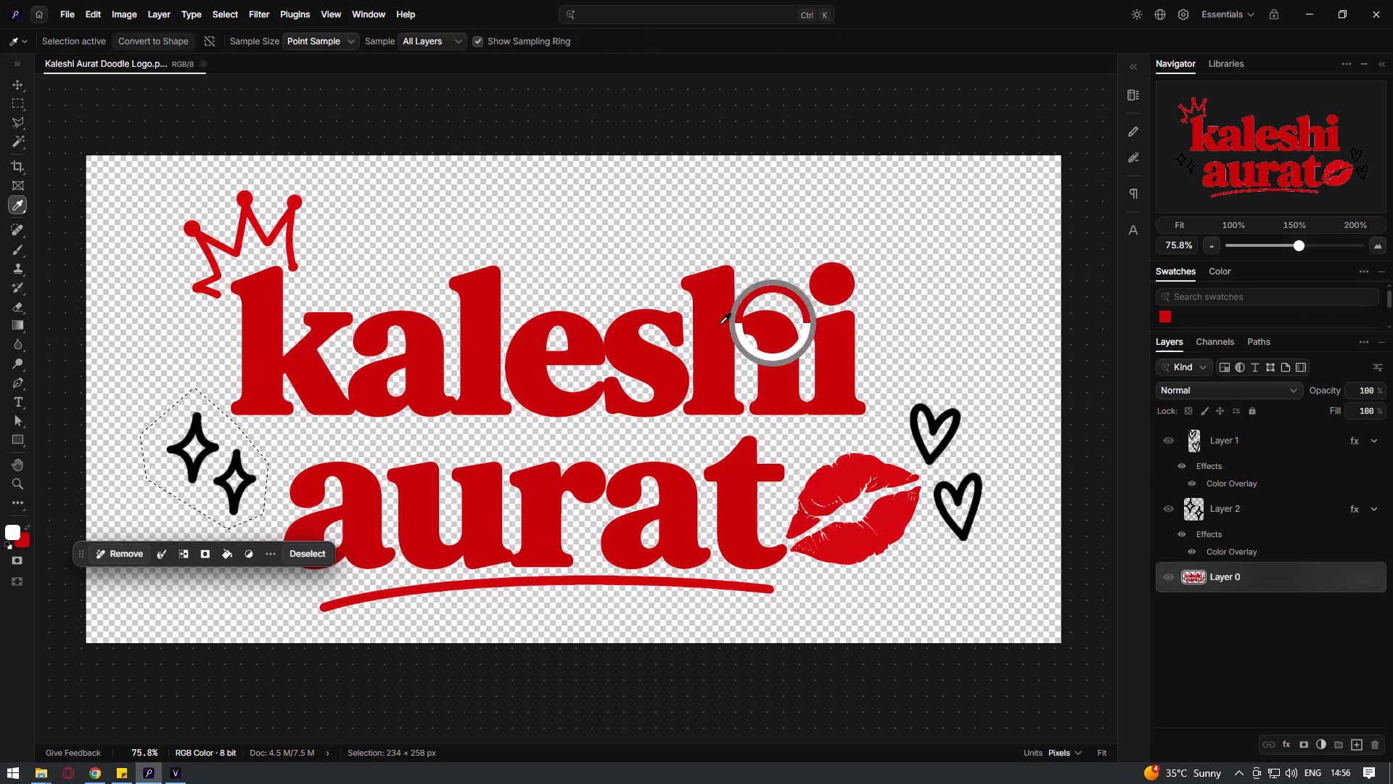
{"action": "key", "text": "x"}
{"action": "left_click", "coordinate": [20, 92]}
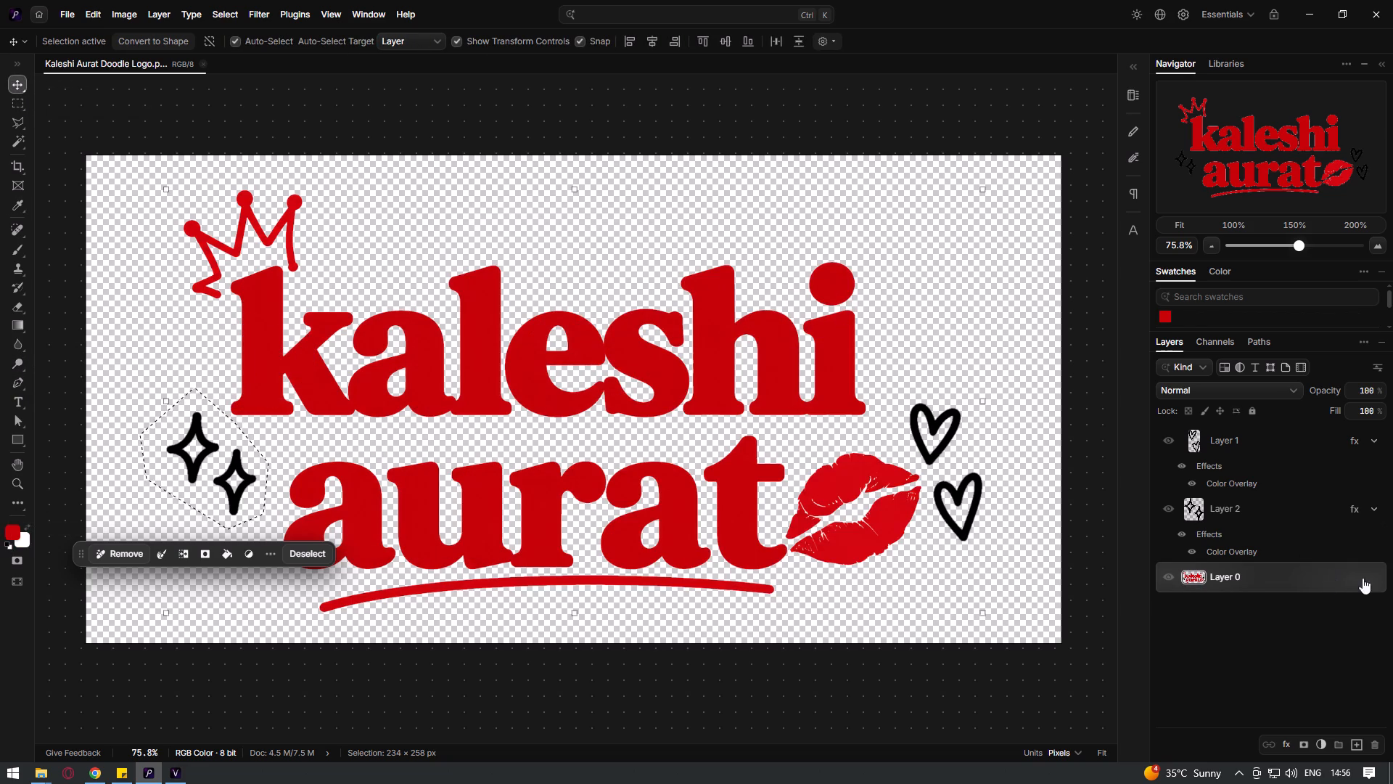
Apply a solid red (C50207) Color Overlay to the main logo layer, Layer 0.
{"action": "double_click", "coordinate": [1376, 575]}
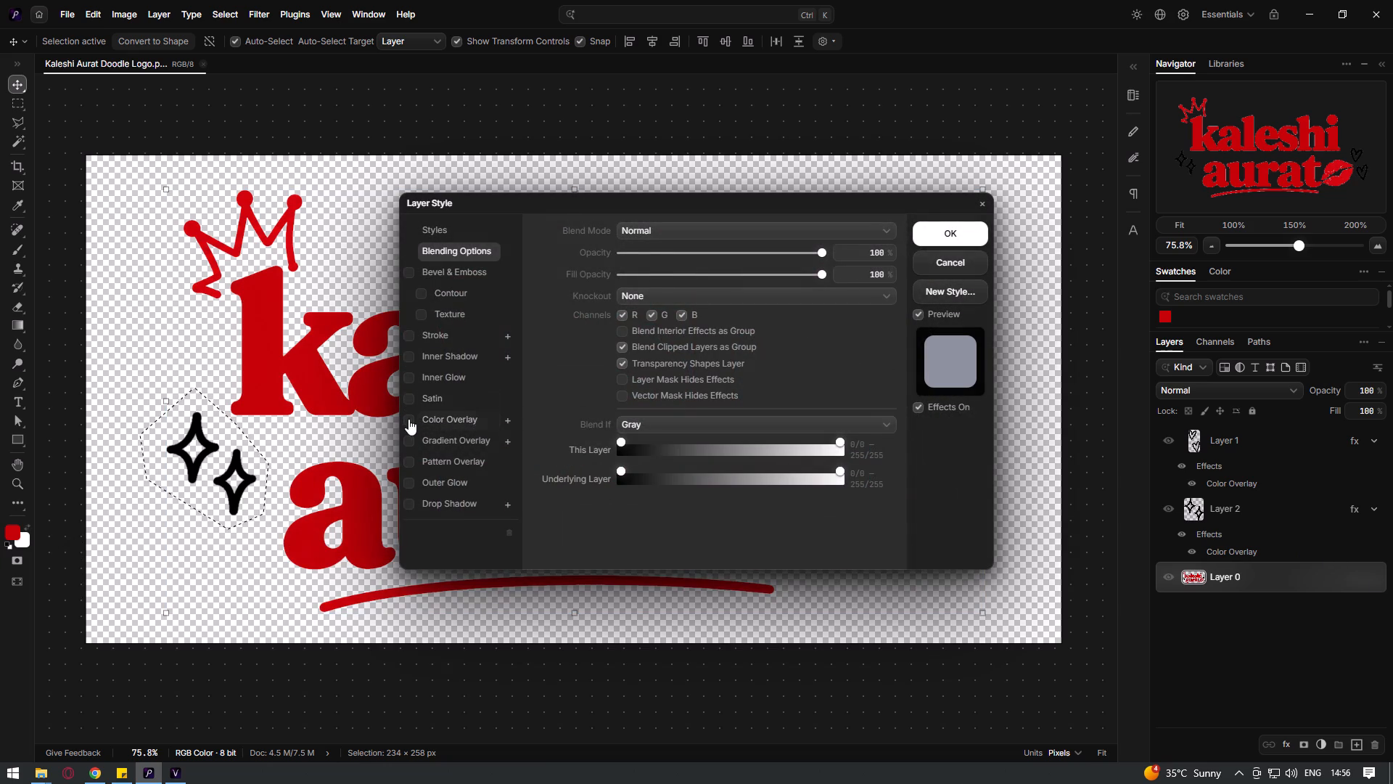
{"action": "left_click", "coordinate": [408, 419]}
{"action": "left_click", "coordinate": [891, 258]}
{"action": "key", "text": "ctrl+v"}
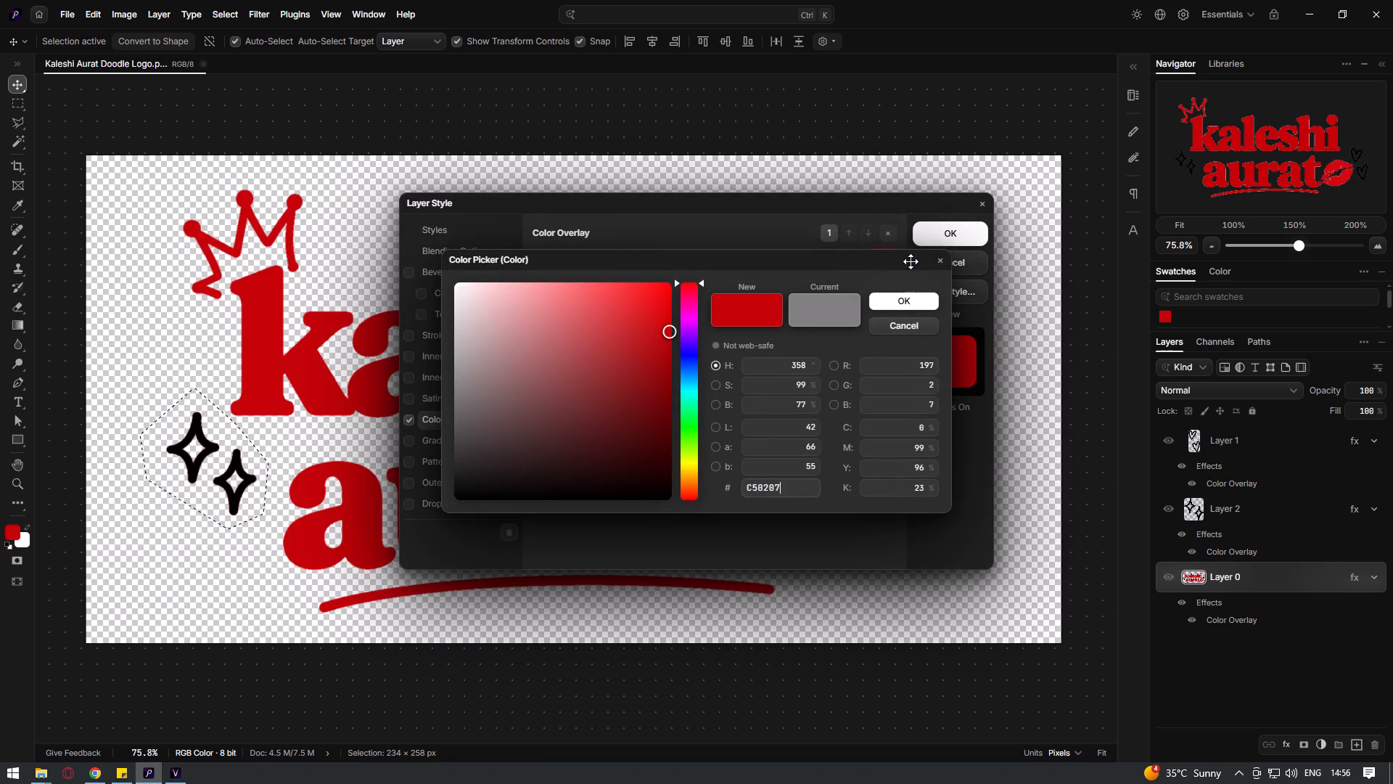
{"action": "left_click", "coordinate": [919, 300]}
{"action": "left_click", "coordinate": [963, 234]}
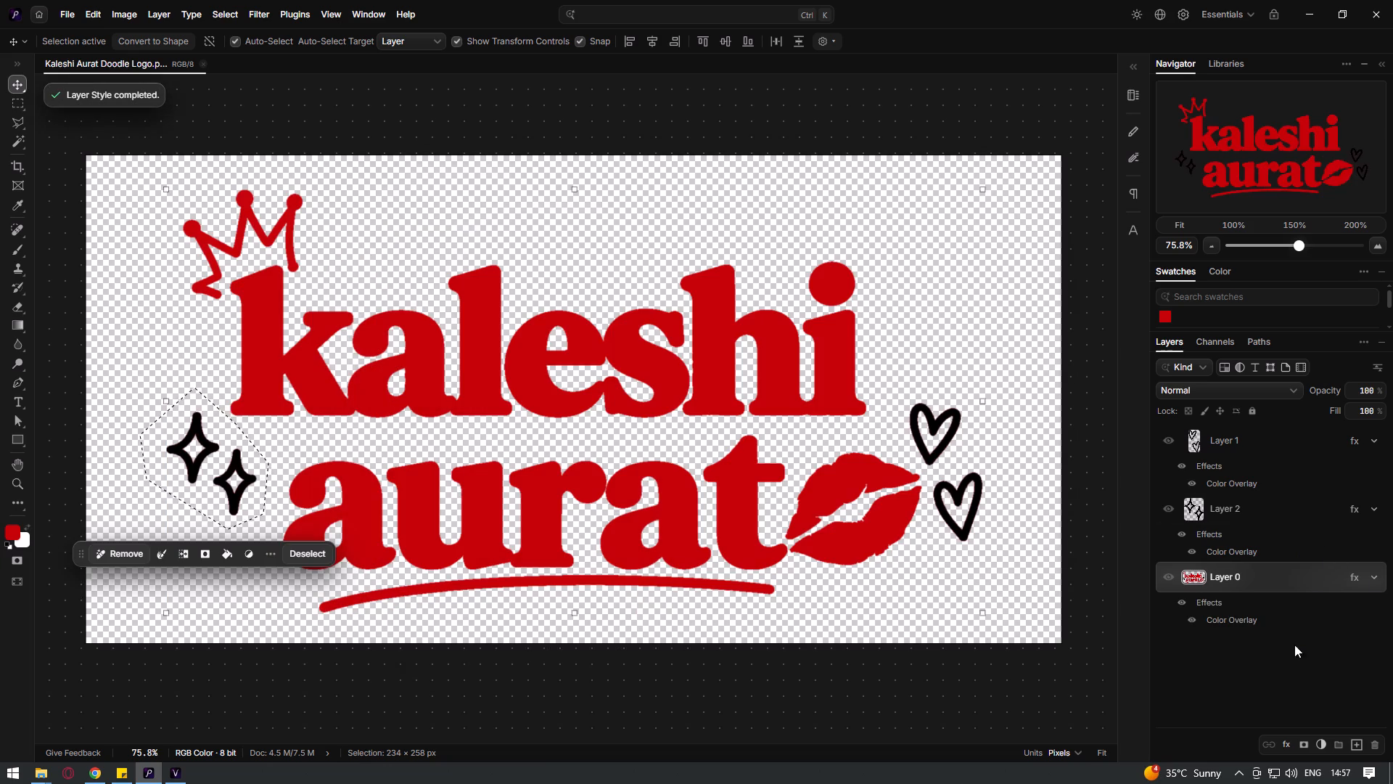
{"action": "left_click", "coordinate": [1283, 658]}
Close the Navigator, Libraries, Swatches and Color panels, leaving only the layers group in the sidebar.
{"action": "left_click_drag", "start_coordinate": [1257, 262], "coordinate": [1257, 207]}
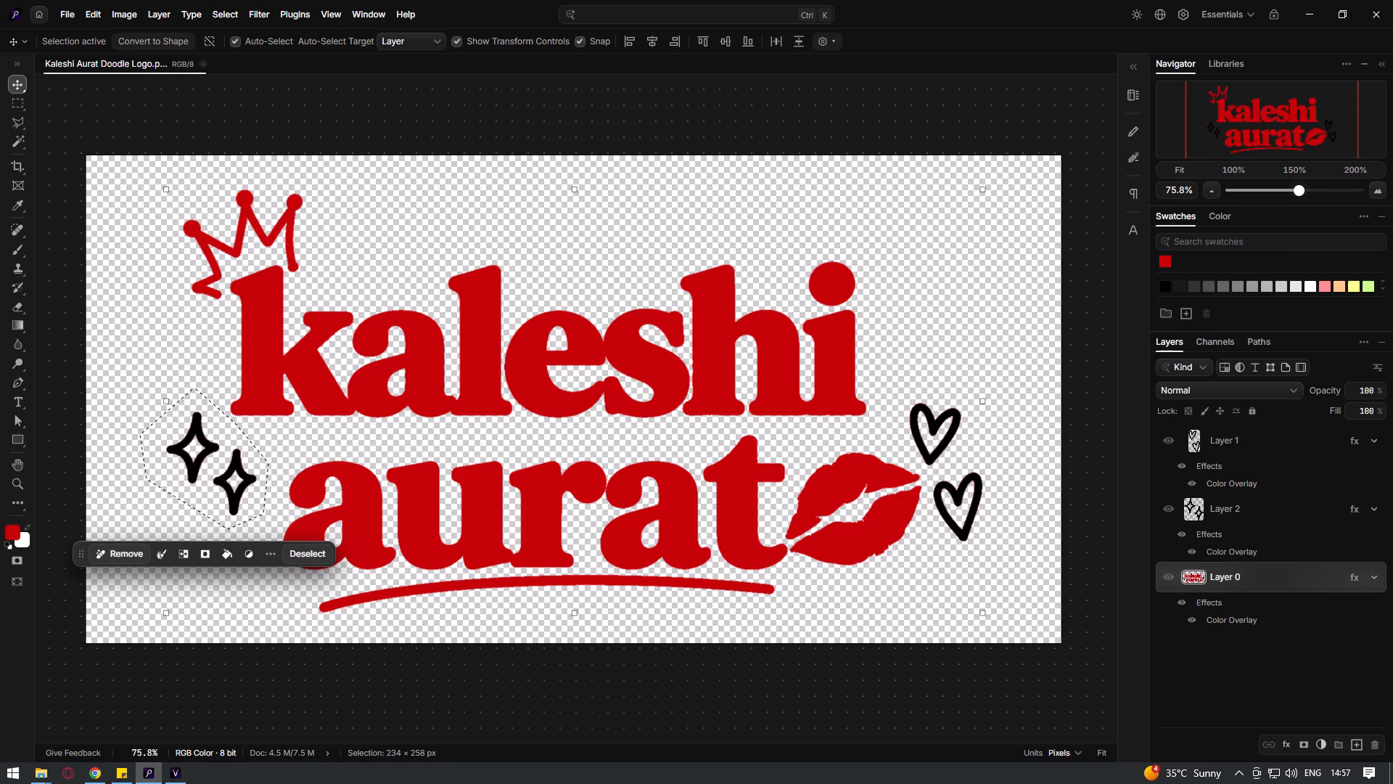
{"action": "left_click_drag", "start_coordinate": [1257, 207], "coordinate": [1258, 203]}
{"action": "right_click", "coordinate": [1183, 62]}
{"action": "left_click", "coordinate": [1197, 82]}
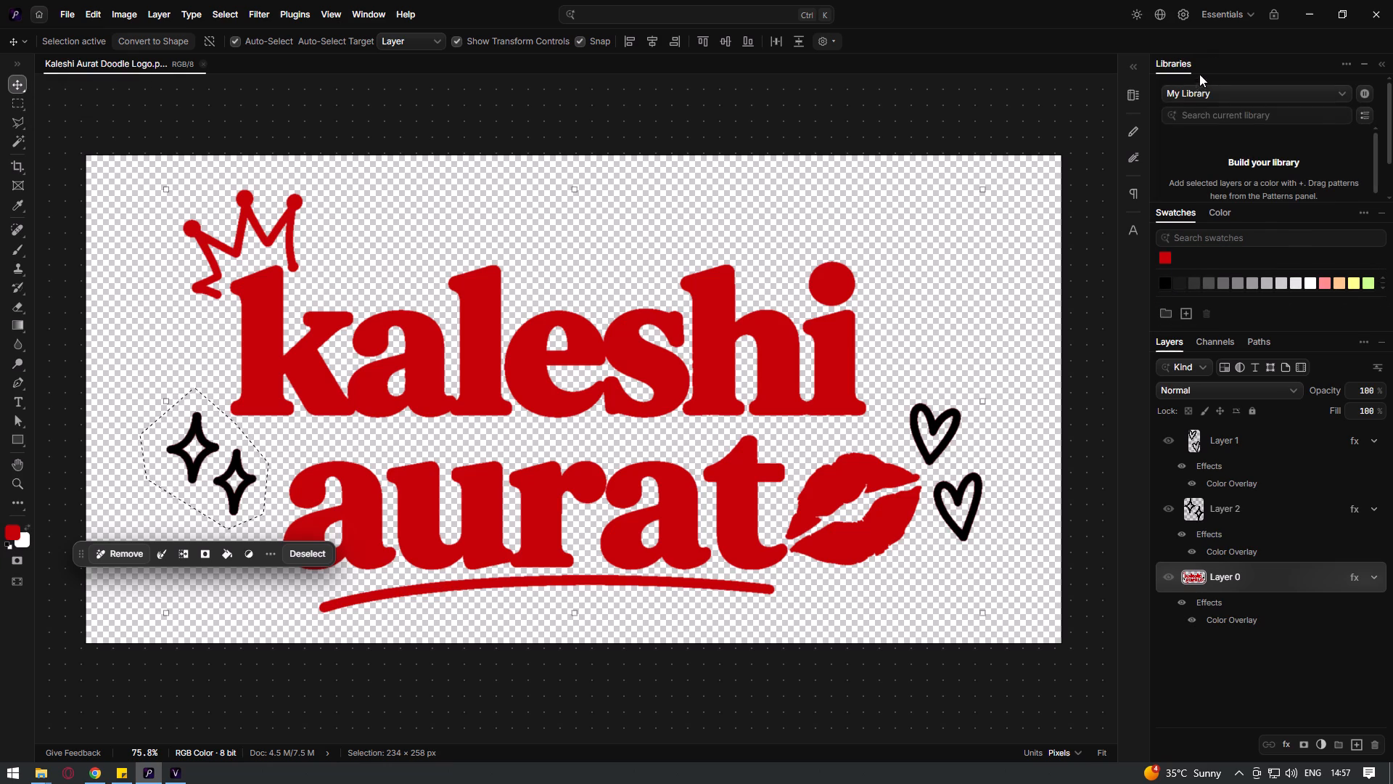
{"action": "right_click", "coordinate": [1184, 68]}
{"action": "left_click", "coordinate": [1199, 77]}
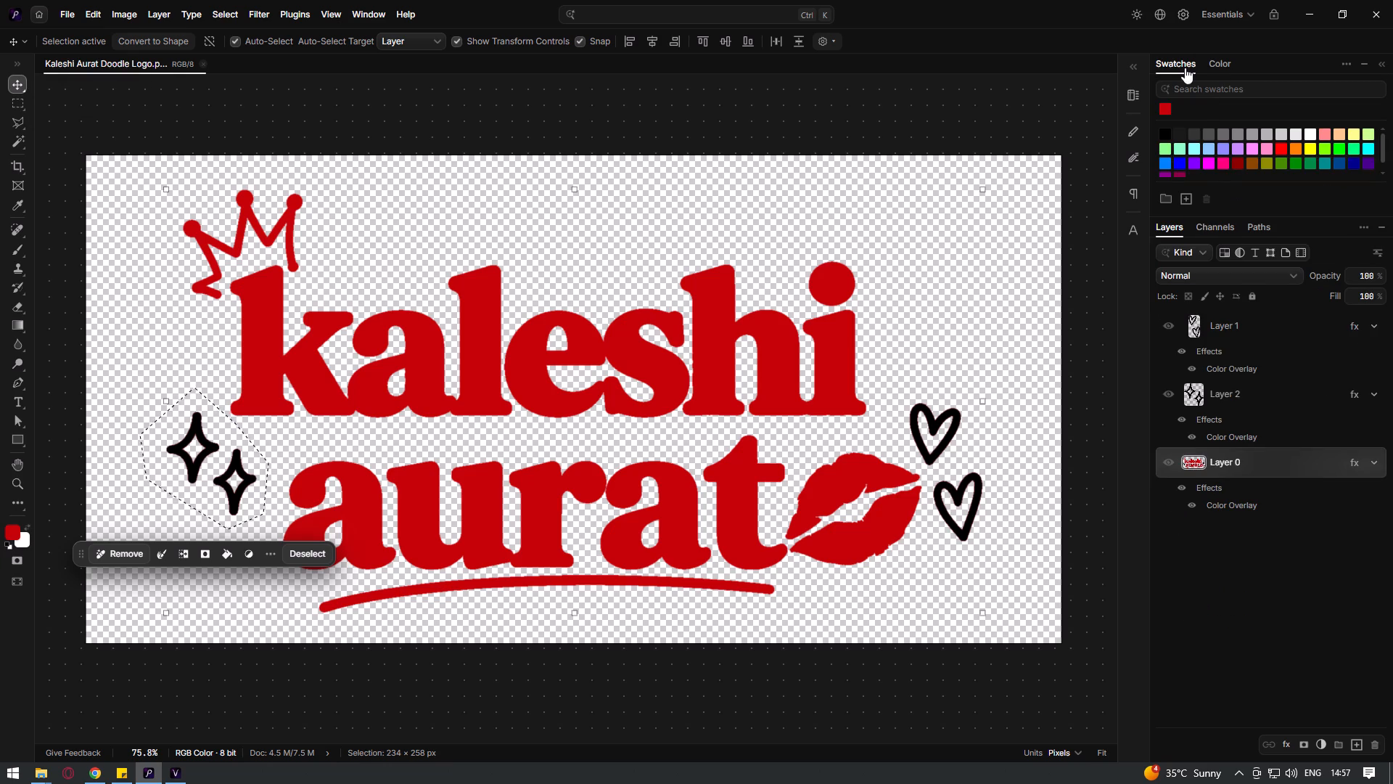
{"action": "right_click", "coordinate": [1184, 63]}
{"action": "left_click", "coordinate": [1197, 78]}
{"action": "right_click", "coordinate": [1177, 62]}
{"action": "left_click", "coordinate": [1199, 73]}
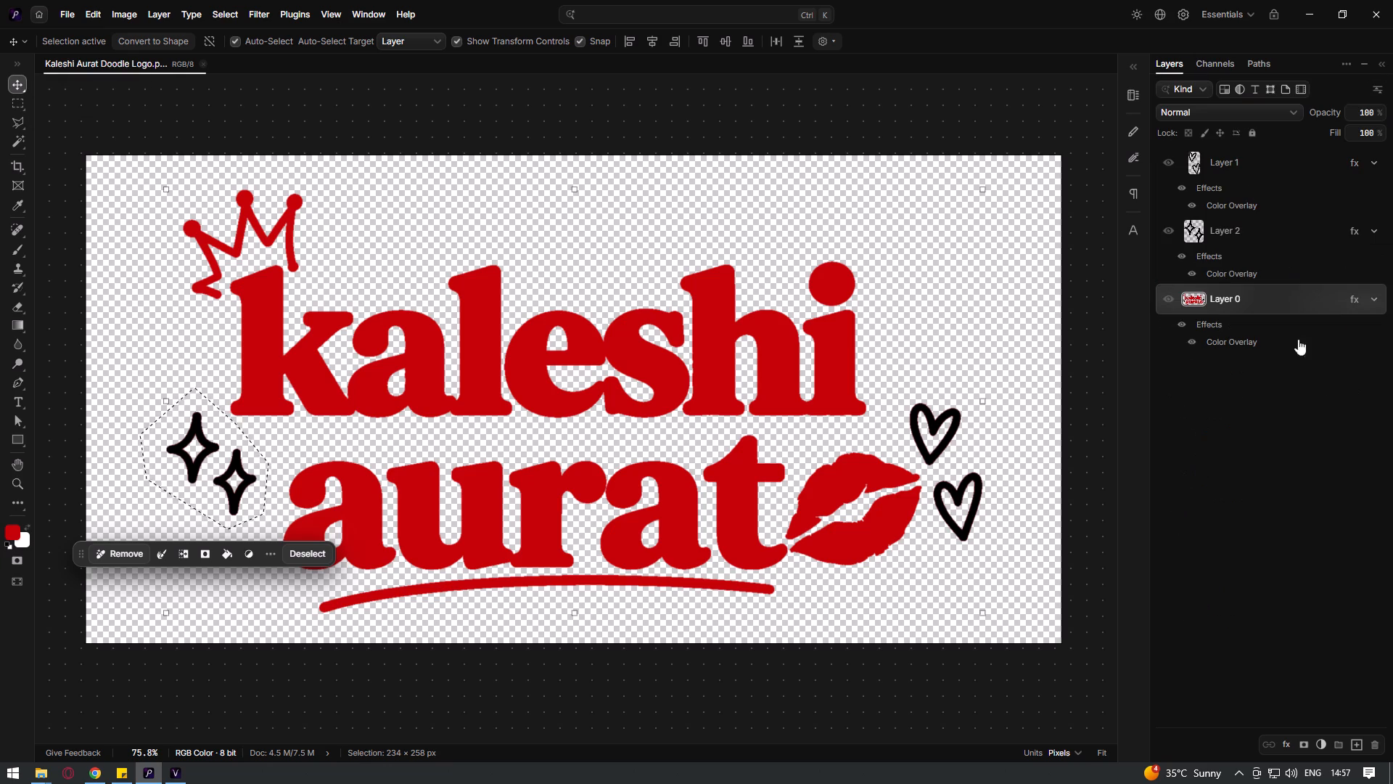
{"action": "left_click", "coordinate": [1310, 494]}
Switch to Vector Studio, maximize it, and create a new A4 document of 210 x 297 mm.
{"action": "key", "text": "alt+Tab"}
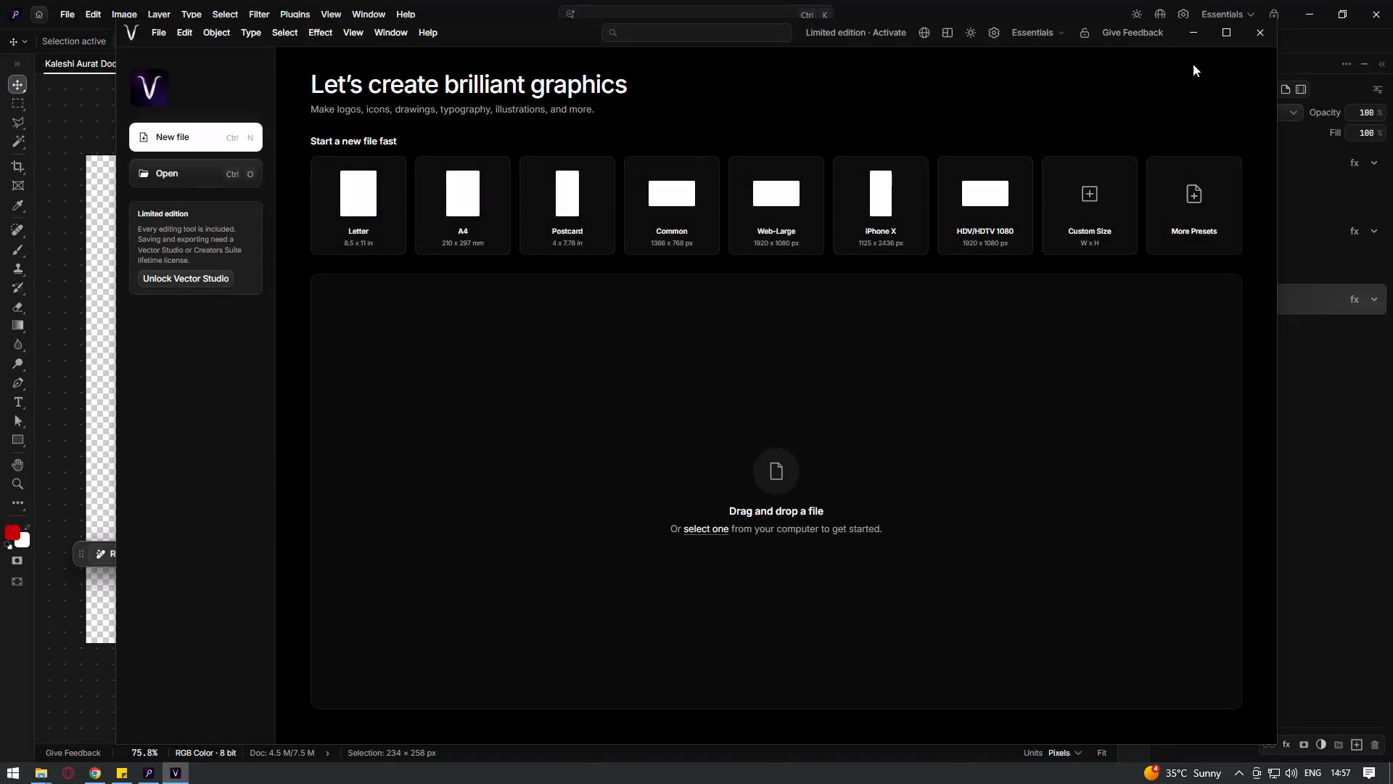
{"action": "left_click", "coordinate": [1223, 33]}
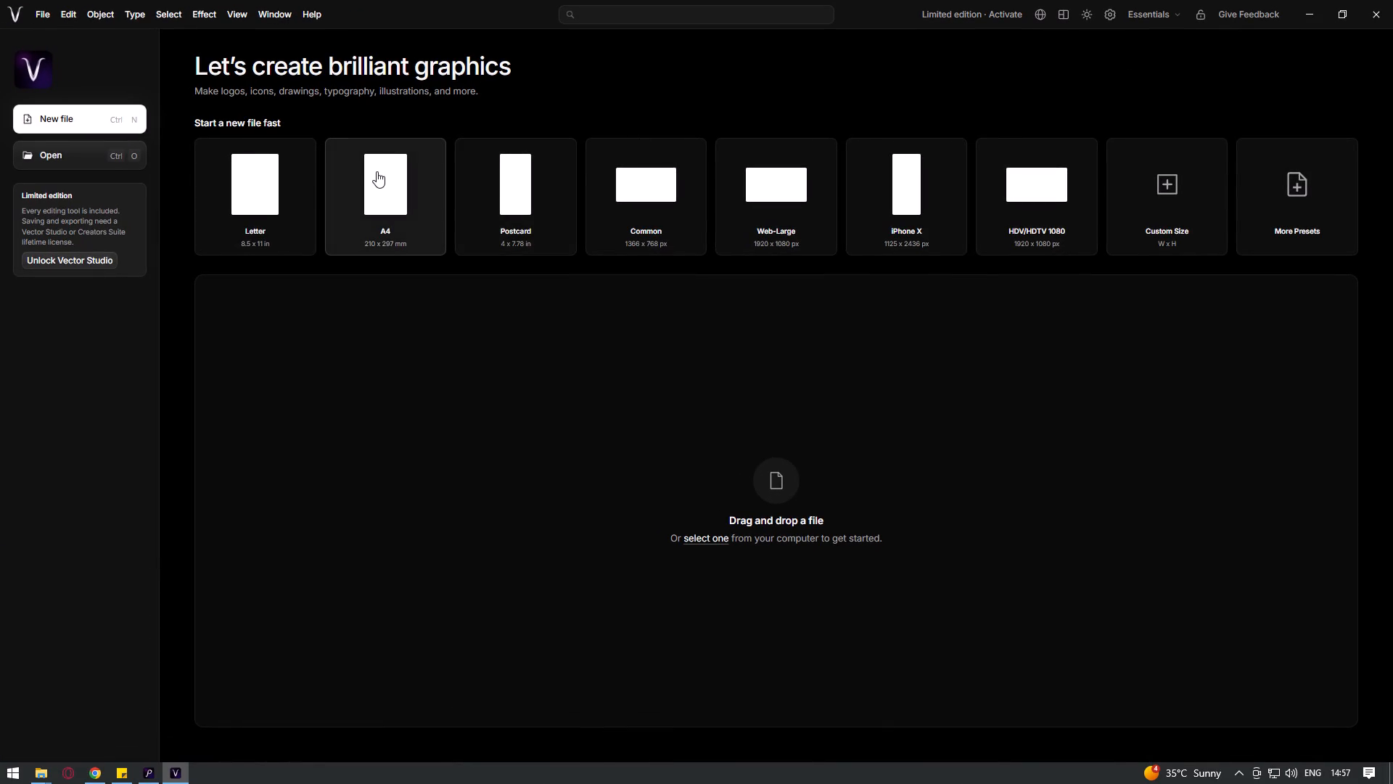
{"action": "left_click", "coordinate": [377, 171]}
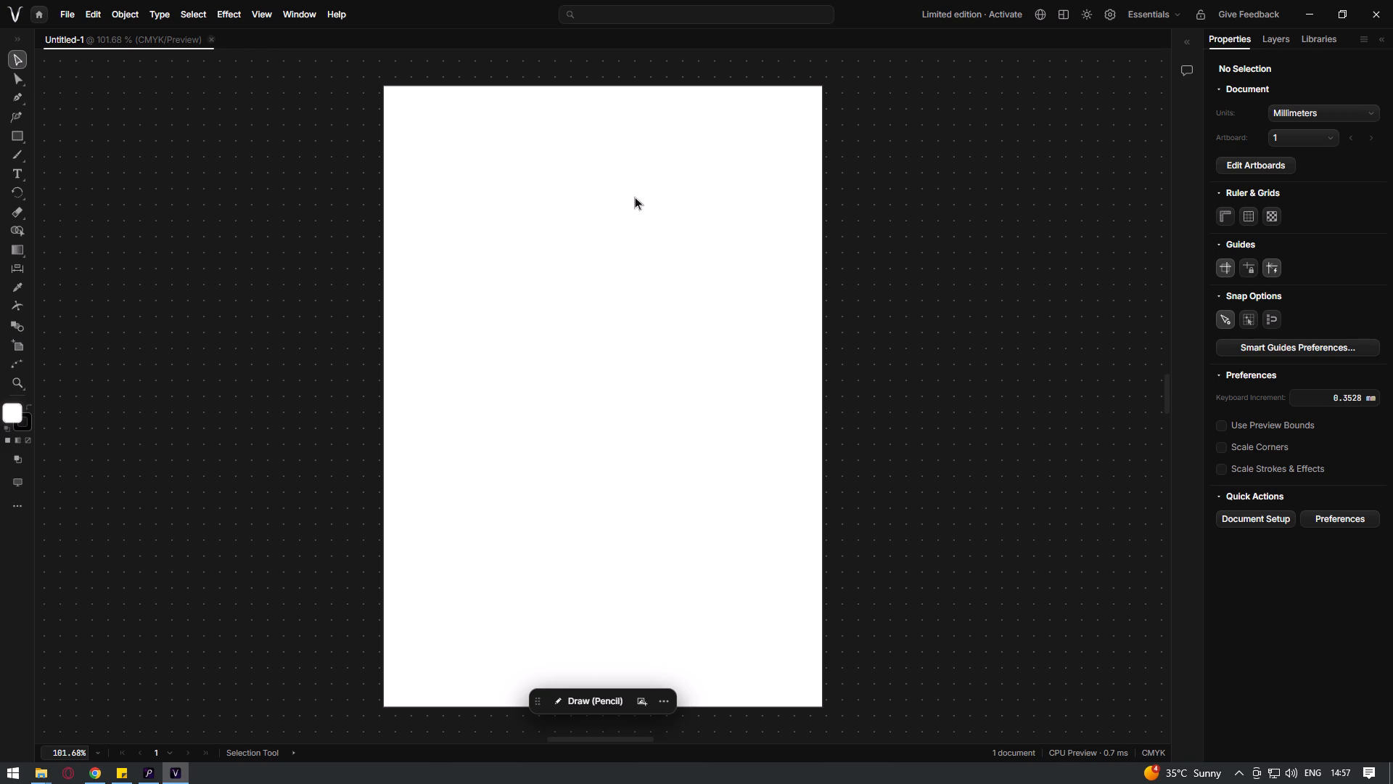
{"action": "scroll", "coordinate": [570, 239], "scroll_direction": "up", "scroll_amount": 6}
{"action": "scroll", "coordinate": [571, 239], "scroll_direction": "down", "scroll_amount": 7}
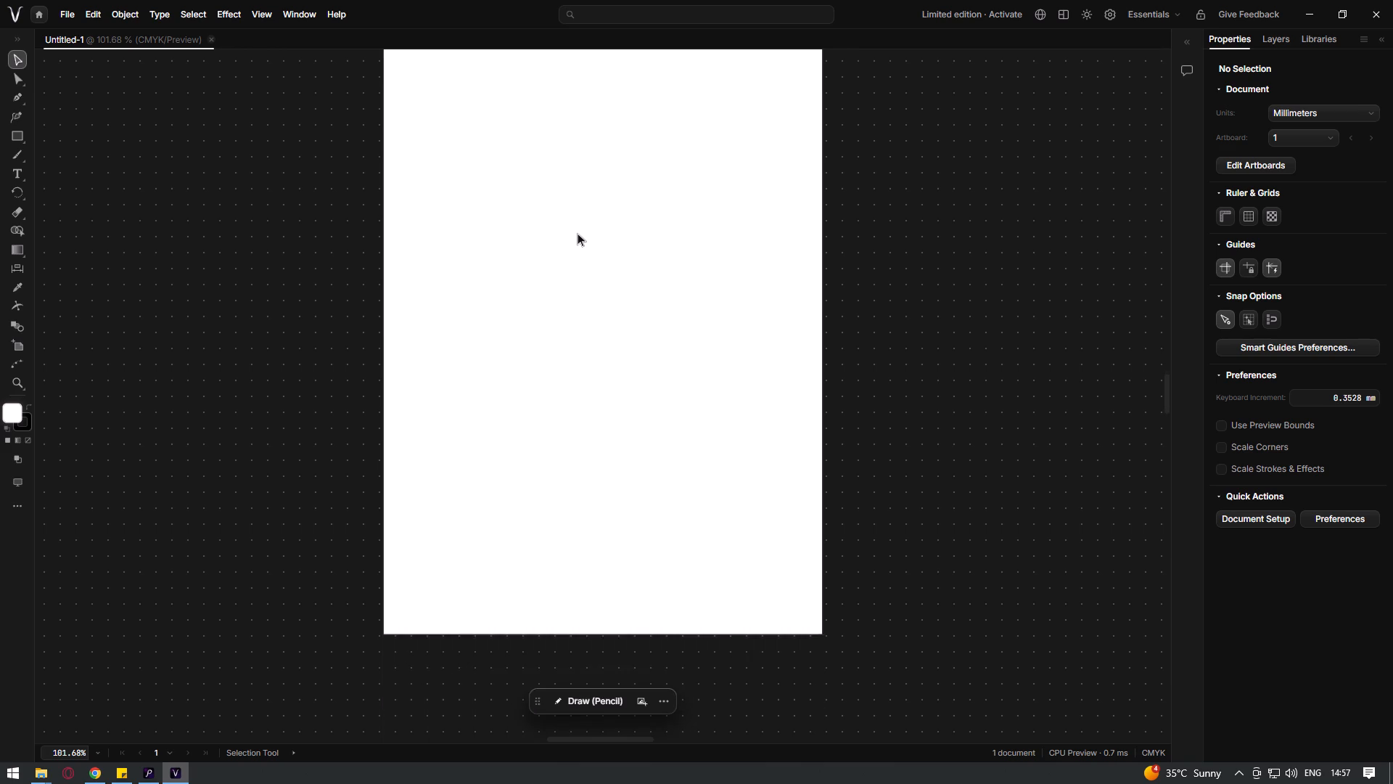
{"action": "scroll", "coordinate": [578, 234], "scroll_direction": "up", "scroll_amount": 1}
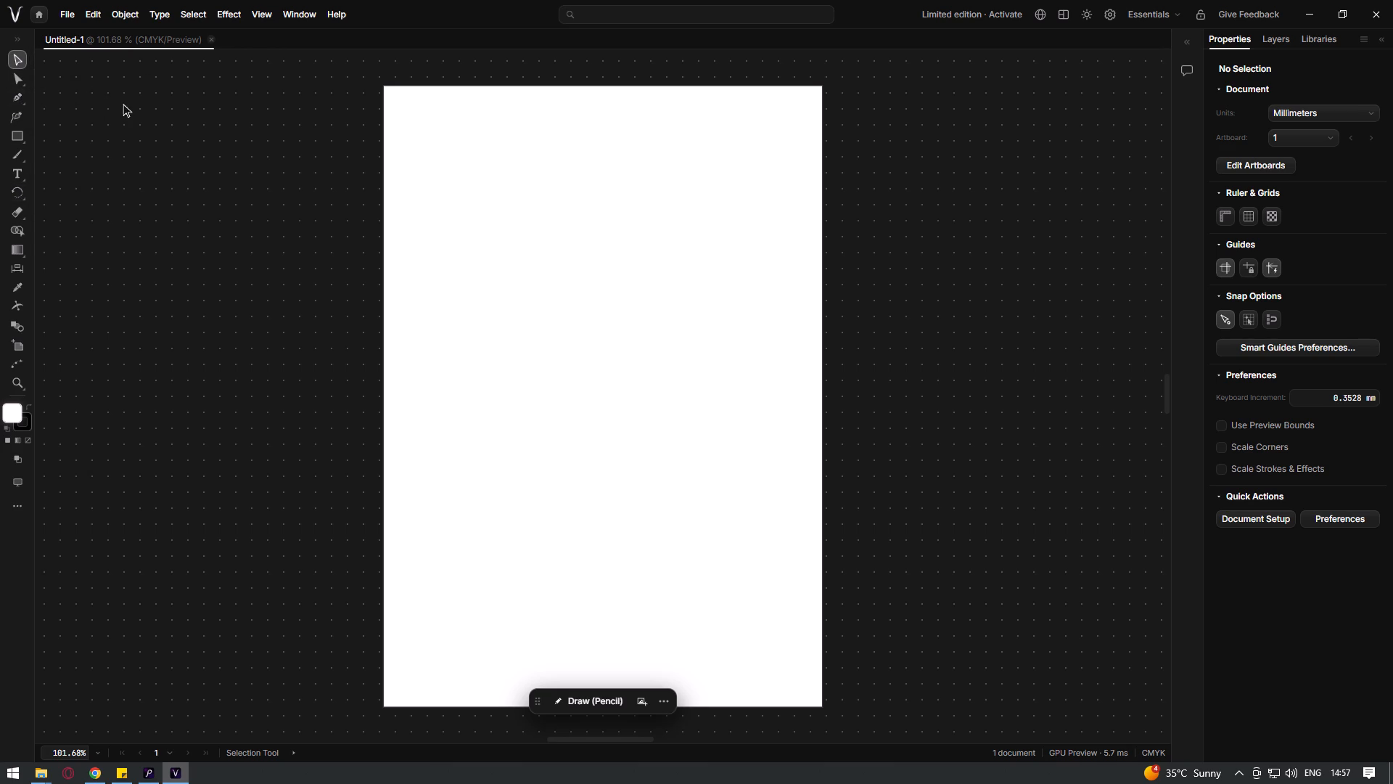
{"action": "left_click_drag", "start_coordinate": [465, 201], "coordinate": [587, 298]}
Add the test text "sdsdsd" on the upper part of the artboard and open its font list.
{"action": "left_click", "coordinate": [21, 173]}
{"action": "left_click", "coordinate": [498, 262]}
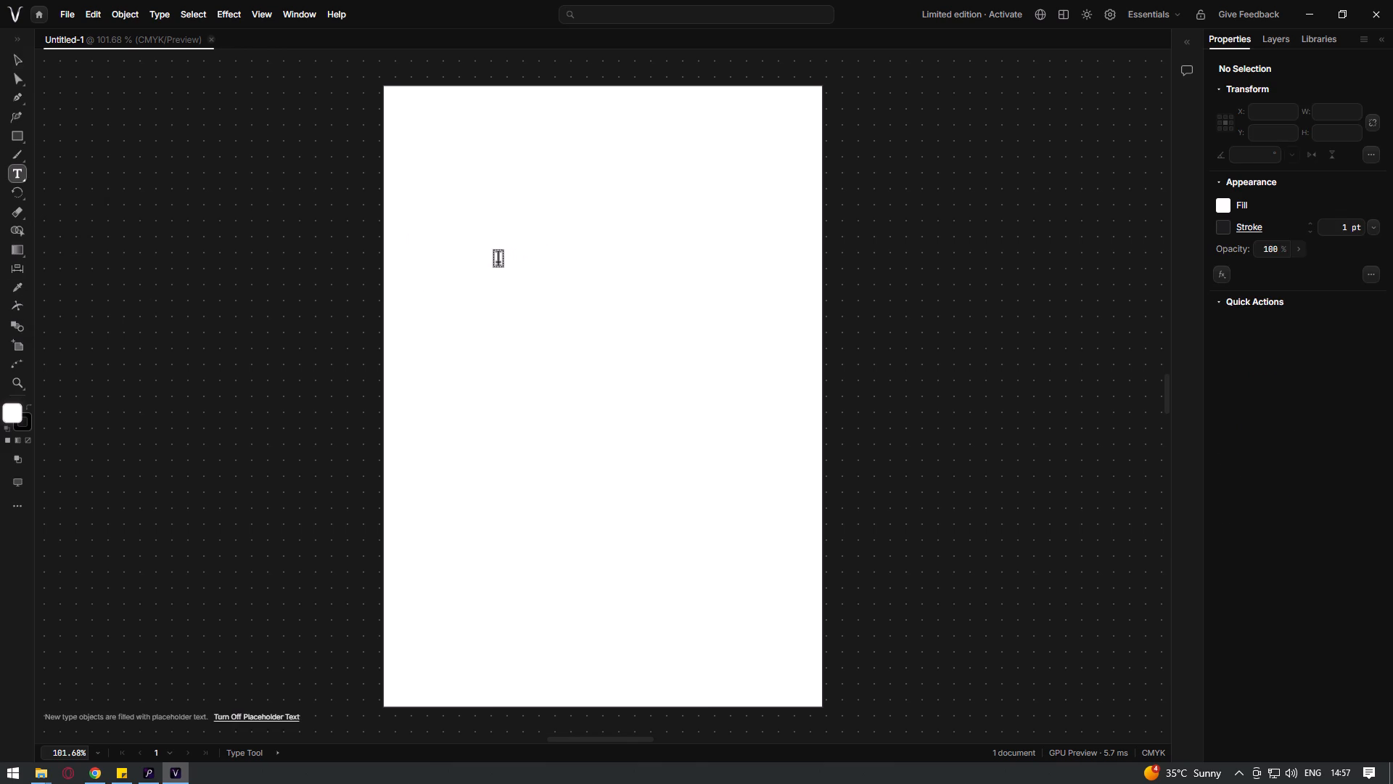
{"action": "type", "text": "sdsd"}
{"action": "key", "text": "s"}
{"action": "key", "text": "d"}
{"action": "left_click", "coordinate": [451, 297]}
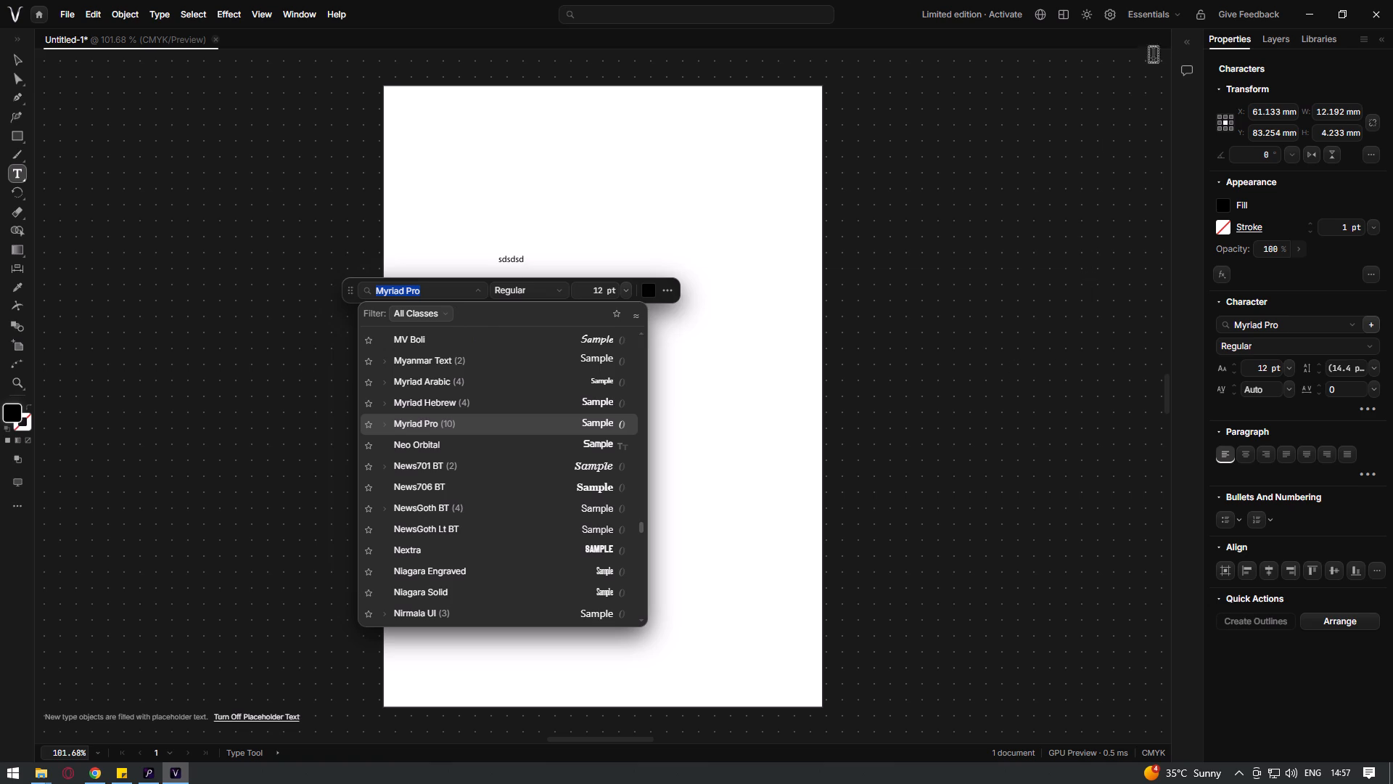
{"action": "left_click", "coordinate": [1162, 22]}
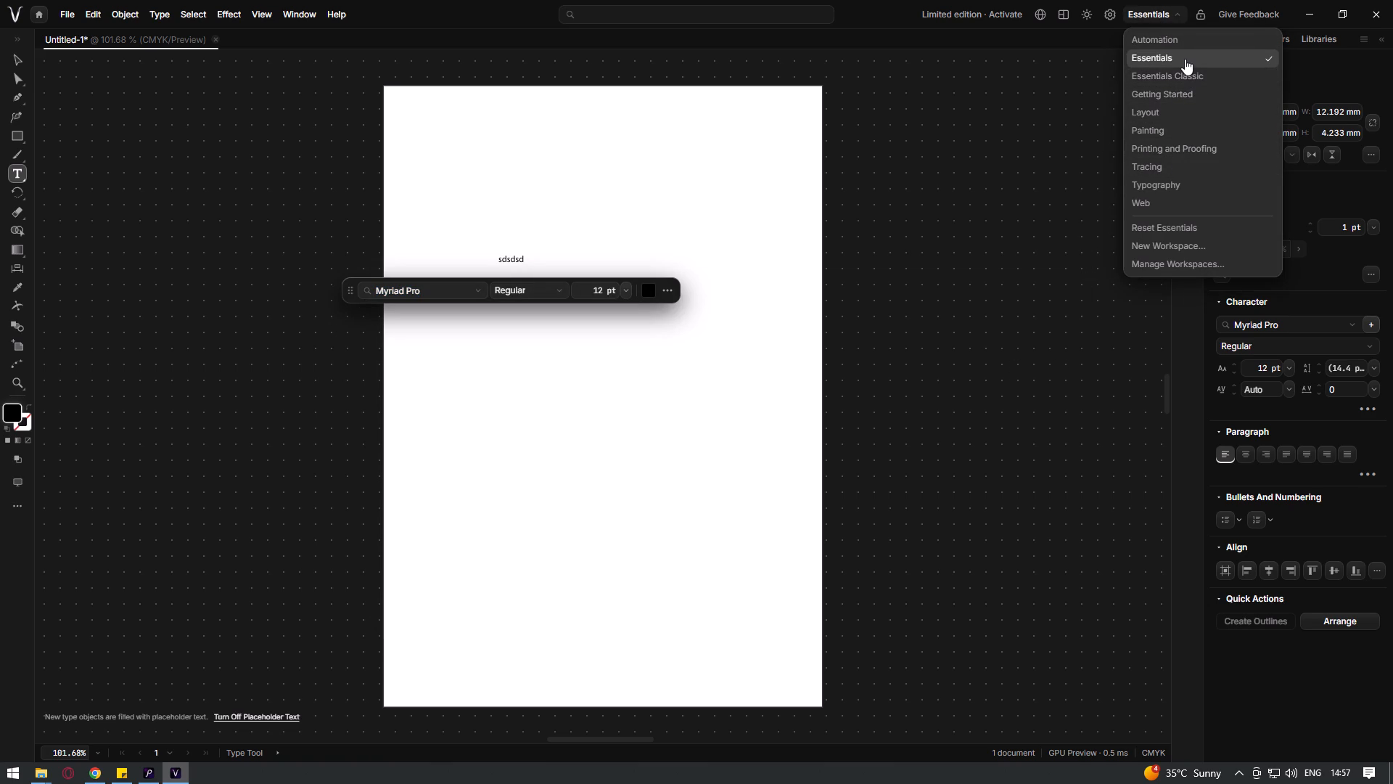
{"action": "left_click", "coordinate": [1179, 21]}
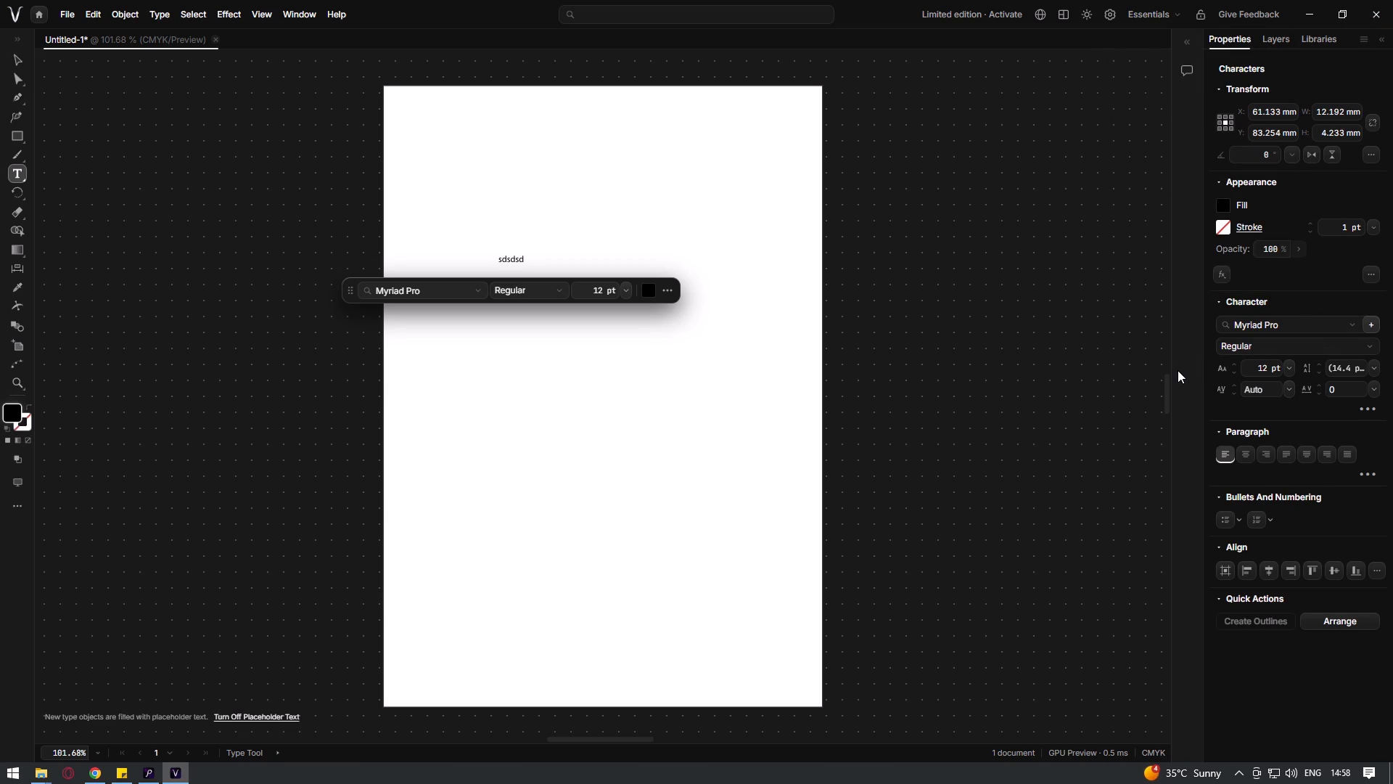
Widen the properties sidebar.
{"action": "left_click_drag", "start_coordinate": [1170, 369], "coordinate": [1082, 369]}
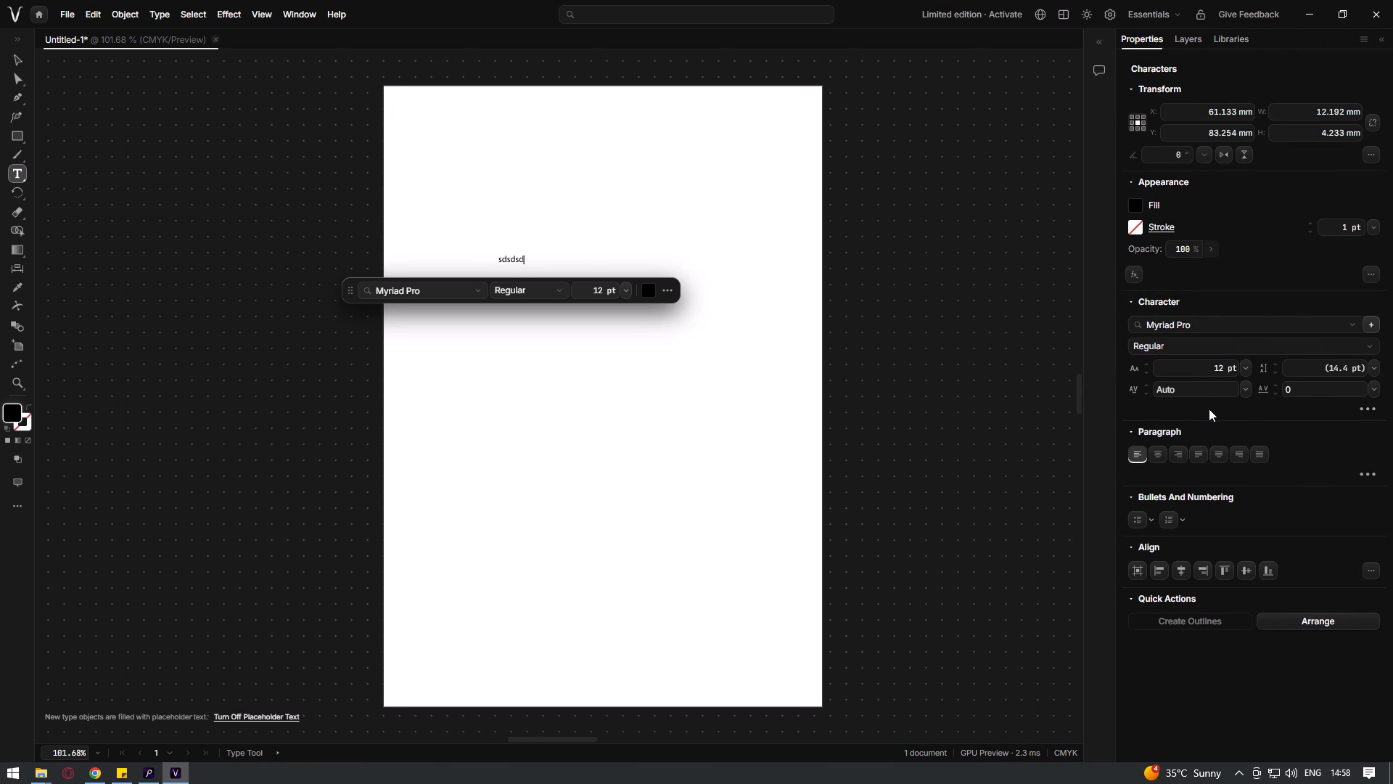
Open the Vector Studio lifetime licence upgrade offer to view its plans and pricing.
{"action": "left_click", "coordinate": [948, 17]}
{"action": "left_click", "coordinate": [836, 456]}
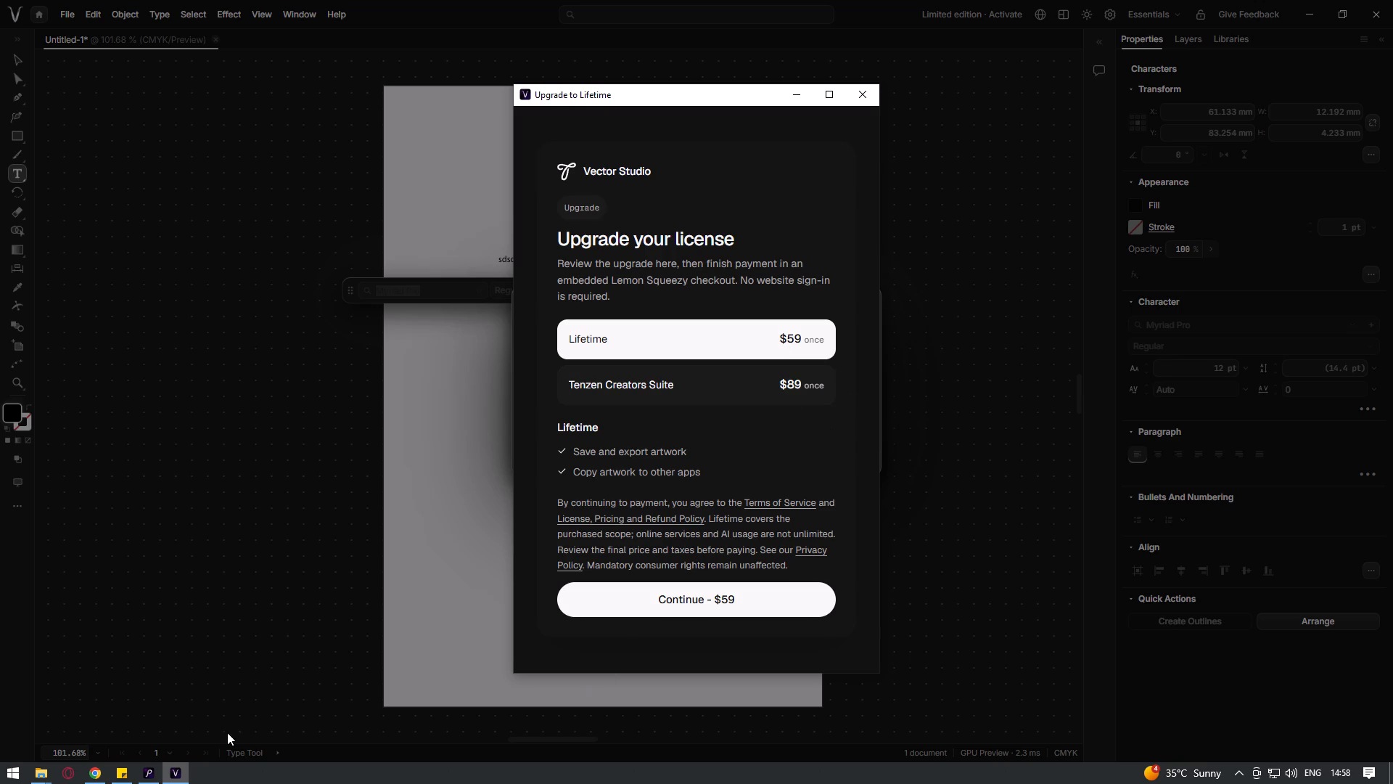
Switch to Chrome, dismiss the design file selection, and bring up the Tenzen Studio download page.
{"action": "left_click", "coordinate": [92, 775]}
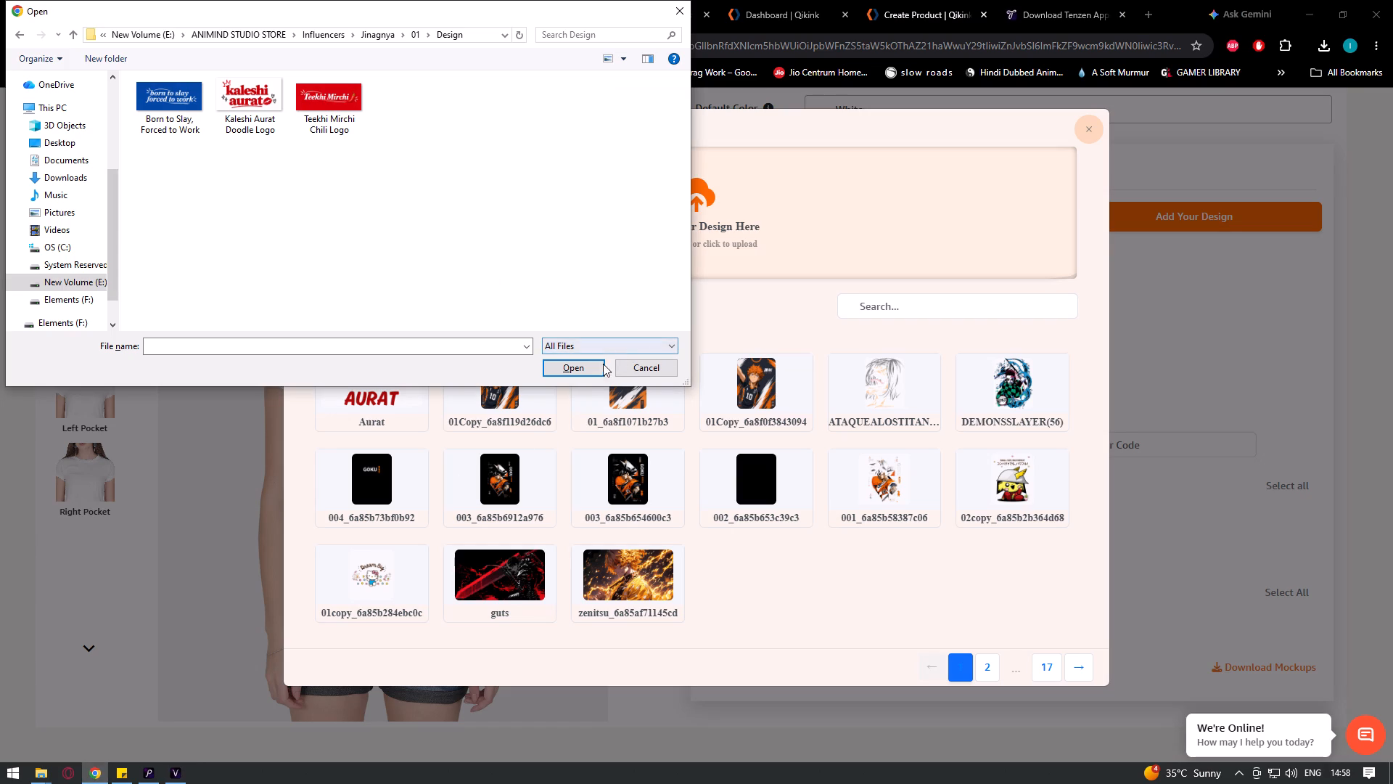
{"action": "left_click", "coordinate": [636, 365]}
{"action": "left_click", "coordinate": [1049, 5]}
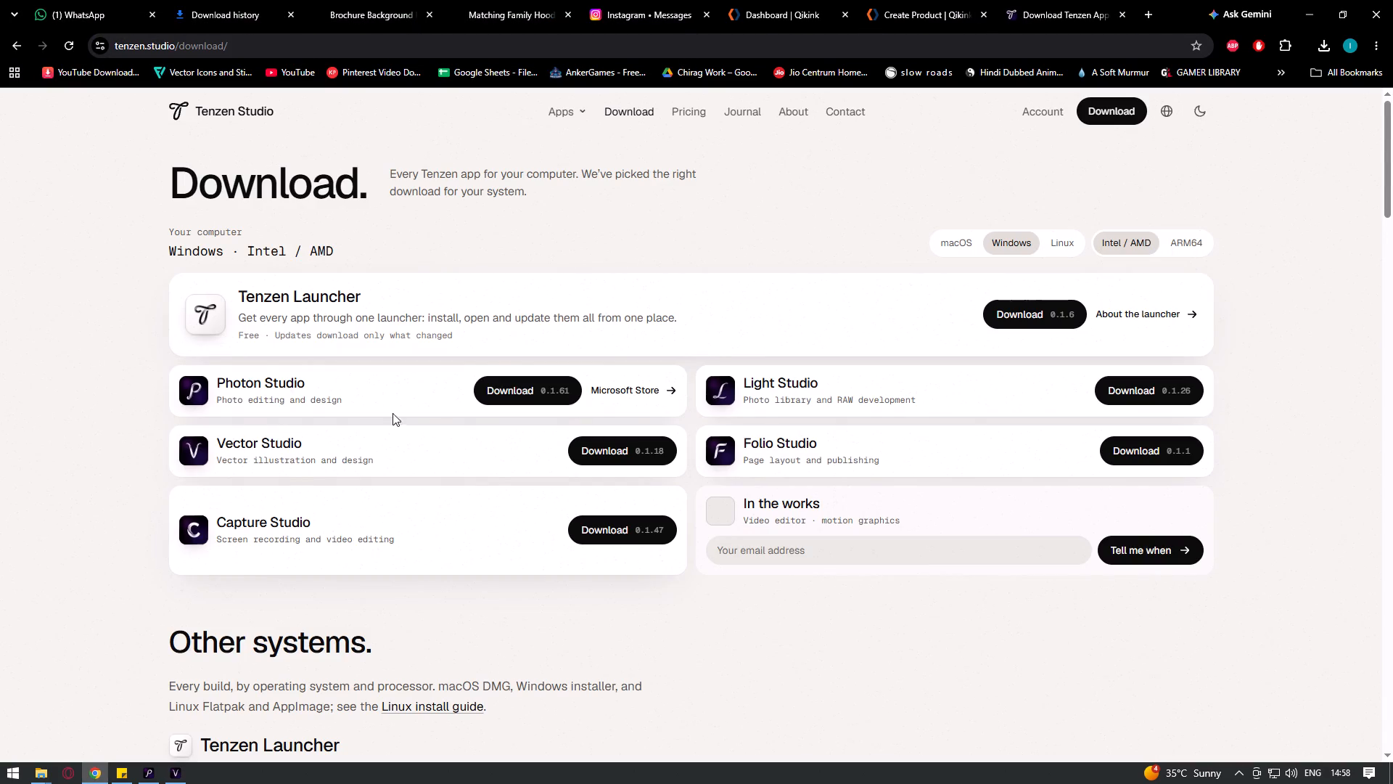
Examine the Tenzen apps listed for download, from Photon, Vector and Capture Studio to Light, Folio and the upcoming ones.
{"action": "left_click_drag", "start_coordinate": [268, 388], "coordinate": [339, 385]}
{"action": "left_click_drag", "start_coordinate": [266, 442], "coordinate": [348, 443]}
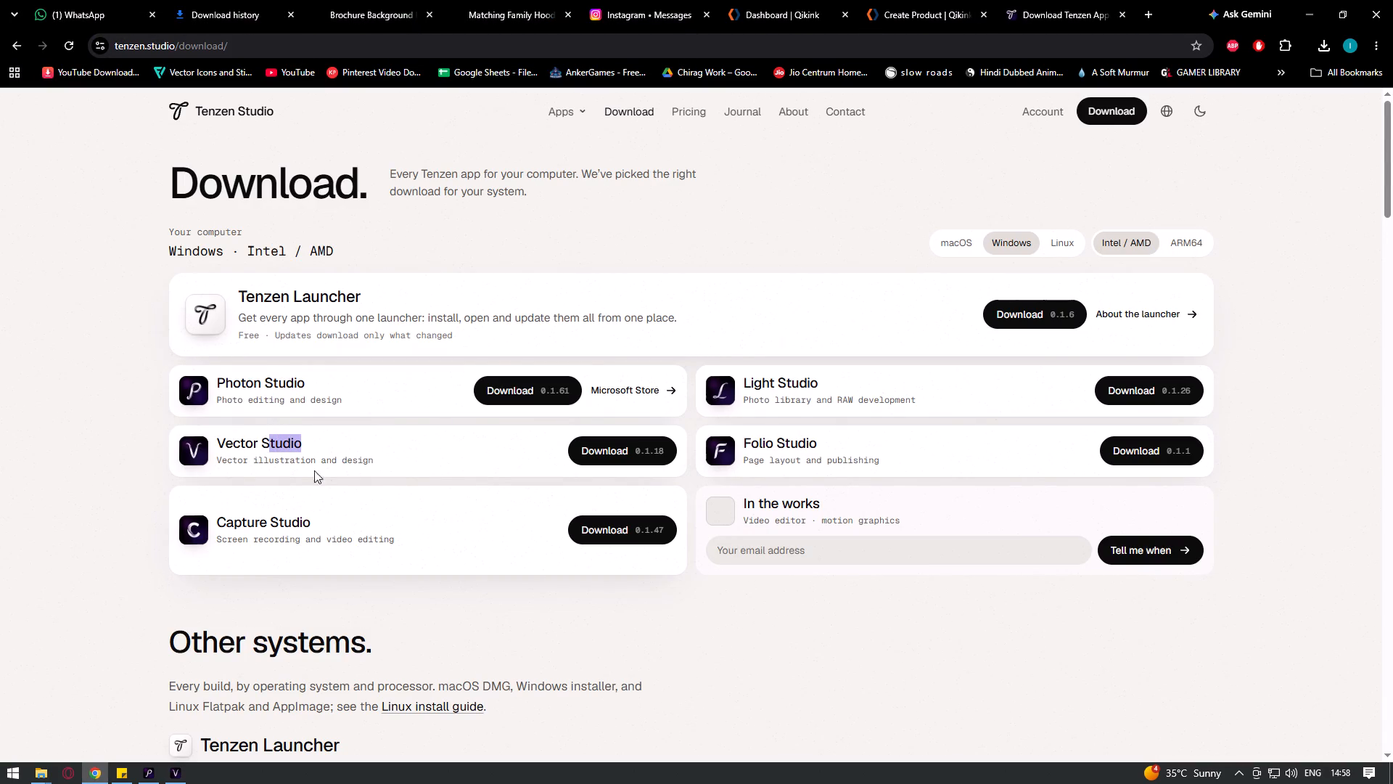
{"action": "left_click_drag", "start_coordinate": [265, 526], "coordinate": [331, 524]}
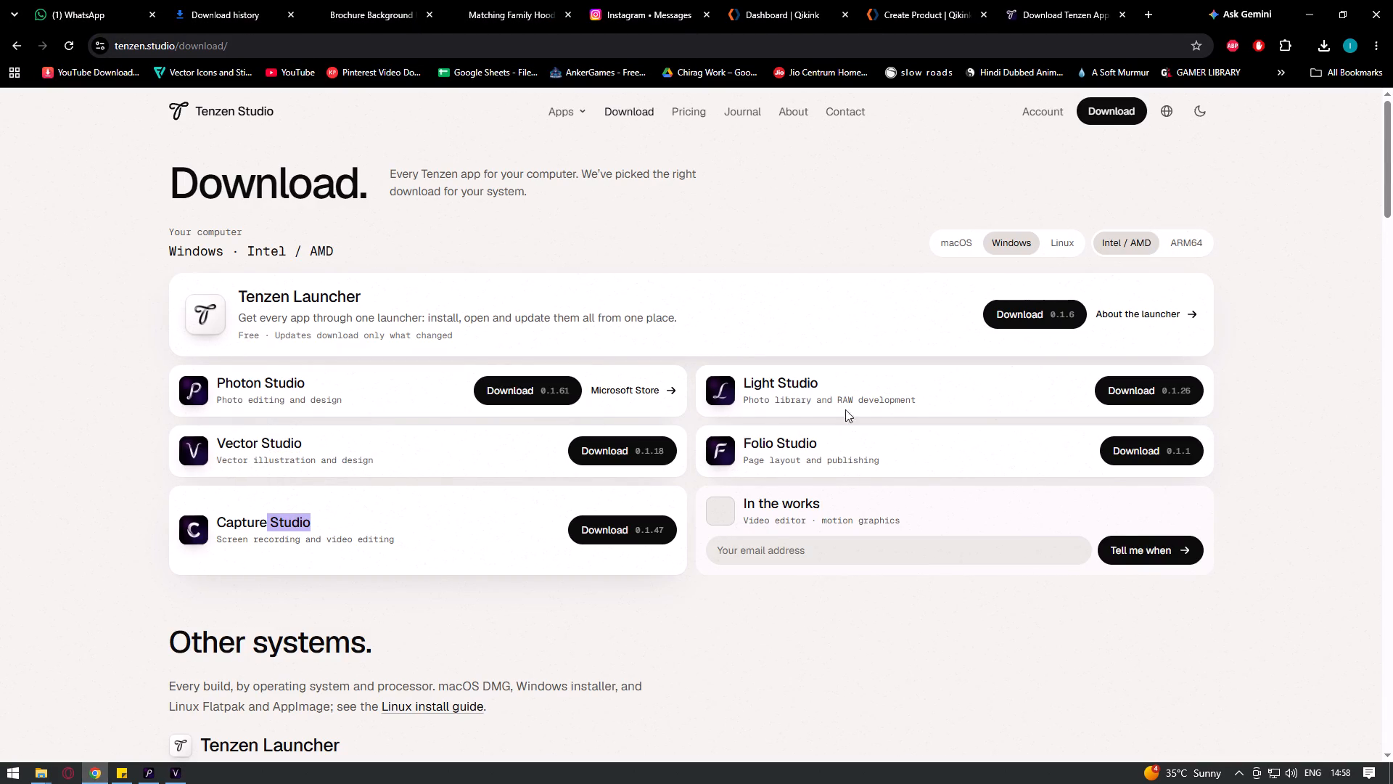
{"action": "left_click_drag", "start_coordinate": [823, 383], "coordinate": [735, 382]}
{"action": "left_click_drag", "start_coordinate": [824, 447], "coordinate": [766, 447]}
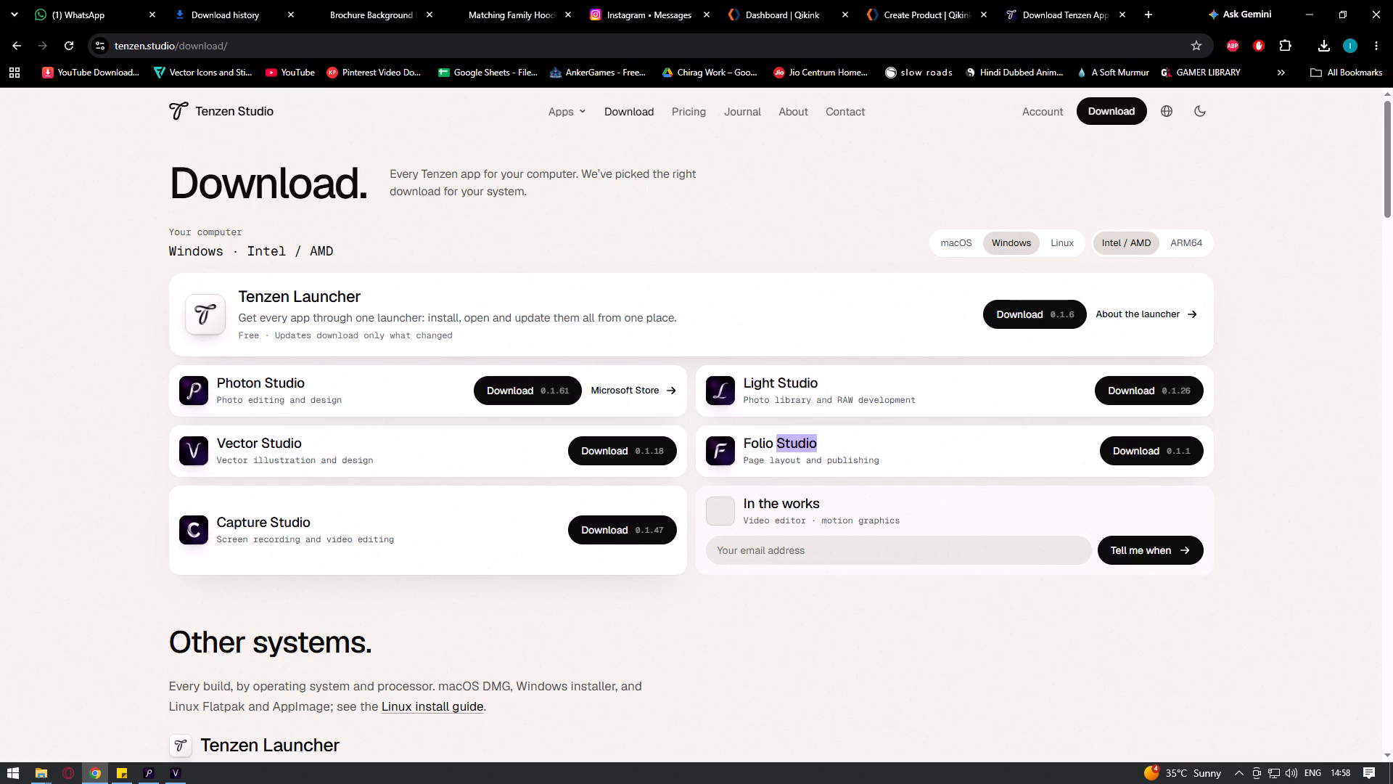
{"action": "left_click_drag", "start_coordinate": [766, 447], "coordinate": [742, 447]}
{"action": "left_click_drag", "start_coordinate": [855, 501], "coordinate": [818, 497]}
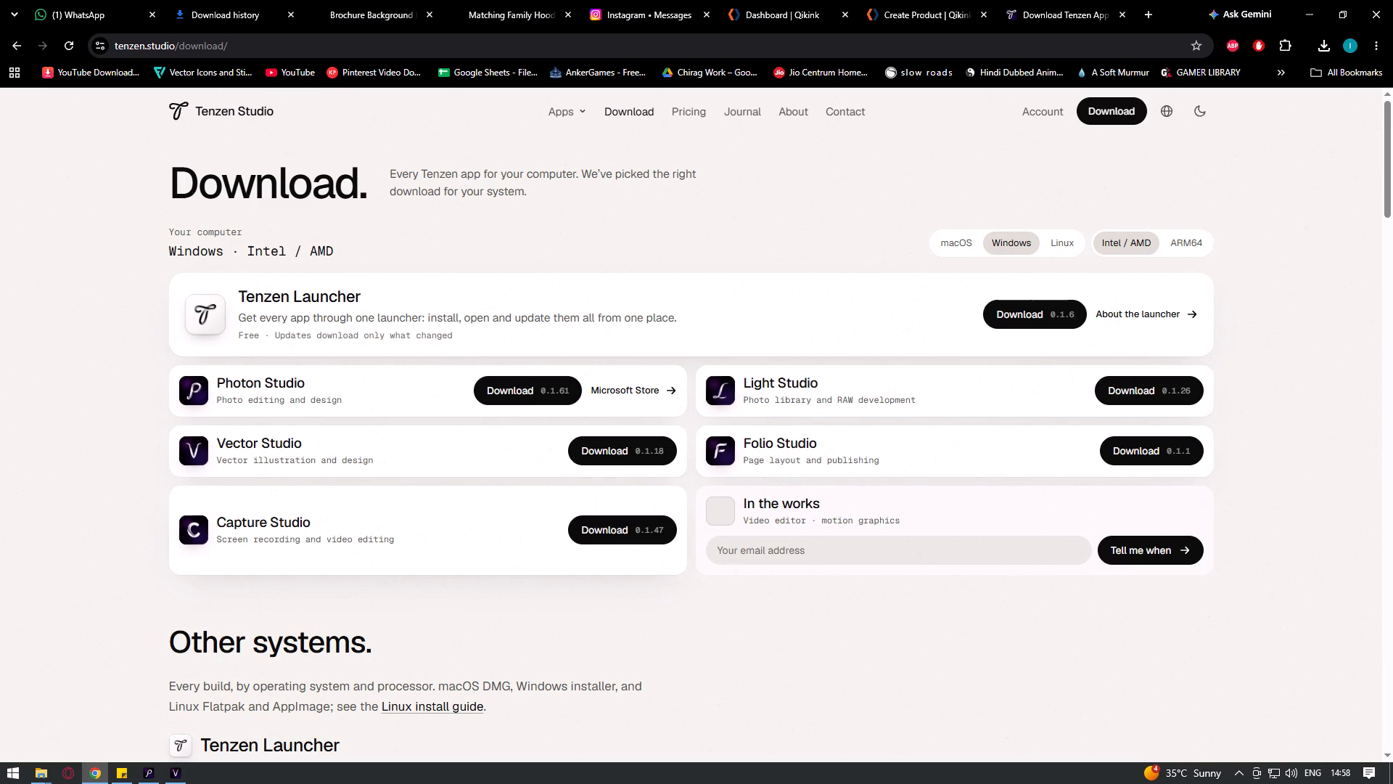
{"action": "left_click_drag", "start_coordinate": [818, 497], "coordinate": [739, 505]}
{"action": "left_click", "coordinate": [1050, 584]}
{"action": "left_click", "coordinate": [1246, 346]}
Switch back to Vector Studio and close the licence upgrade window.
{"action": "key", "text": "alt+Tab"}
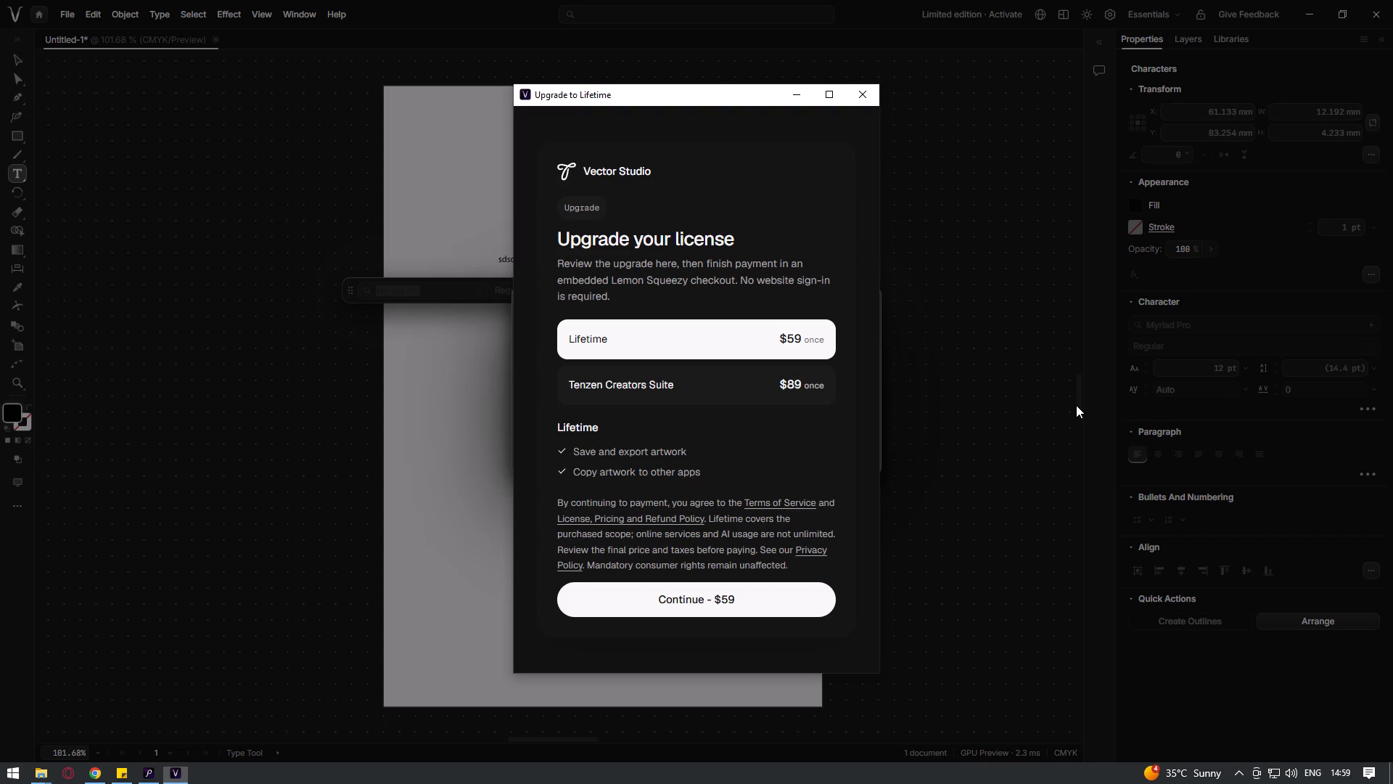
{"action": "left_click", "coordinate": [876, 90]}
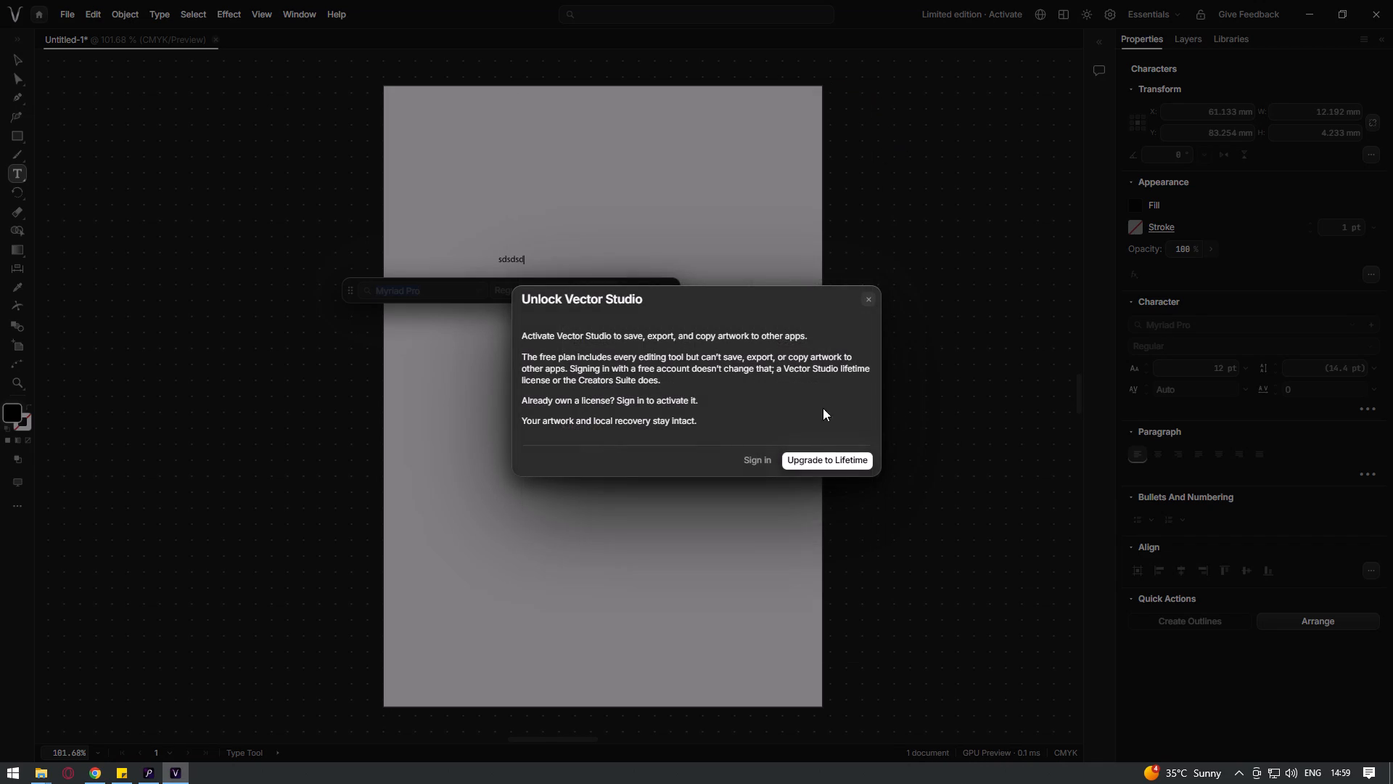
Dismiss the Vector Studio unlock offer and quit Vector Studio, discarding the unsaved test text artwork.
{"action": "left_click", "coordinate": [866, 301]}
{"action": "left_click", "coordinate": [17, 65]}
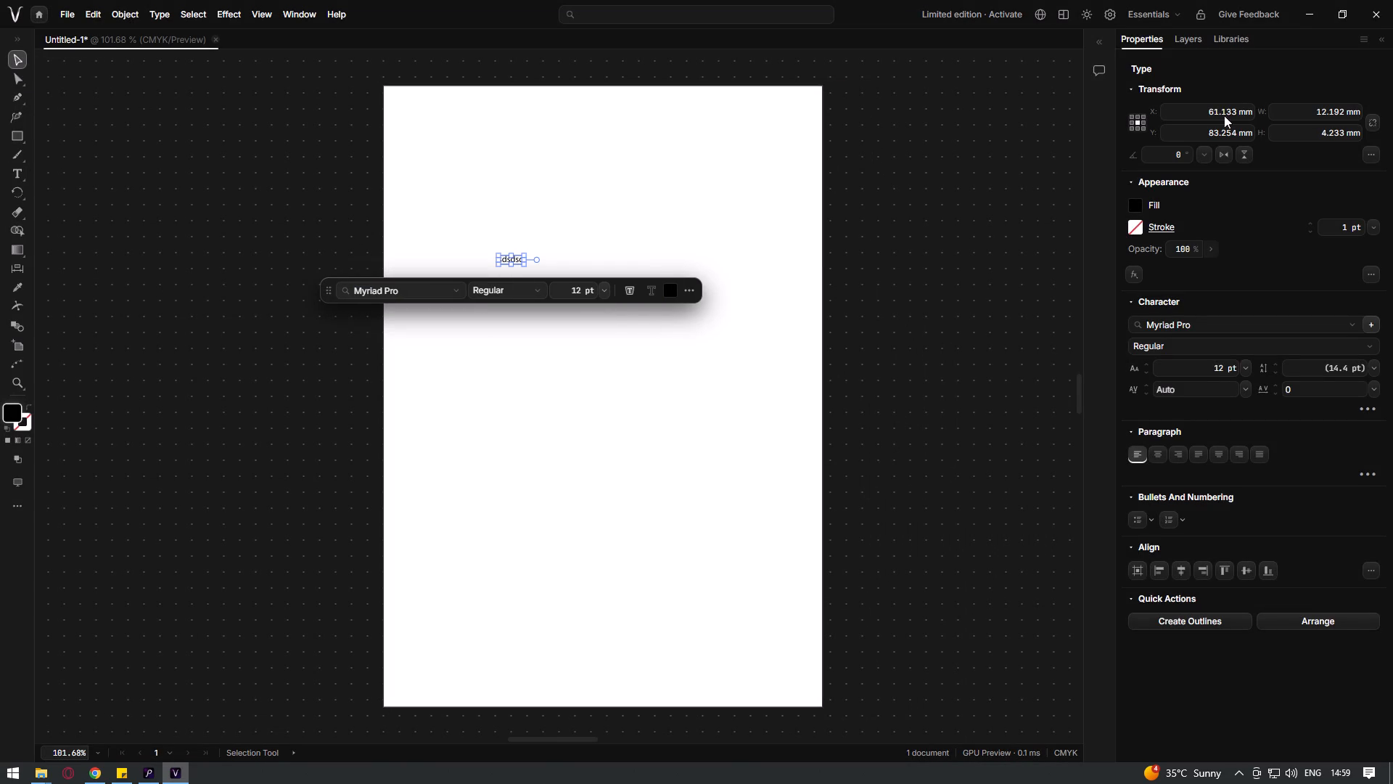
{"action": "left_click", "coordinate": [1373, 15]}
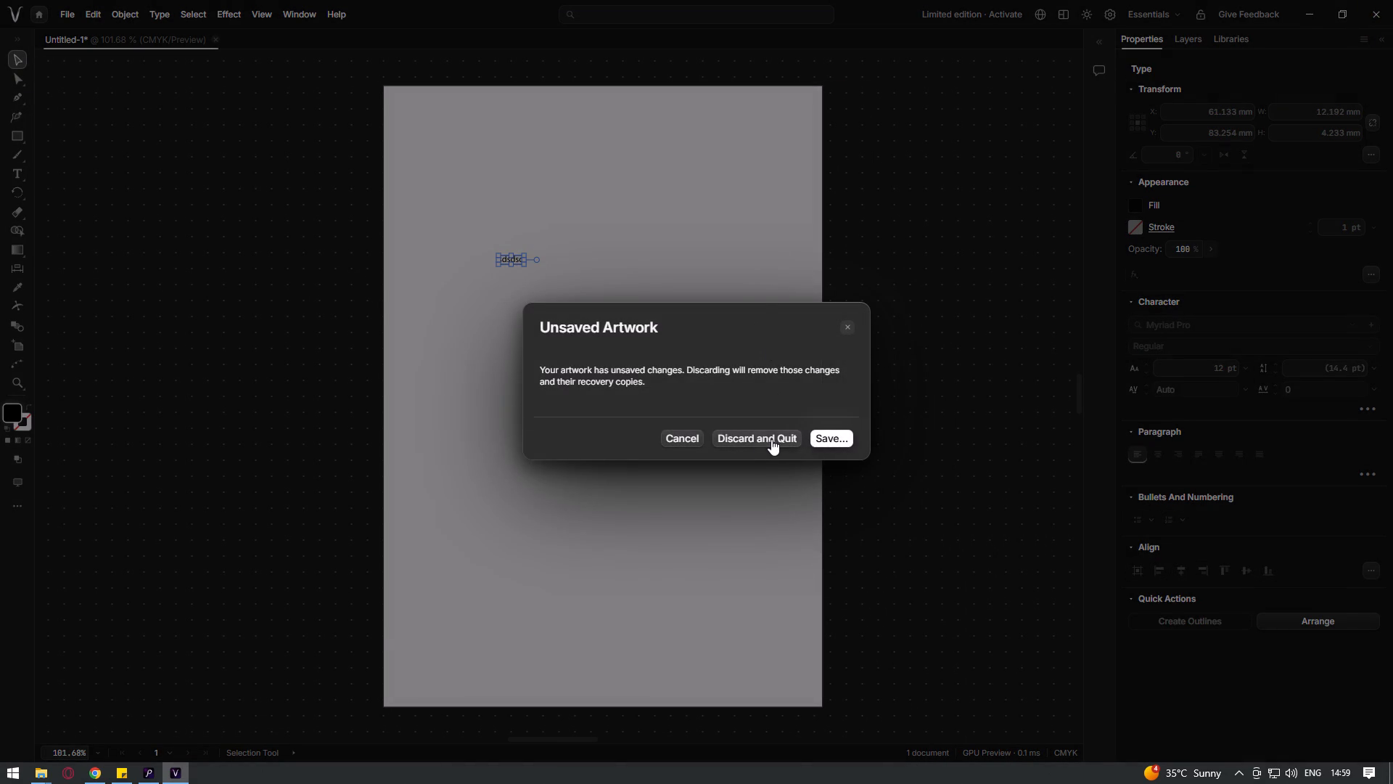
{"action": "left_click", "coordinate": [758, 439]}
Switch to Photon Studio, fit the Kaleshi Aurat logo in the view and clear the selection around the sparkles.
{"action": "key", "text": "alt+Tab"}
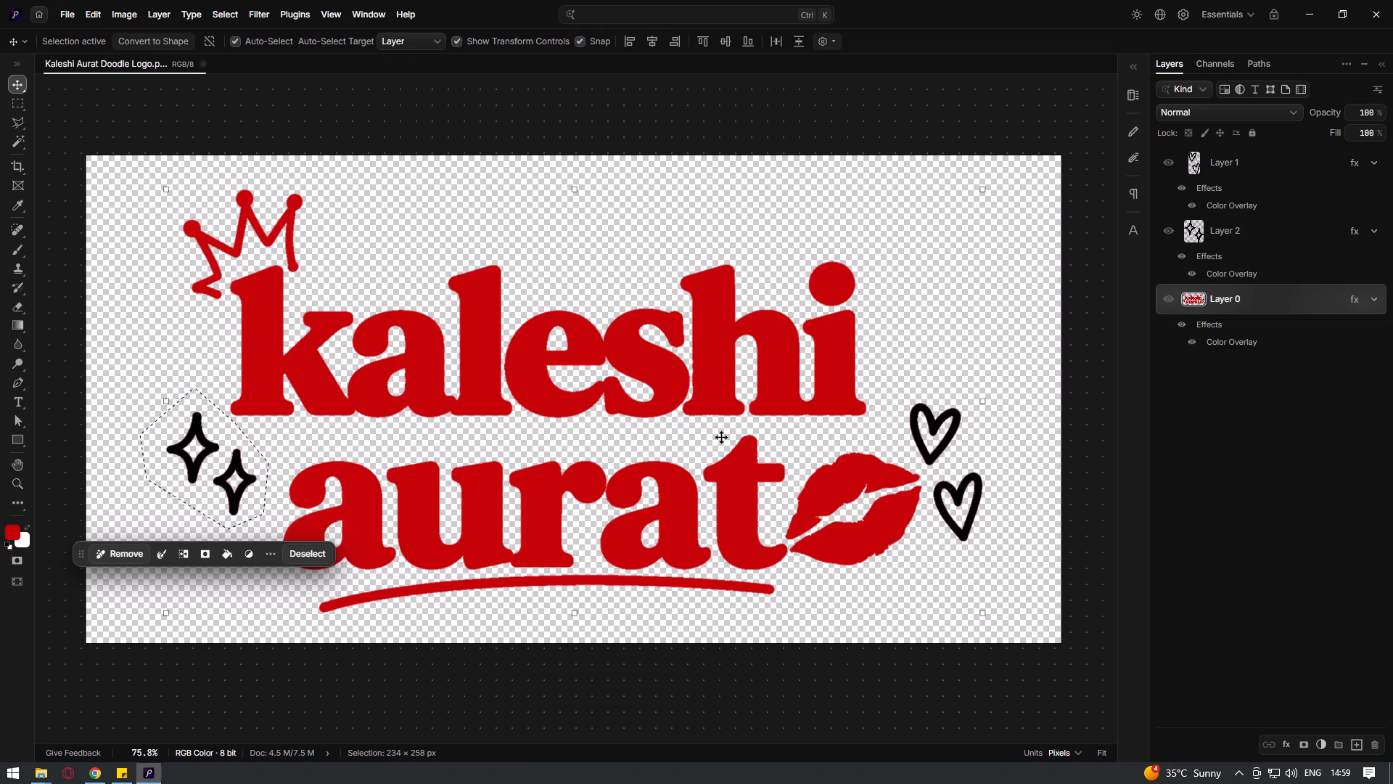
{"action": "scroll", "coordinate": [526, 393], "scroll_direction": "up", "scroll_amount": 20, "text": "alt"}
{"action": "scroll", "coordinate": [526, 393], "scroll_direction": "up", "scroll_amount": 1, "text": "alt"}
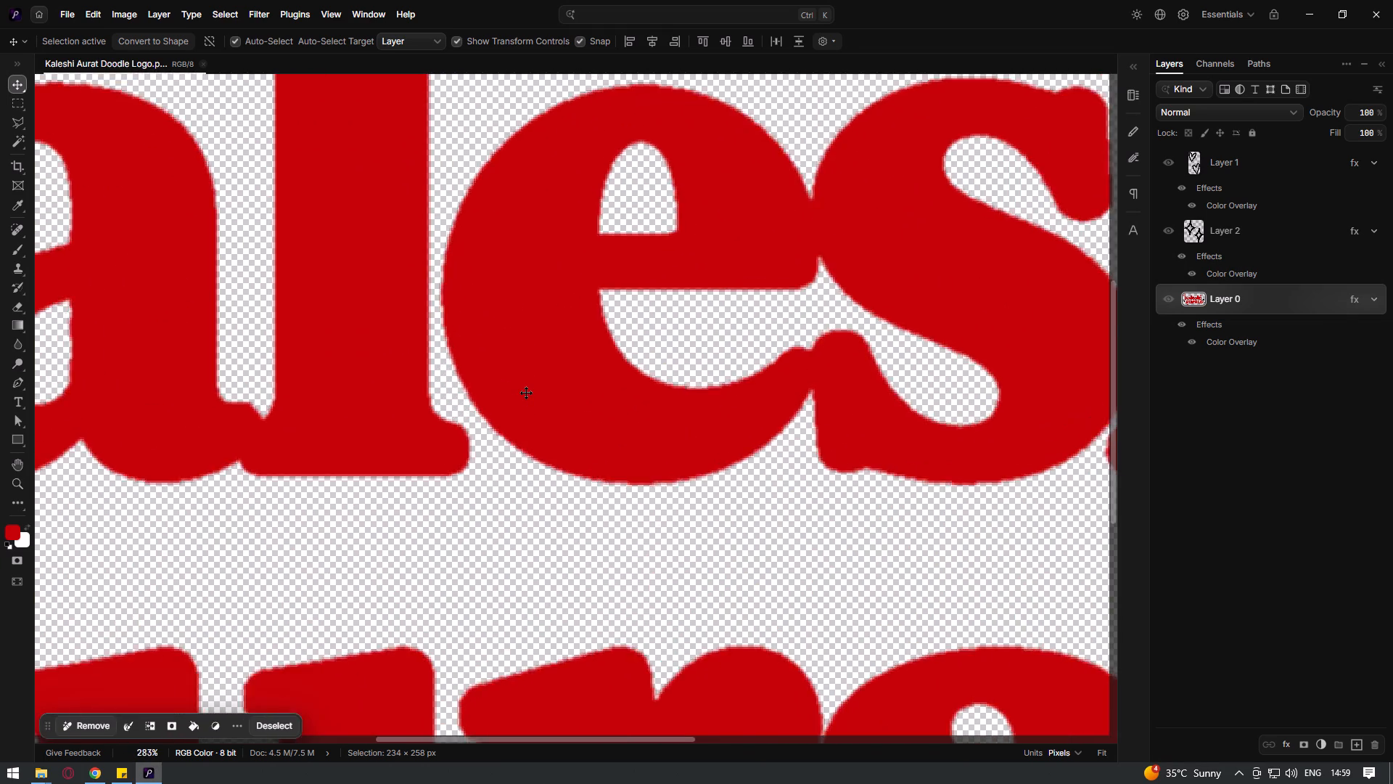
{"action": "scroll", "coordinate": [526, 393], "scroll_direction": "up", "scroll_amount": 3, "text": "alt"}
{"action": "scroll", "coordinate": [526, 393], "scroll_direction": "down", "scroll_amount": 6, "text": "alt"}
{"action": "key", "text": "ctrl+0"}
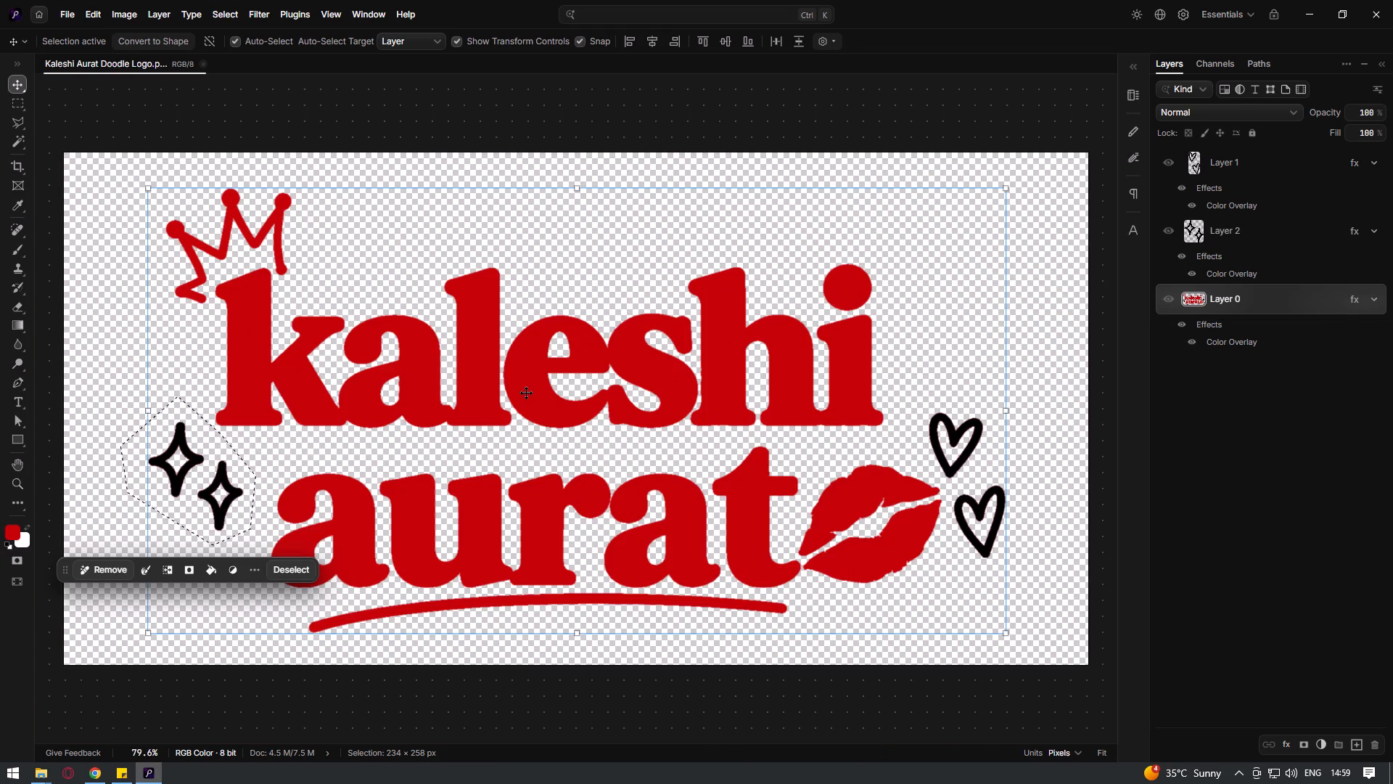
{"action": "key", "text": "ctrl+d"}
Compare the sparkles on Layer 2 with and without their layer effects, and examine their edges up close.
{"action": "scroll", "coordinate": [202, 504], "scroll_direction": "up", "scroll_amount": 8, "text": "alt"}
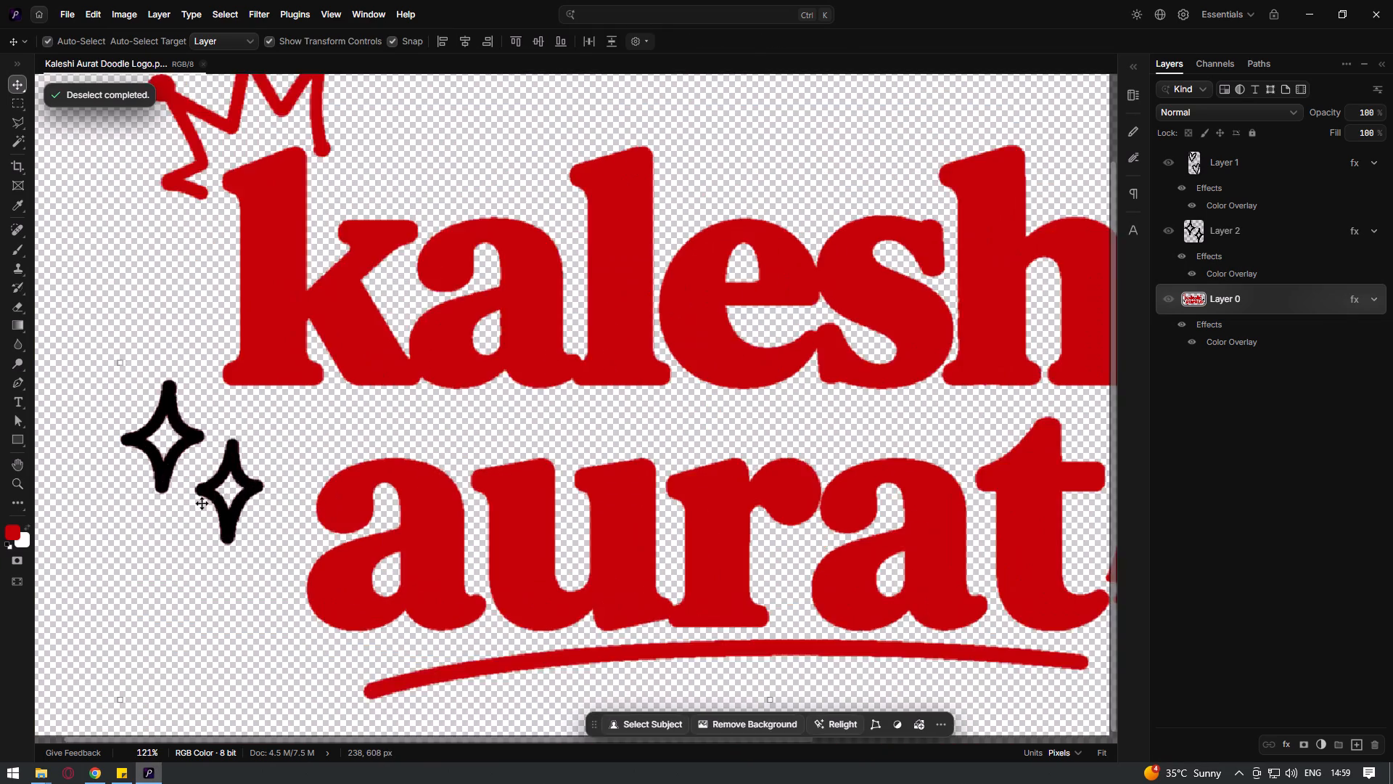
{"action": "scroll", "coordinate": [202, 503], "scroll_direction": "up", "scroll_amount": 12, "text": "alt"}
{"action": "scroll", "coordinate": [202, 502], "scroll_direction": "down", "scroll_amount": 15, "text": "alt"}
{"action": "left_click", "coordinate": [244, 483]}
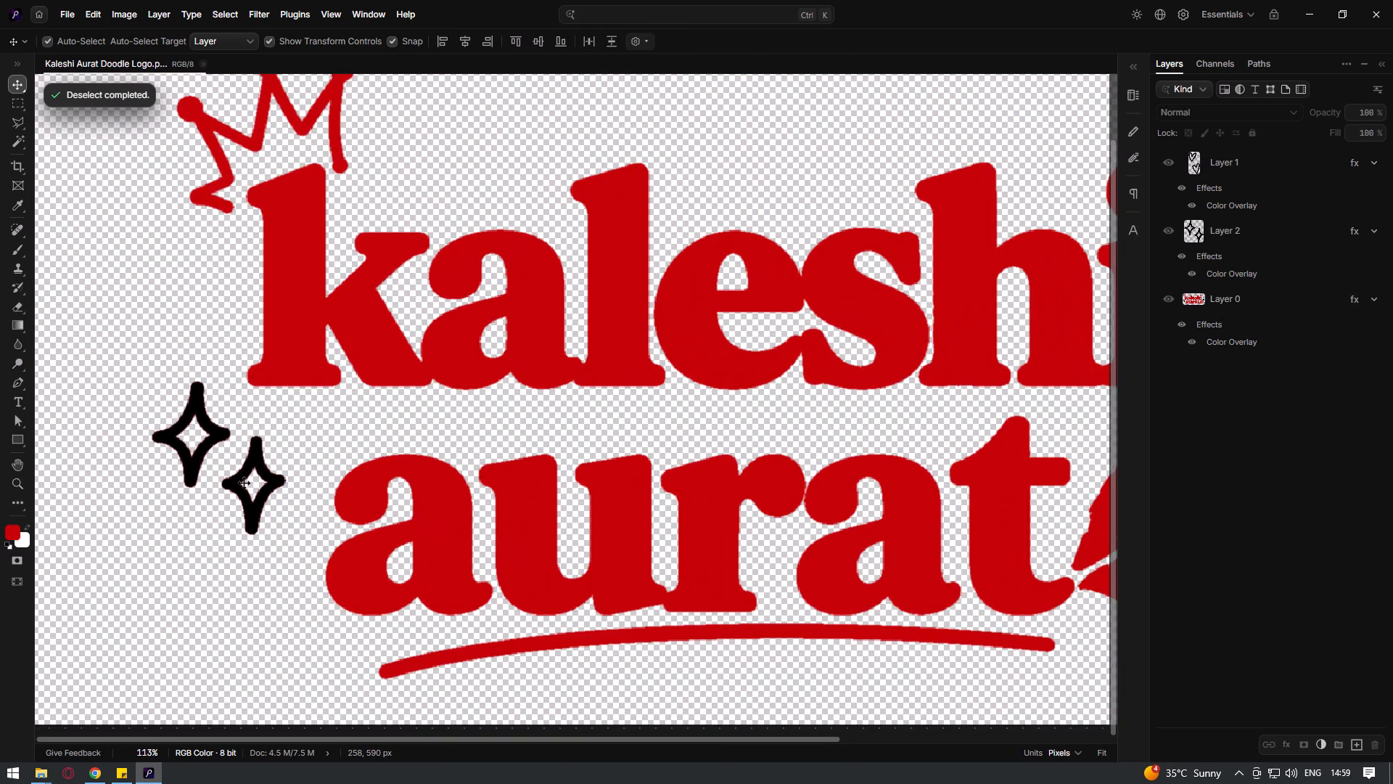
{"action": "left_click", "coordinate": [255, 465]}
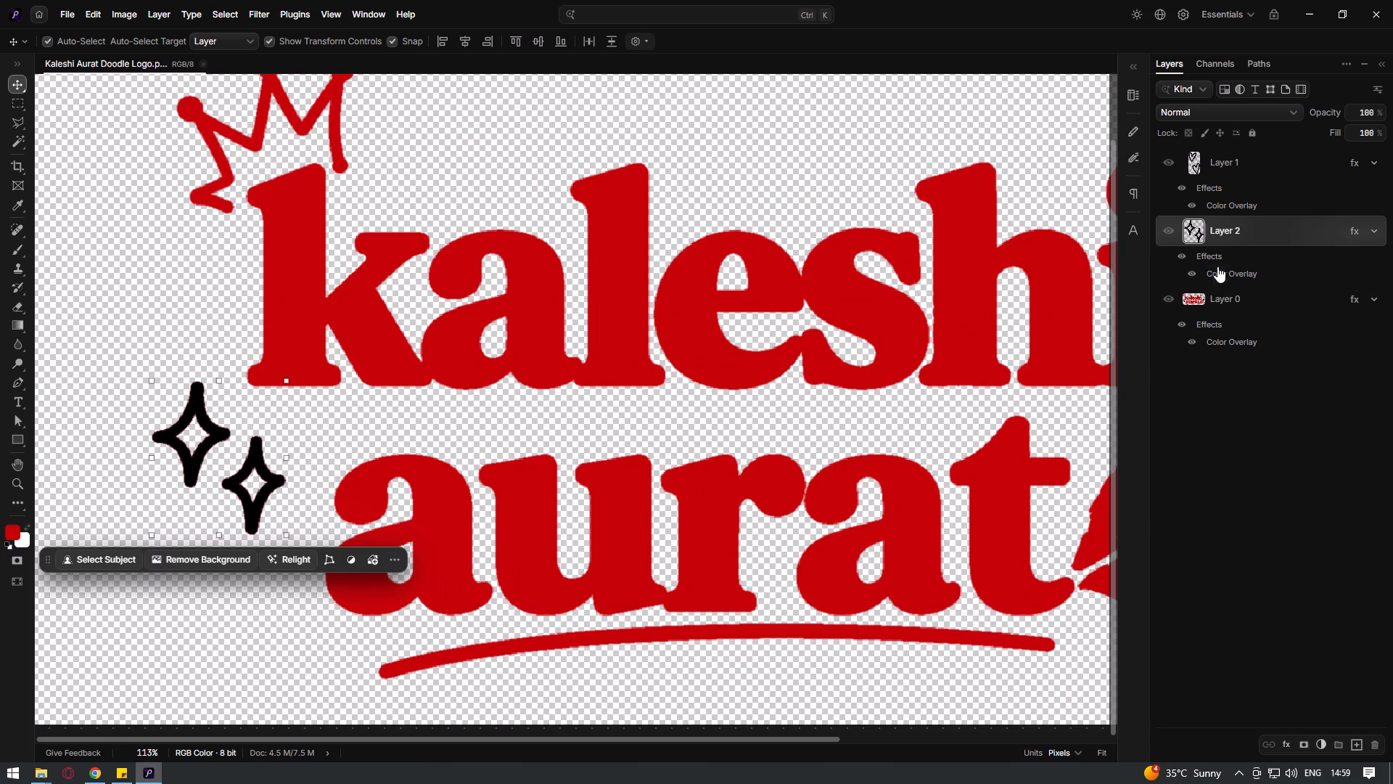
{"action": "left_click", "coordinate": [1184, 256]}
{"action": "left_click", "coordinate": [1184, 256]}
{"action": "left_click", "coordinate": [1184, 256]}
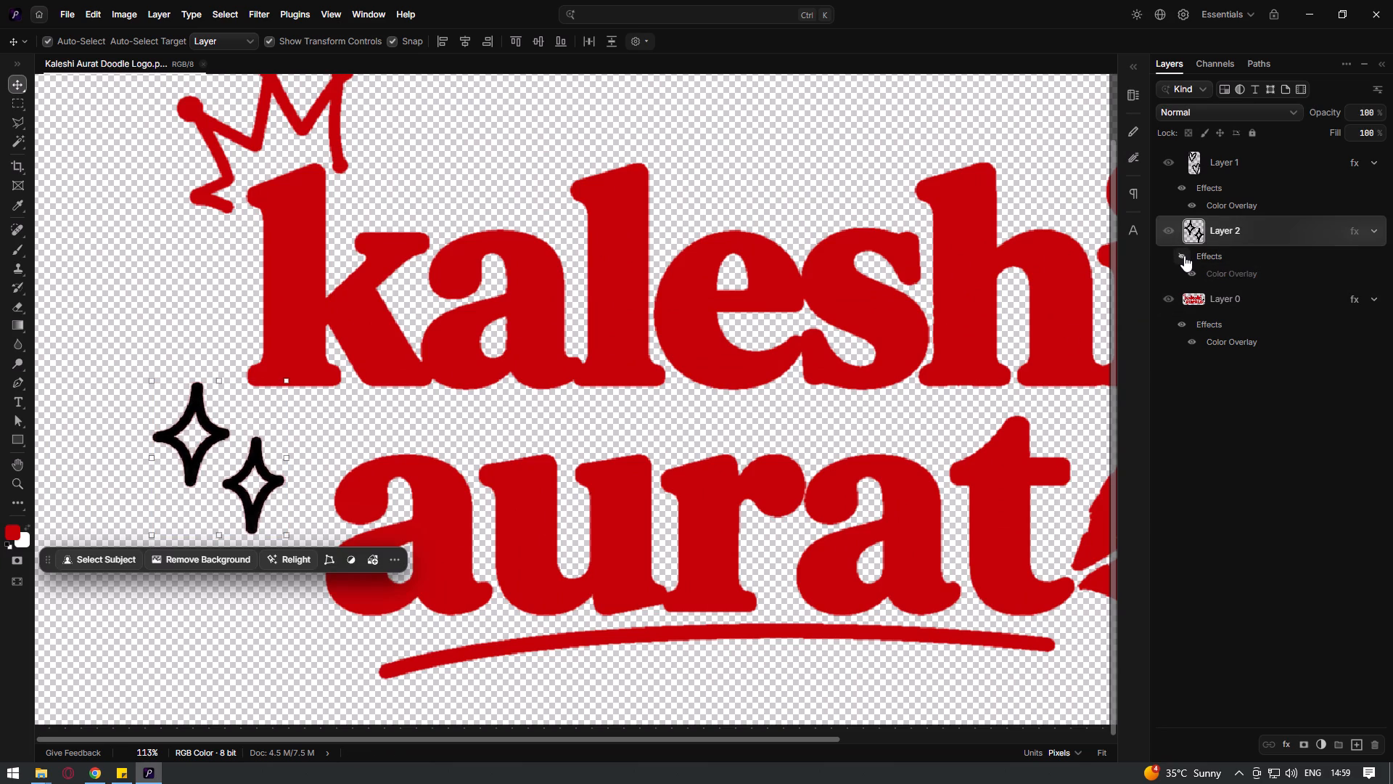
{"action": "left_click", "coordinate": [1184, 256]}
{"action": "left_click", "coordinate": [1184, 256]}
{"action": "left_click", "coordinate": [1184, 256]}
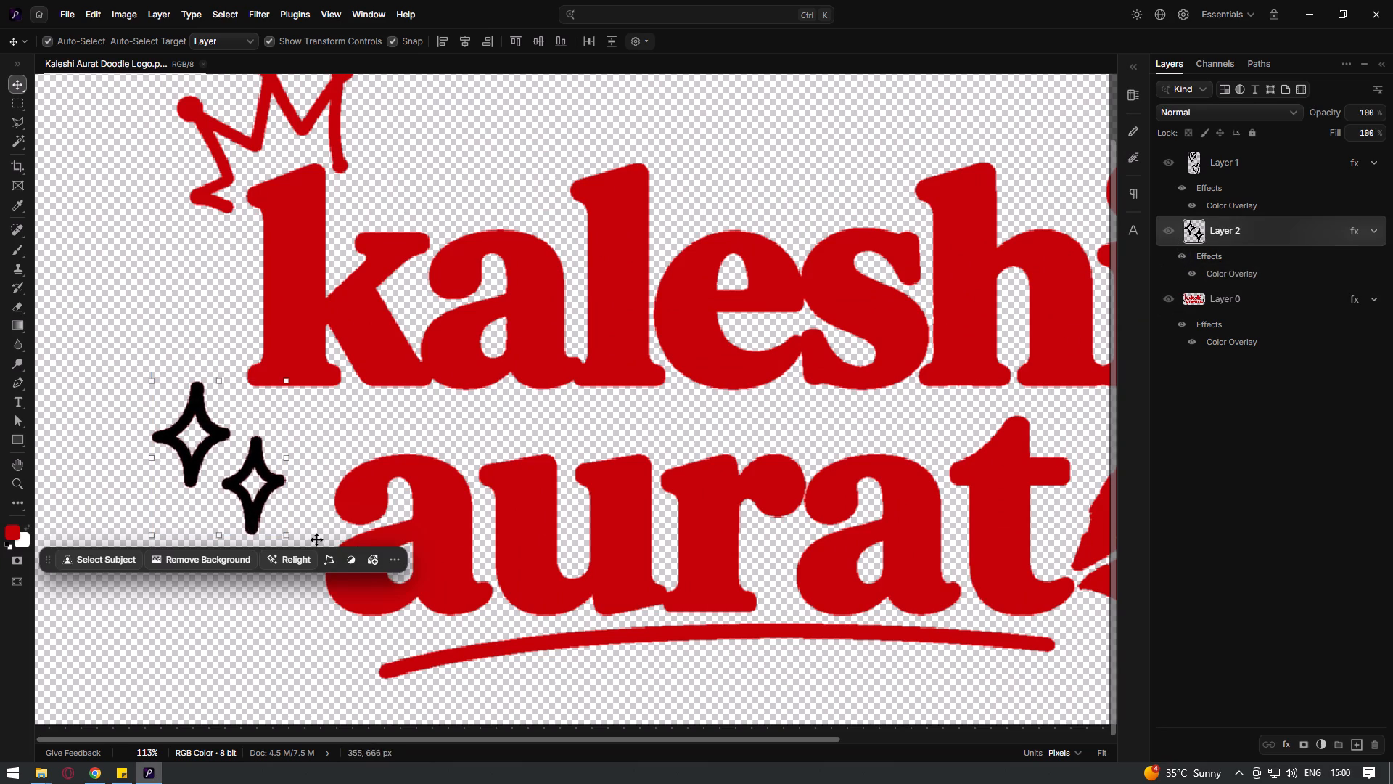
{"action": "scroll", "coordinate": [254, 503], "scroll_direction": "up", "scroll_amount": 18, "text": "alt"}
{"action": "scroll", "coordinate": [252, 500], "scroll_direction": "up", "scroll_amount": 6, "text": "alt"}
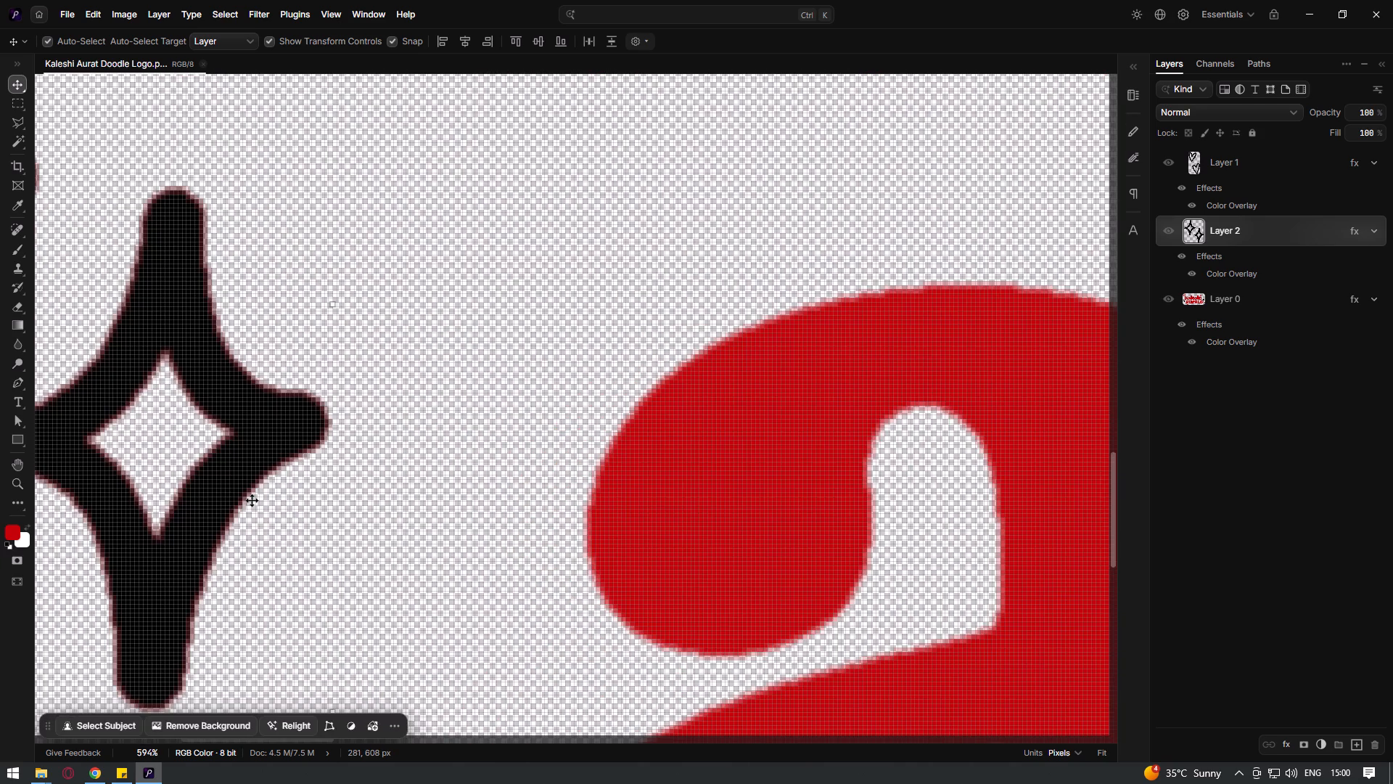
{"action": "scroll", "coordinate": [252, 500], "scroll_direction": "down", "scroll_amount": 12, "text": "alt"}
{"action": "key", "text": "ctrl+0"}
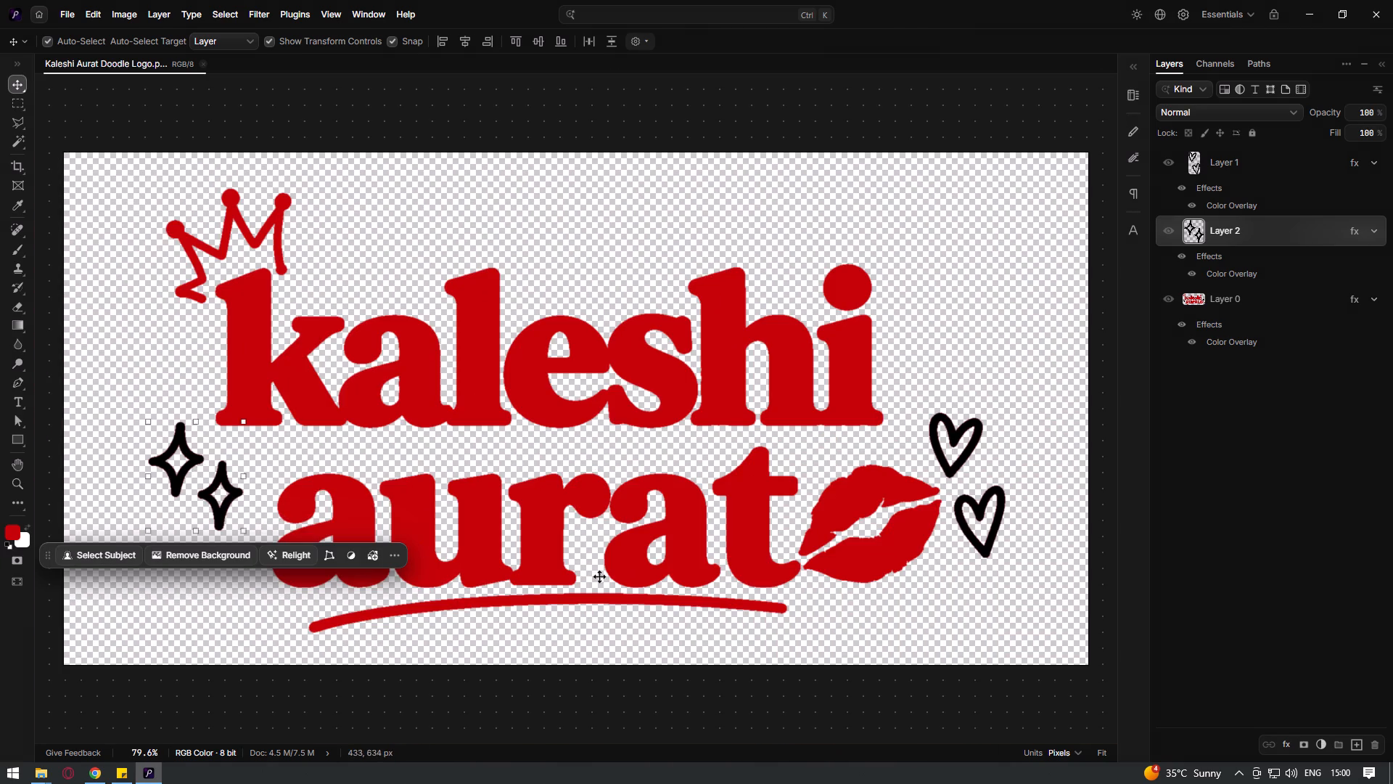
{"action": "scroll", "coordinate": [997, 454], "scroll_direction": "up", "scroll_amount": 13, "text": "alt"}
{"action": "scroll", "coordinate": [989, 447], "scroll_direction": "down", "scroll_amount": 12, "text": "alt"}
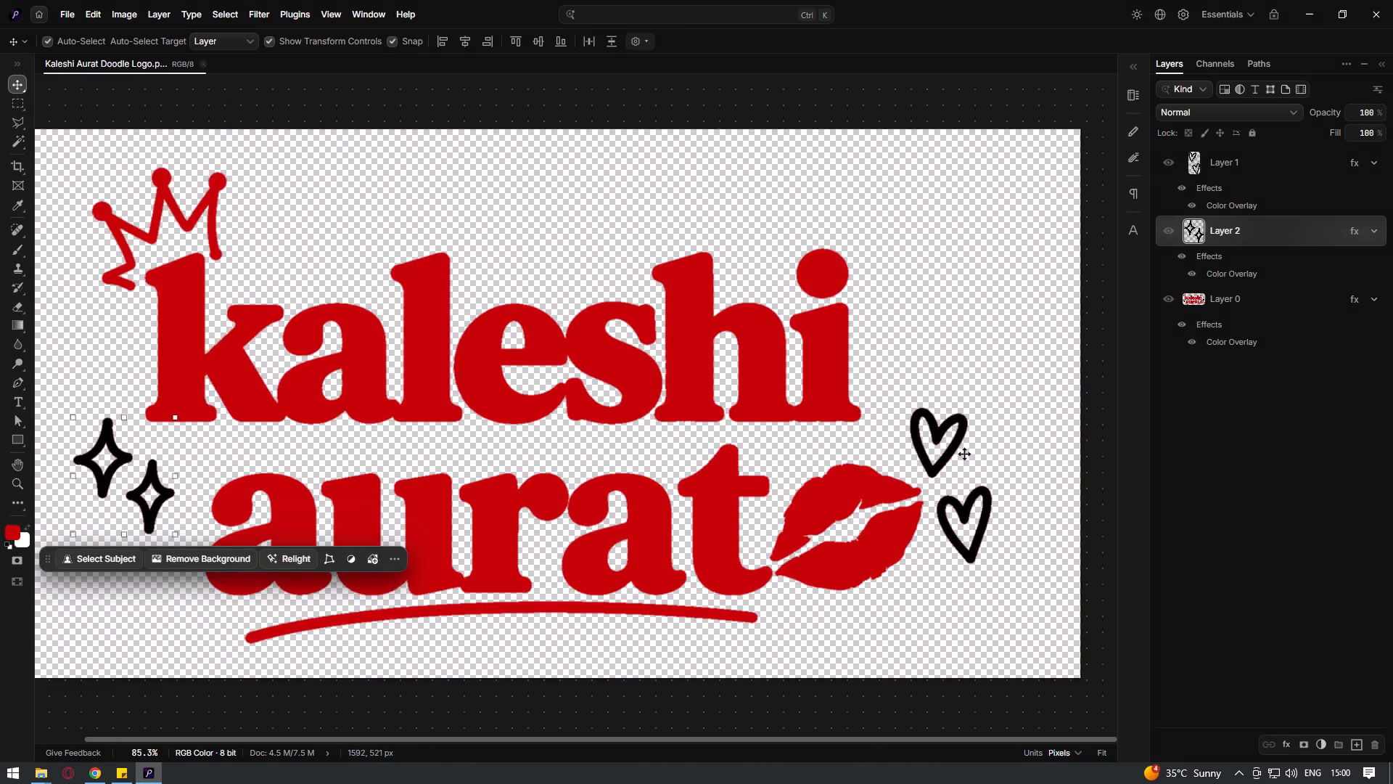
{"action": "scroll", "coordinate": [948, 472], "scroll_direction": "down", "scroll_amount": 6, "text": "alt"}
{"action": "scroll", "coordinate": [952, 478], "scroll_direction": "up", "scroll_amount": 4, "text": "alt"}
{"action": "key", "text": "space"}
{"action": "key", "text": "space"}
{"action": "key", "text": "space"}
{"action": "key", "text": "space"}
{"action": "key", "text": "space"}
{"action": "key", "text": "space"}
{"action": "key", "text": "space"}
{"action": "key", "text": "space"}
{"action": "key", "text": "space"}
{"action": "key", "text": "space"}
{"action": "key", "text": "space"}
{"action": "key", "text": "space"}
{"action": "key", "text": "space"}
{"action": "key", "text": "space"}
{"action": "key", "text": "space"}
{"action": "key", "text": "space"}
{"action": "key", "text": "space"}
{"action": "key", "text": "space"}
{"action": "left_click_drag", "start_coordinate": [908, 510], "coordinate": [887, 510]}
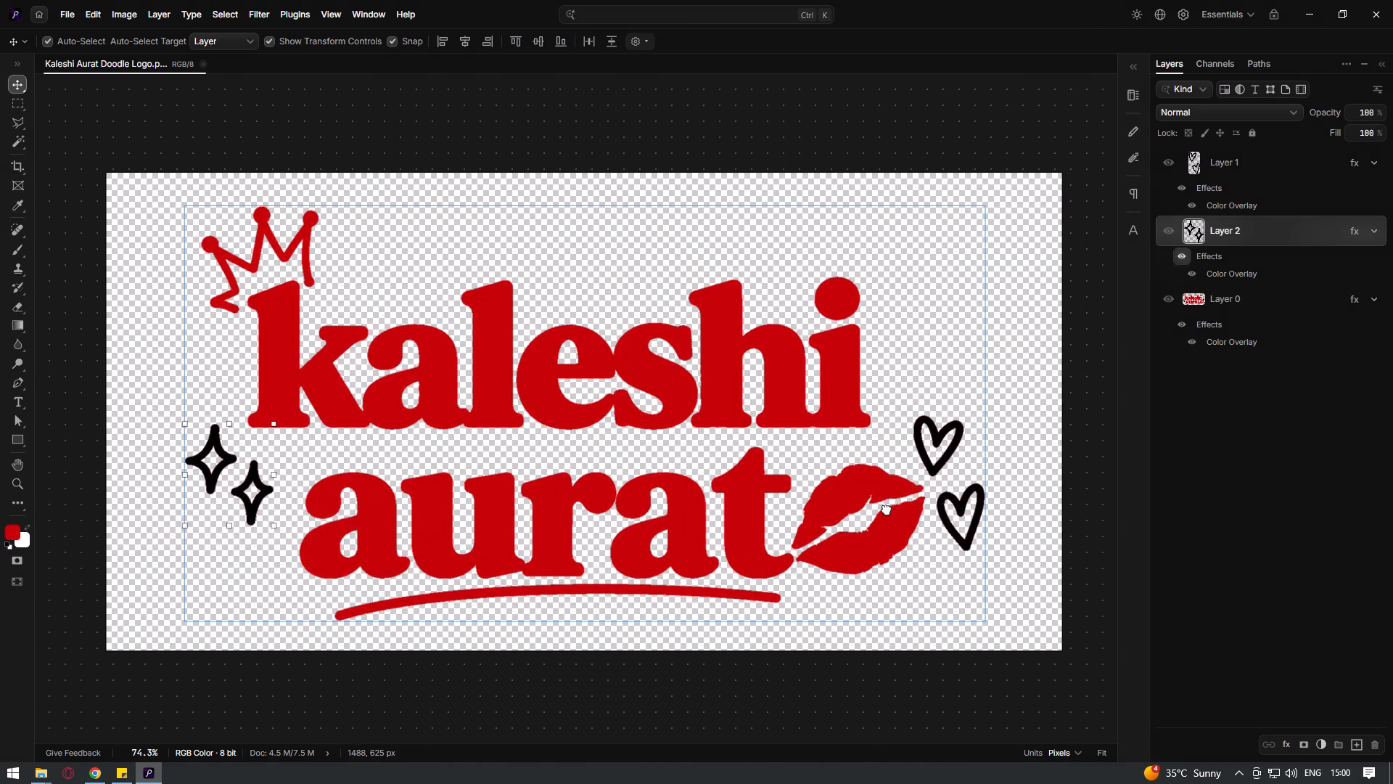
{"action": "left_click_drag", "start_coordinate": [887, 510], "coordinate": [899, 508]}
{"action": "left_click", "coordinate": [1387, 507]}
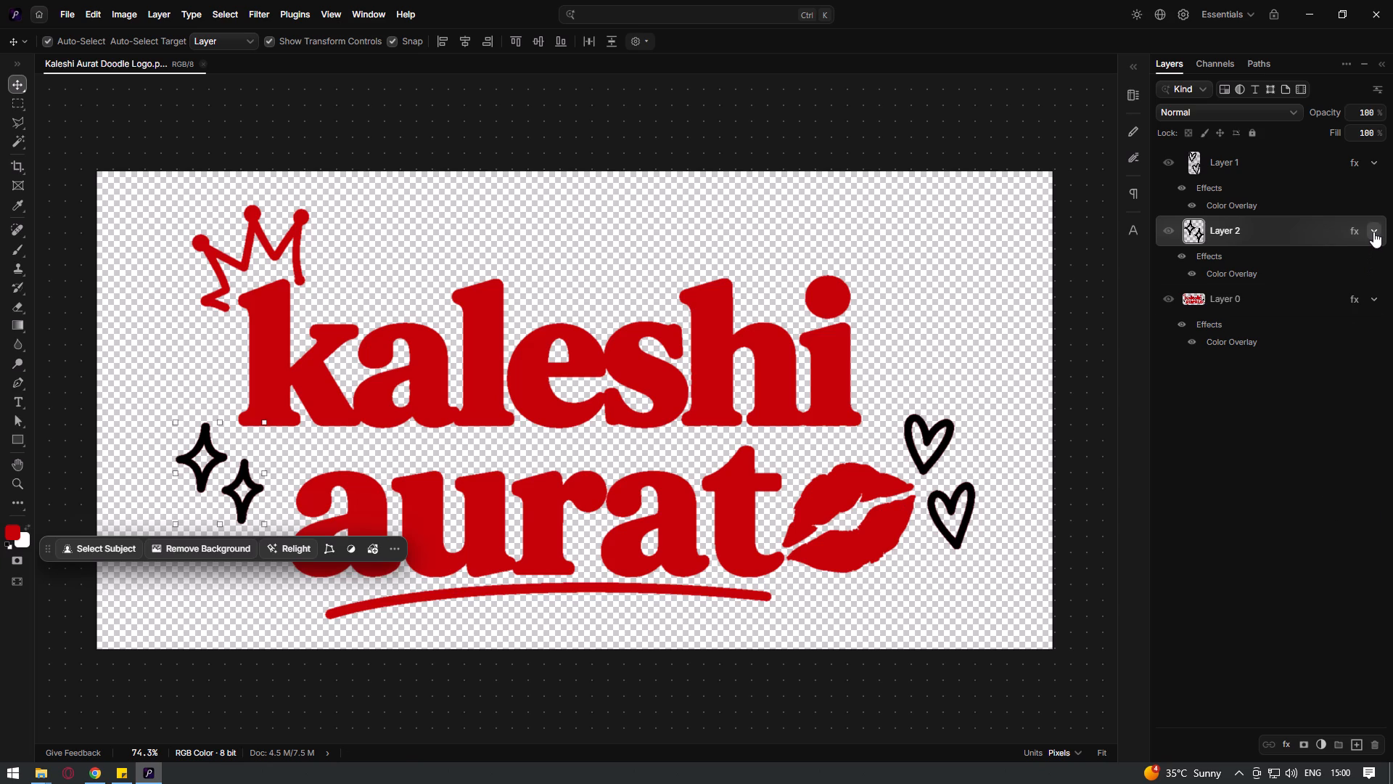
Disable Layer 2's effects and fill the sparkle shapes with the default black foreground colour, leaving nothing selected.
{"action": "left_click", "coordinate": [1181, 252]}
{"action": "left_click", "coordinate": [1196, 238], "text": "ctrl"}
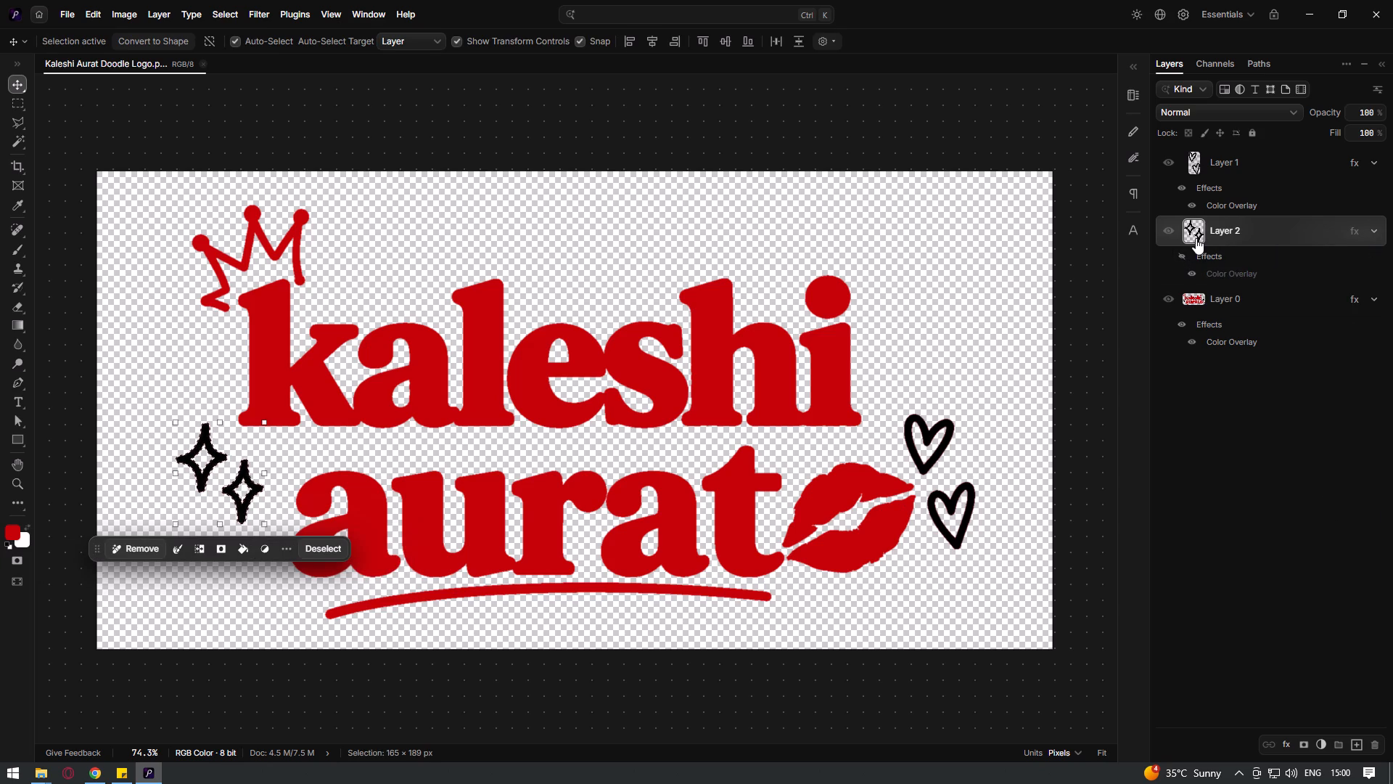
{"action": "left_click", "coordinate": [7, 544]}
{"action": "key", "text": "alt+BackSpace"}
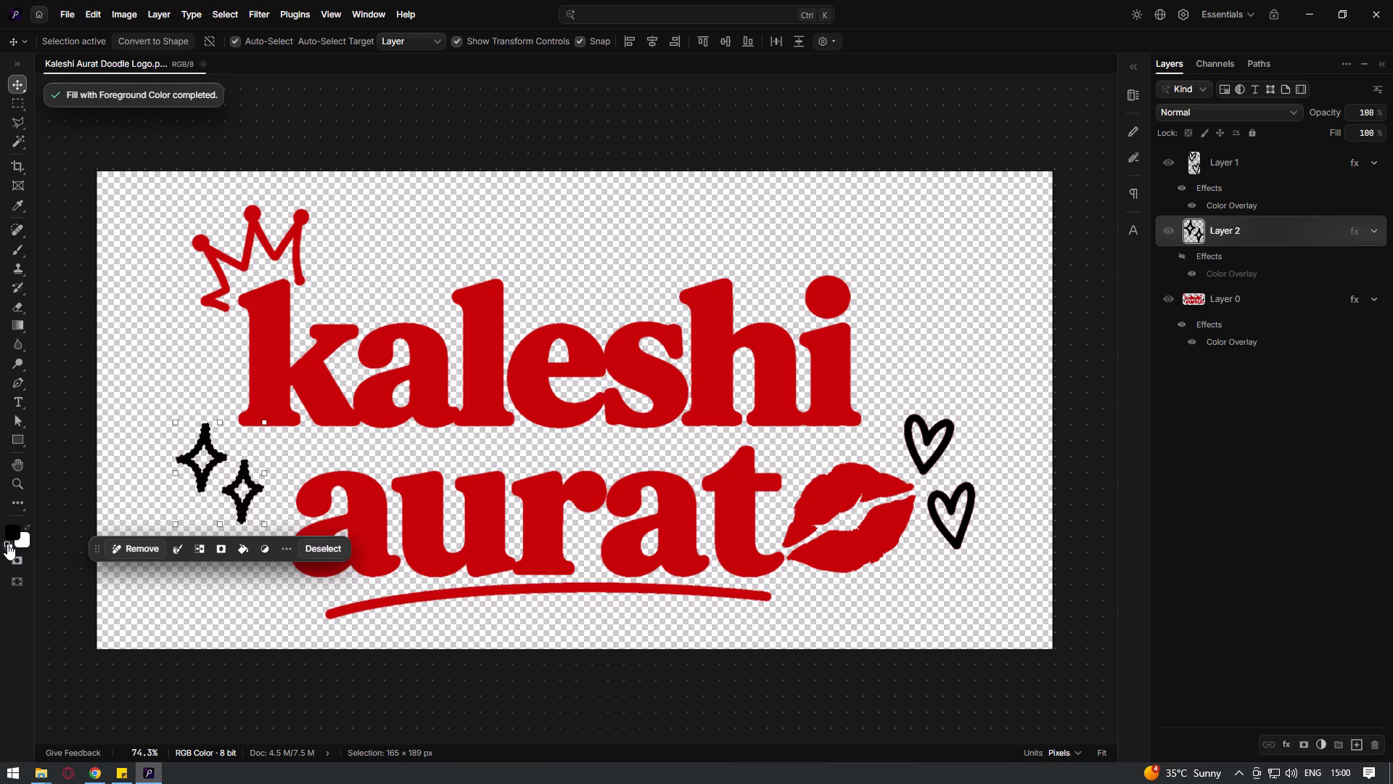
{"action": "key", "text": "alt+BackSpace"}
{"action": "key", "text": "alt+BackSpace"}
{"action": "key", "text": "ctrl+d"}
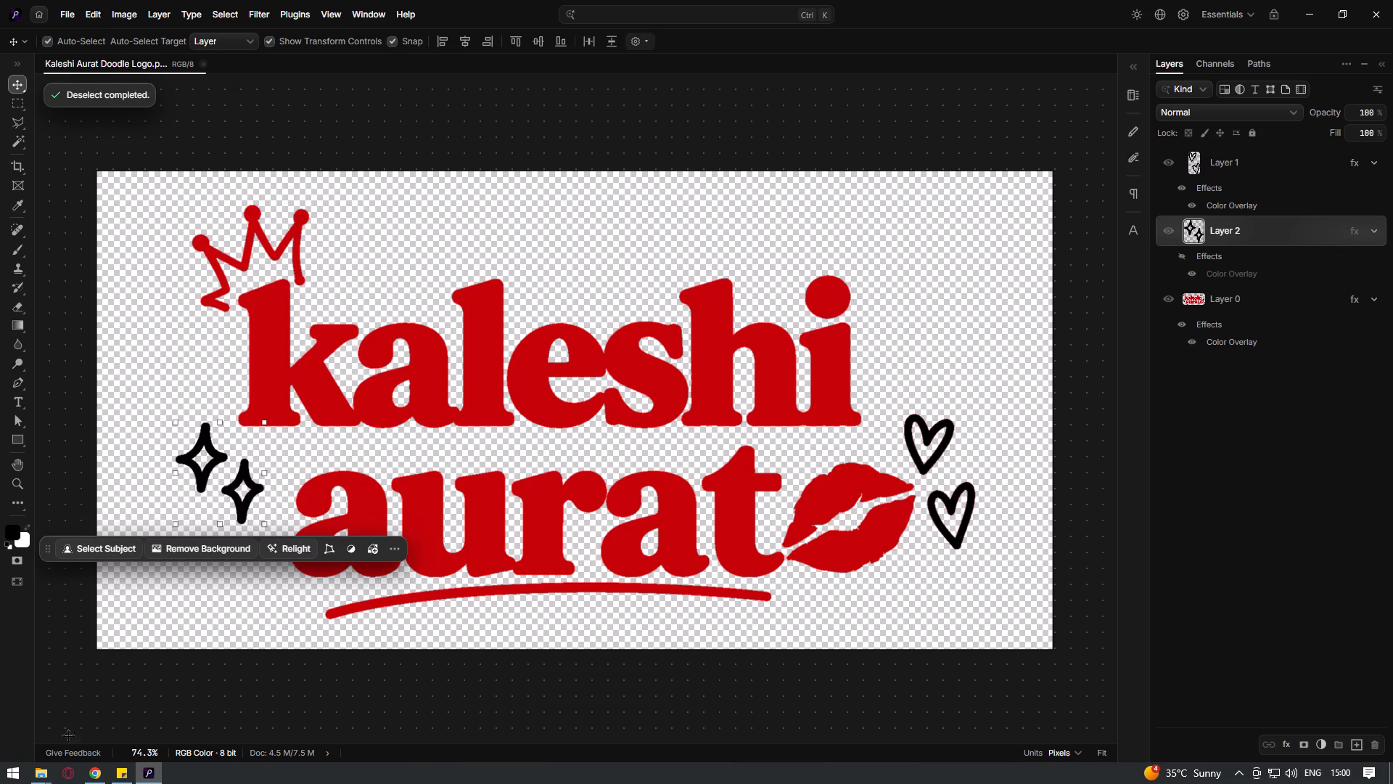
Select the heart shapes on Layer 1, fill them with the black foreground colour and clear the selection.
{"action": "scroll", "coordinate": [215, 500], "scroll_direction": "up", "scroll_amount": 12, "text": "alt"}
{"action": "scroll", "coordinate": [216, 497], "scroll_direction": "down", "scroll_amount": 13, "text": "alt"}
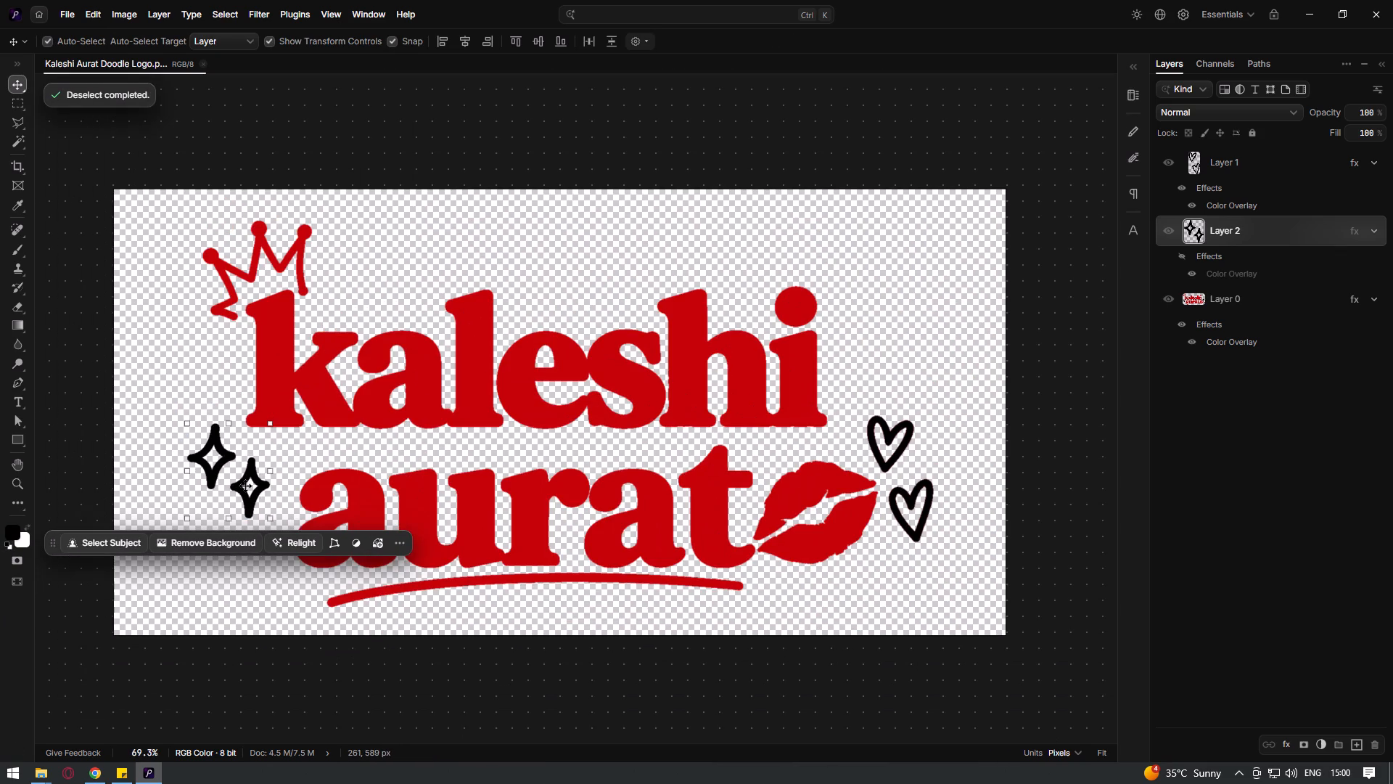
{"action": "left_click", "coordinate": [890, 449]}
{"action": "left_click", "coordinate": [895, 434]}
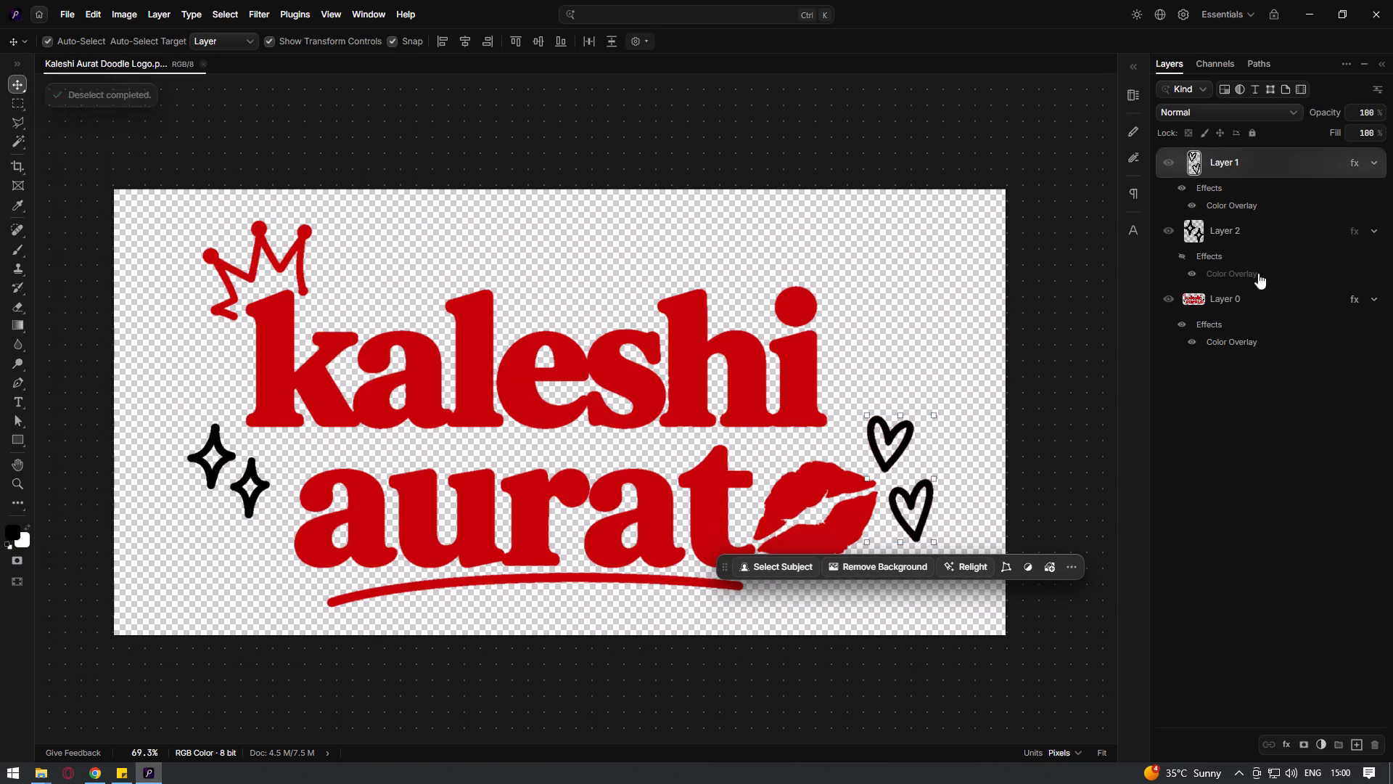
{"action": "left_click", "coordinate": [1196, 163], "text": "ctrl"}
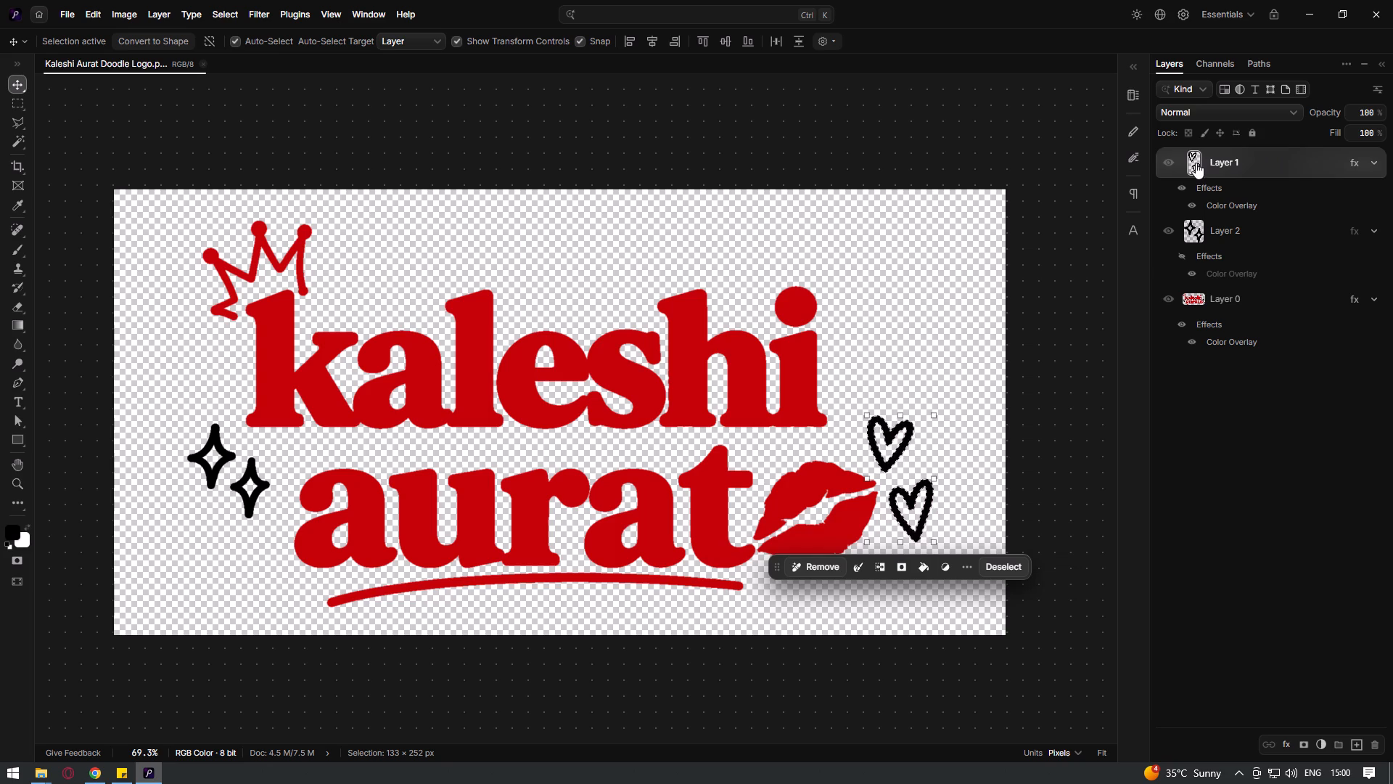
{"action": "key", "text": "alt+BackSpace"}
{"action": "key", "text": "alt+BackSpace"}
{"action": "key", "text": "alt+BackSpace"}
{"action": "key", "text": "alt+BackSpace"}
{"action": "key", "text": "alt+BackSpace"}
{"action": "key", "text": "alt+BackSpace"}
{"action": "key", "text": "ctrl+d"}
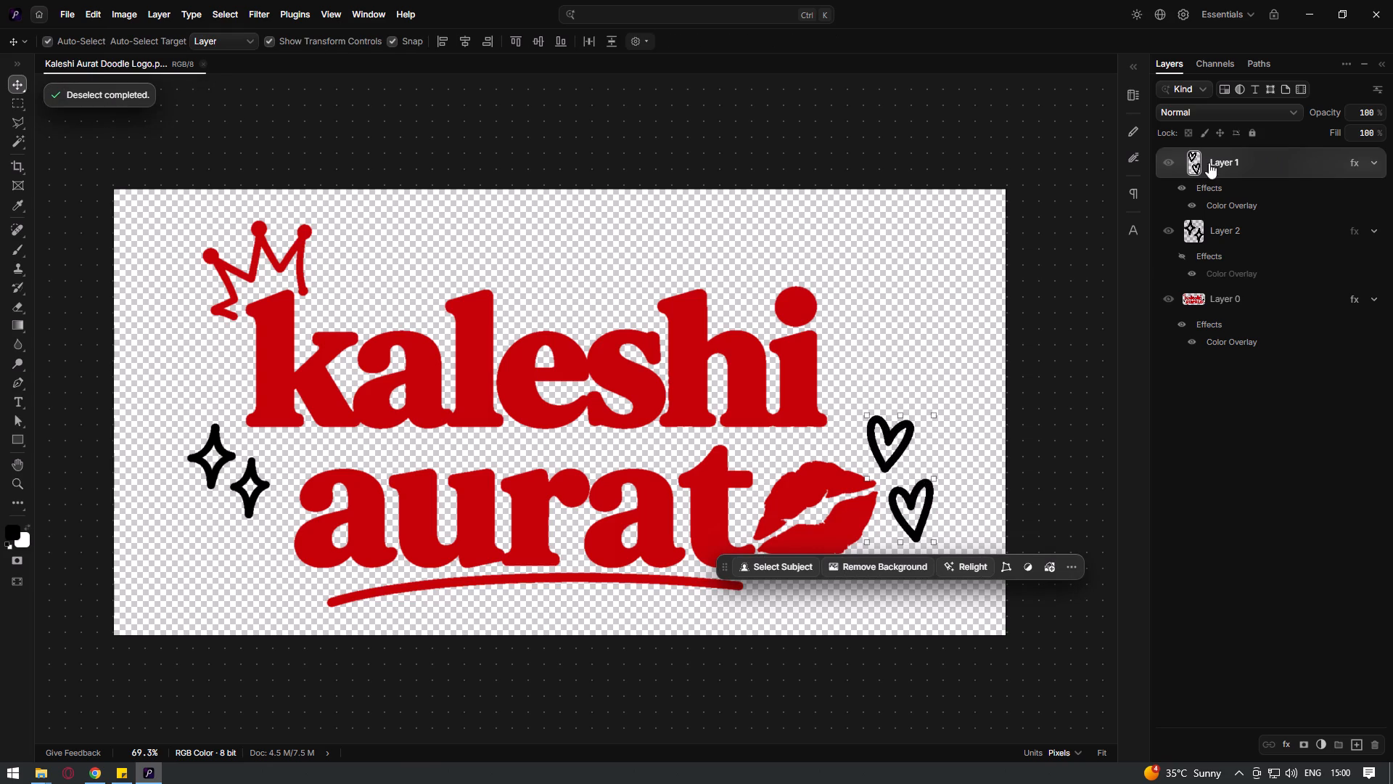
Disable the effects on the hearts layer and the Color Overlay on both the hearts and sparkles layers, then deselect the layer.
{"action": "left_click", "coordinate": [1184, 186]}
{"action": "left_click", "coordinate": [1190, 208]}
{"action": "left_click", "coordinate": [1193, 271]}
{"action": "left_click", "coordinate": [1175, 428]}
{"action": "left_click", "coordinate": [1046, 356]}
Save the Kaleshi Aurat Doodle Logo and close its document, declining to save again.
{"action": "left_click", "coordinate": [68, 15]}
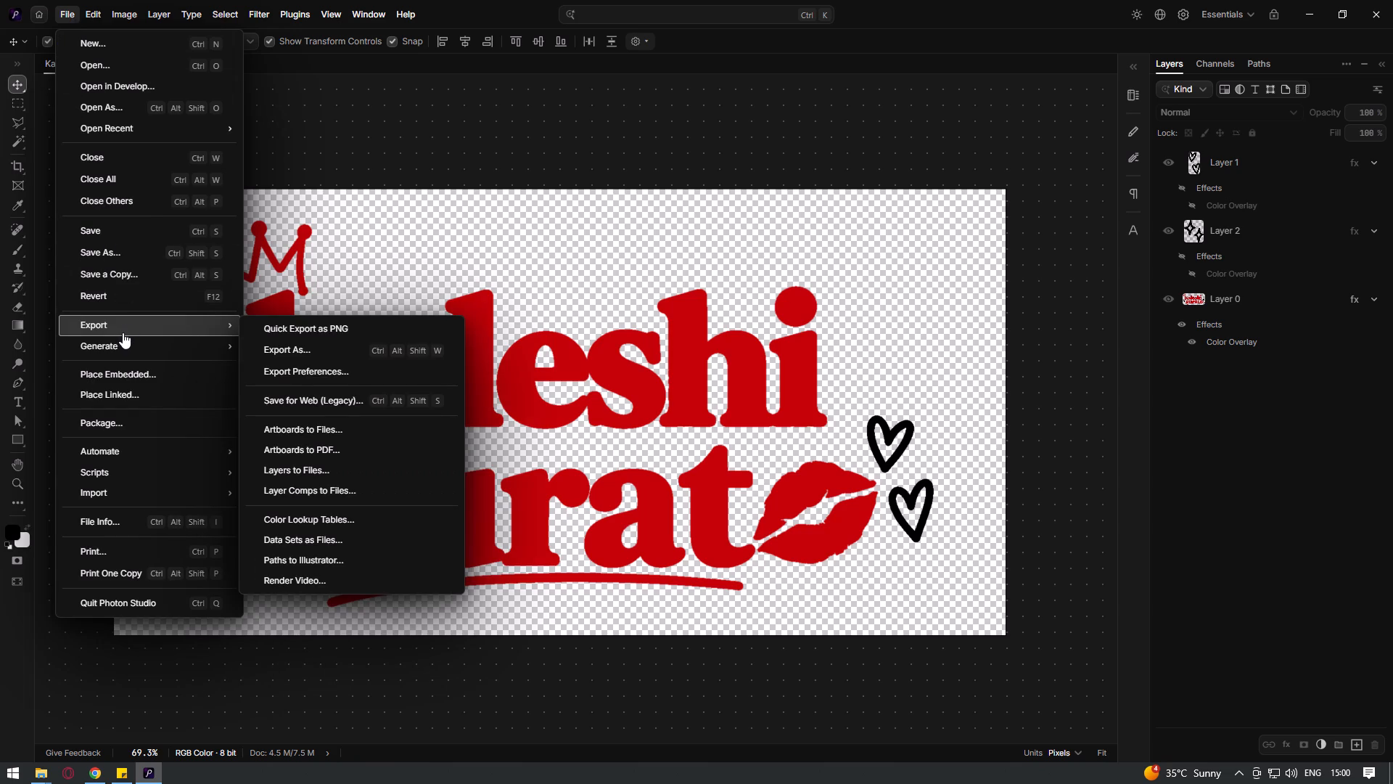
{"action": "left_click", "coordinate": [1291, 373]}
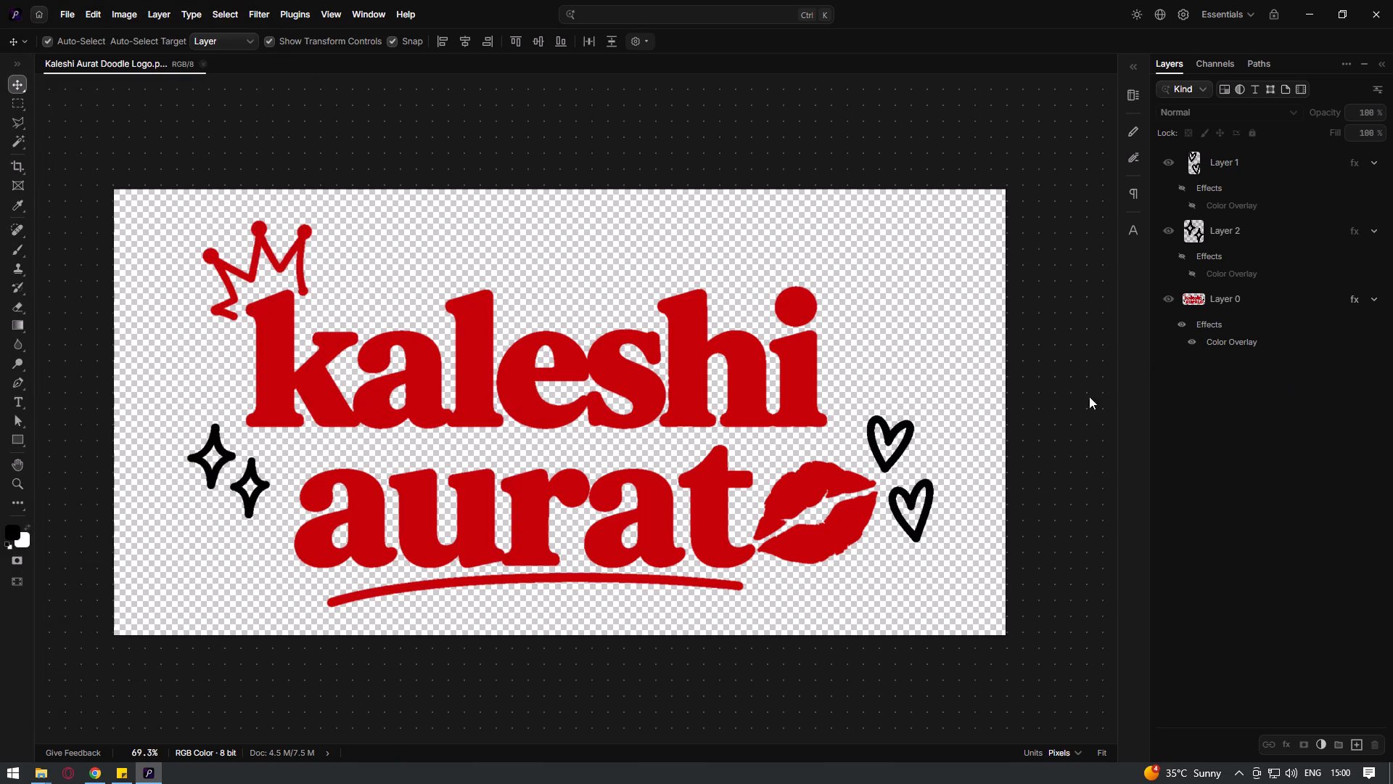
{"action": "key", "text": "ctrl+s"}
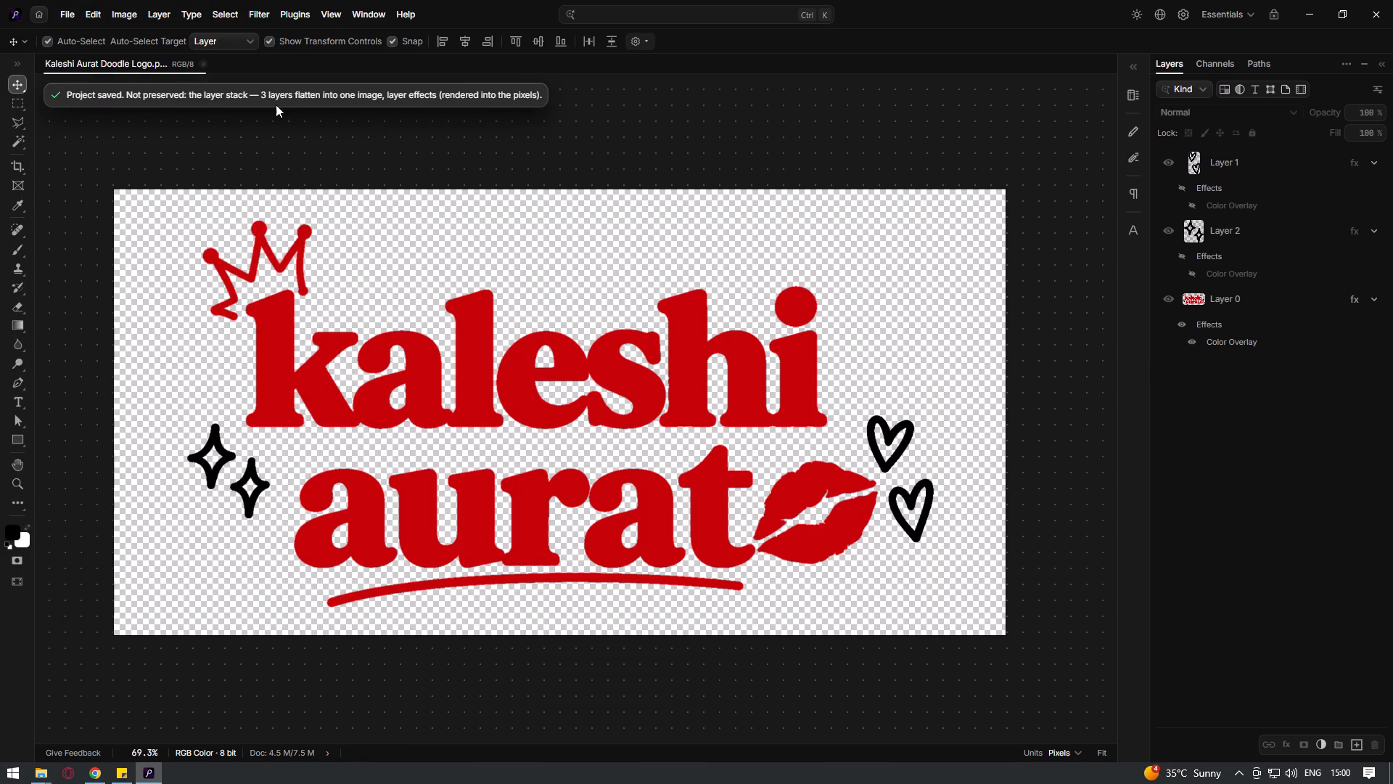
{"action": "left_click", "coordinate": [205, 63]}
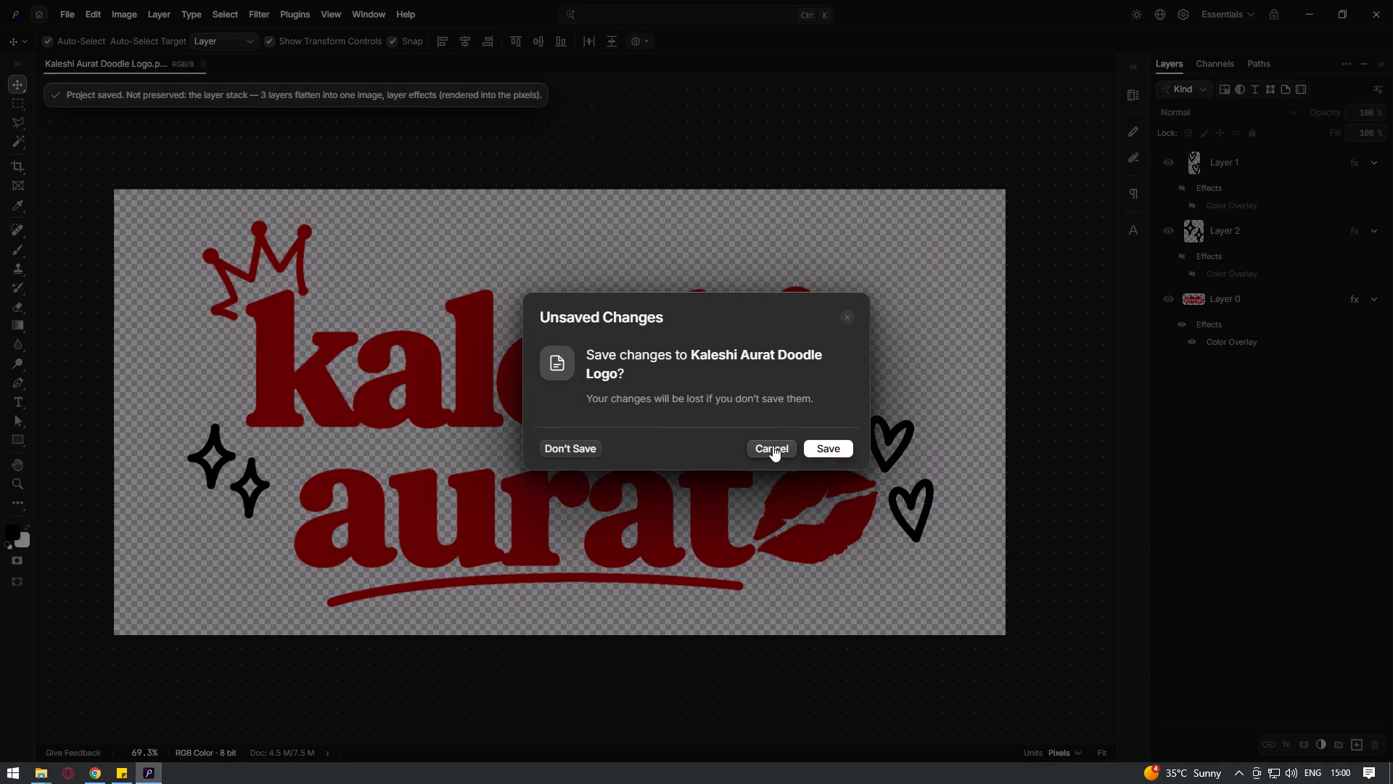
{"action": "left_click", "coordinate": [773, 446]}
{"action": "left_click", "coordinate": [206, 66]}
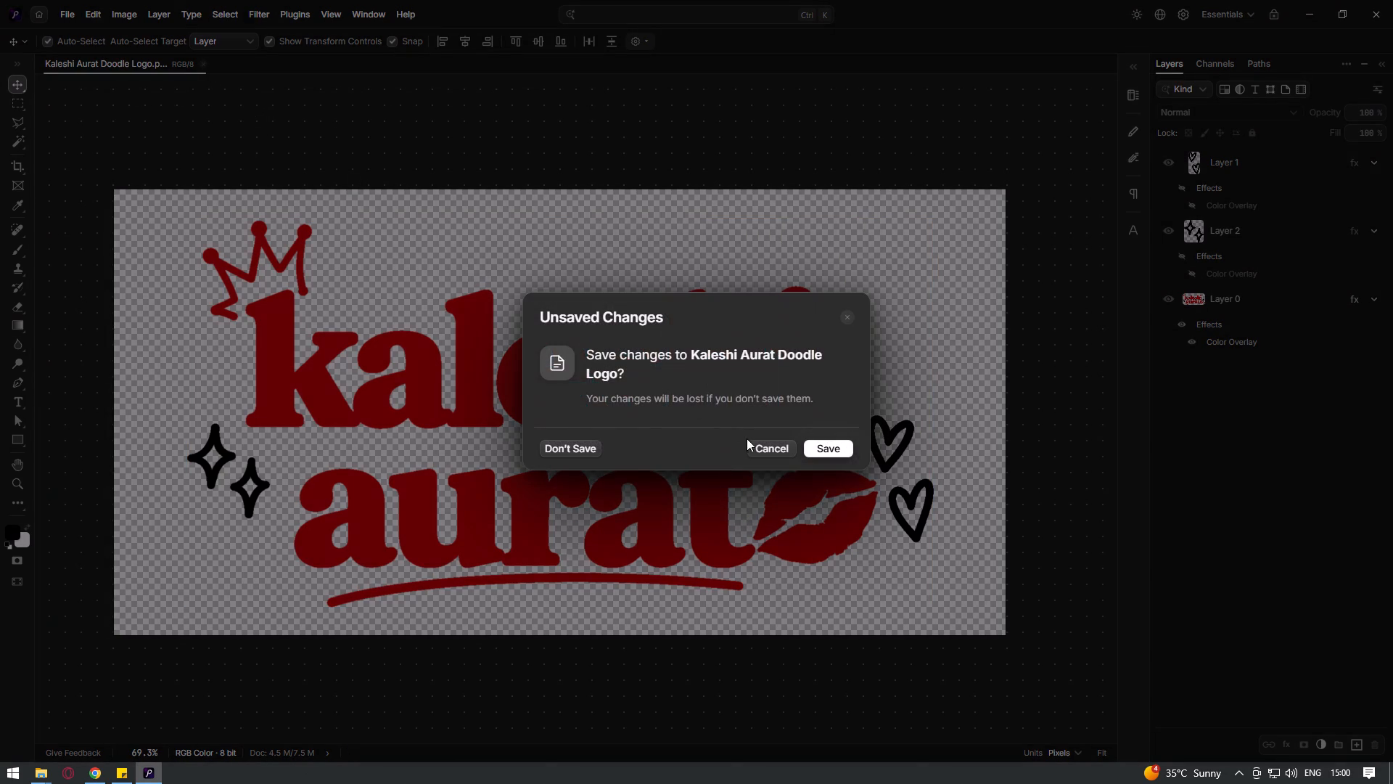
{"action": "left_click", "coordinate": [586, 447]}
Open the Teekhi Mirchi Chili Logo image from the Design folder in Photon Studio.
{"action": "key", "text": "alt+Tab"}
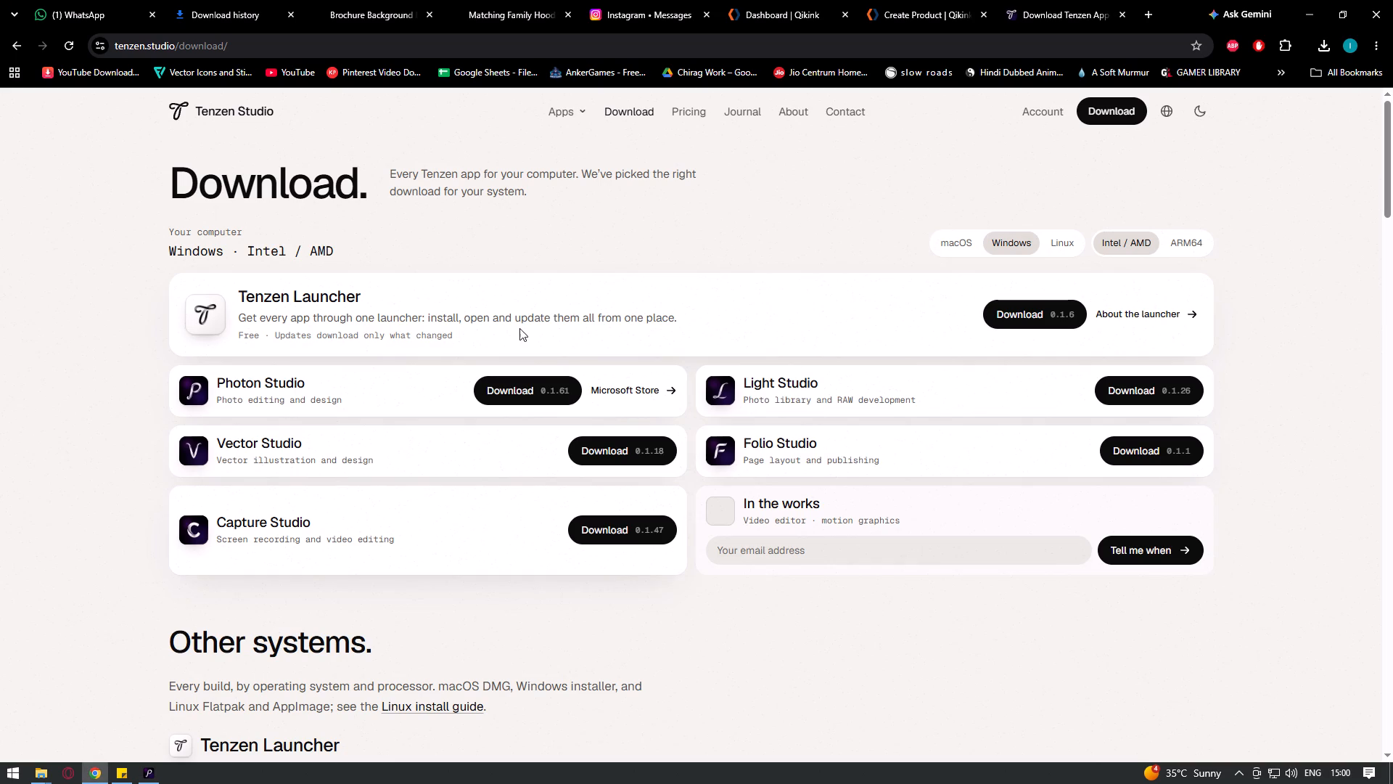
{"action": "key", "text": "alt+Tab"}
{"action": "key", "text": "alt+Tab"}
{"action": "key", "text": "alt+Tab"}
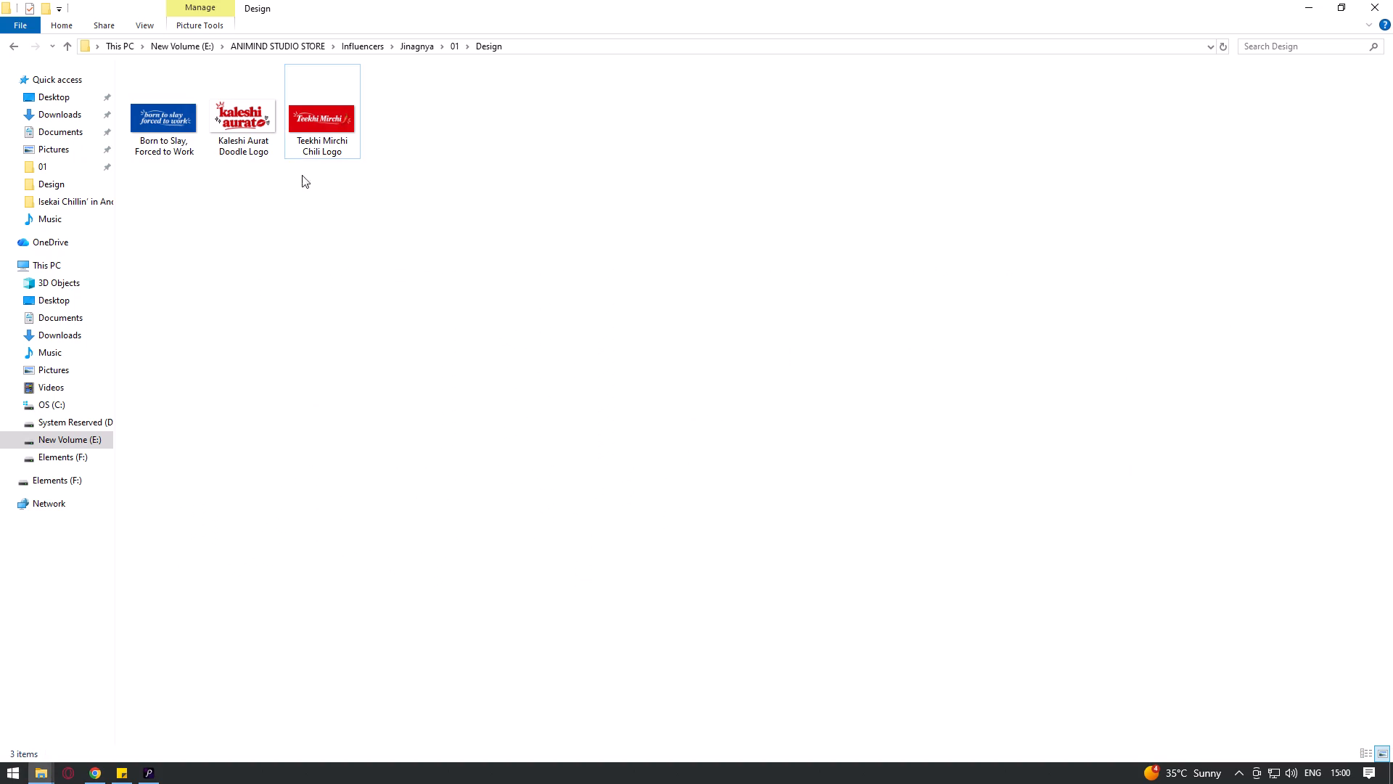
{"action": "left_click_drag", "start_coordinate": [342, 118], "coordinate": [637, 165]}
{"action": "key", "text": "alt+Tab"}
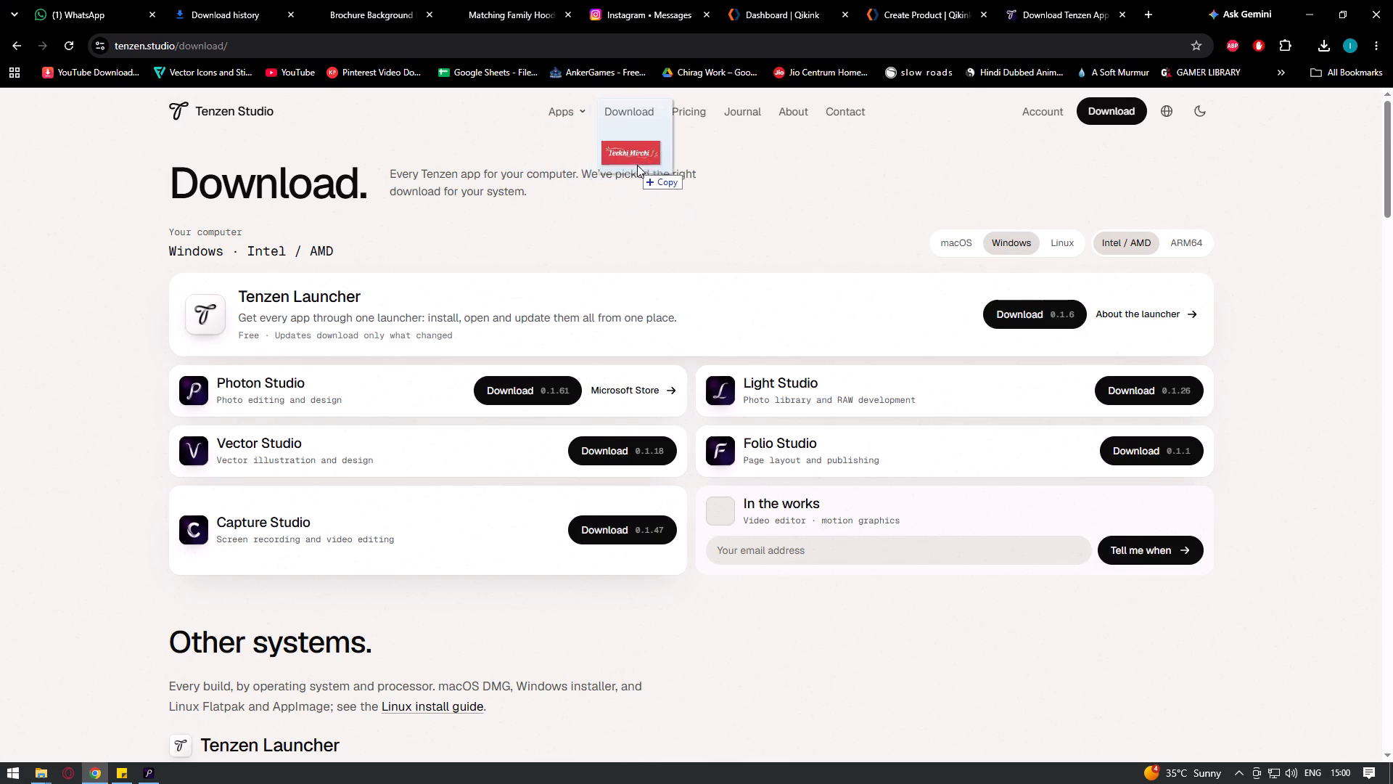
{"action": "left_click_drag", "start_coordinate": [637, 165], "coordinate": [683, 107]}
{"action": "key", "text": "alt+Tab"}
{"action": "key", "text": "alt+Tab"}
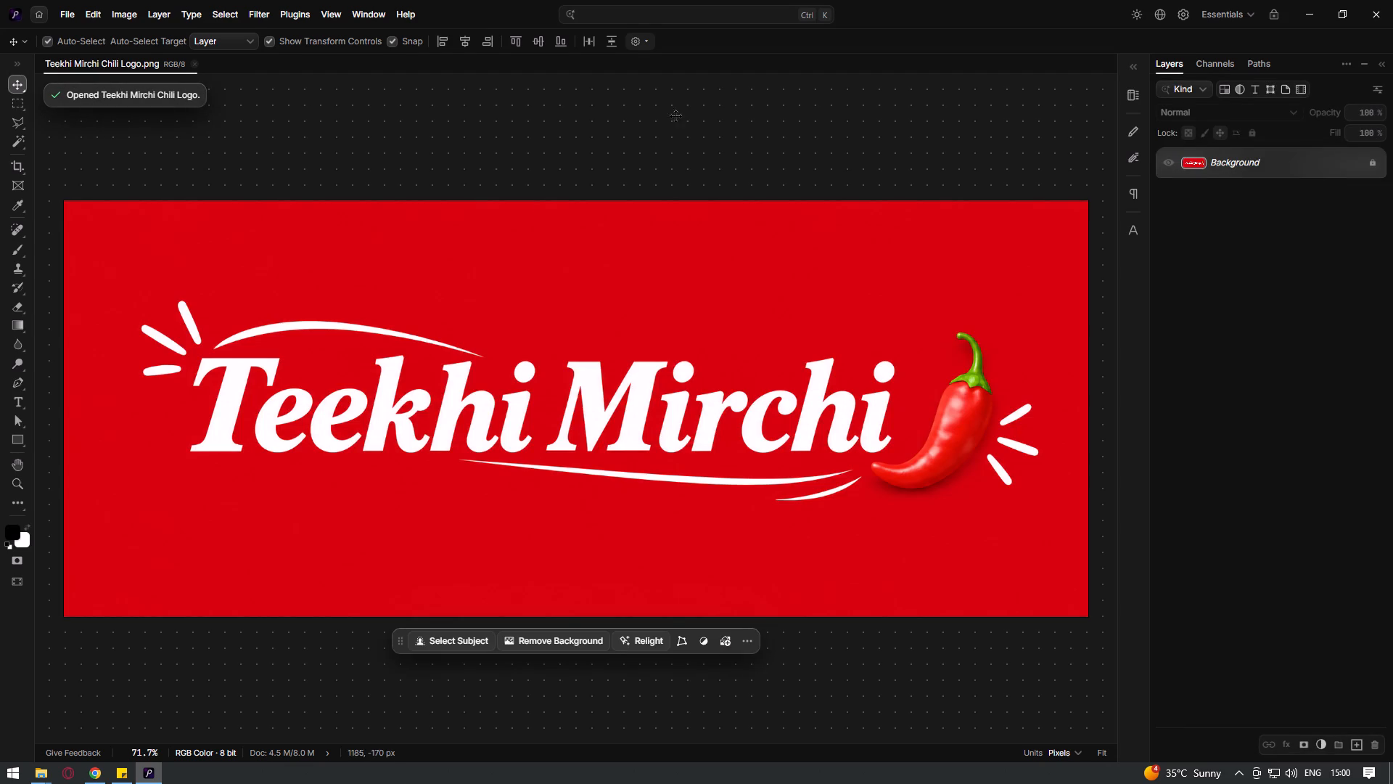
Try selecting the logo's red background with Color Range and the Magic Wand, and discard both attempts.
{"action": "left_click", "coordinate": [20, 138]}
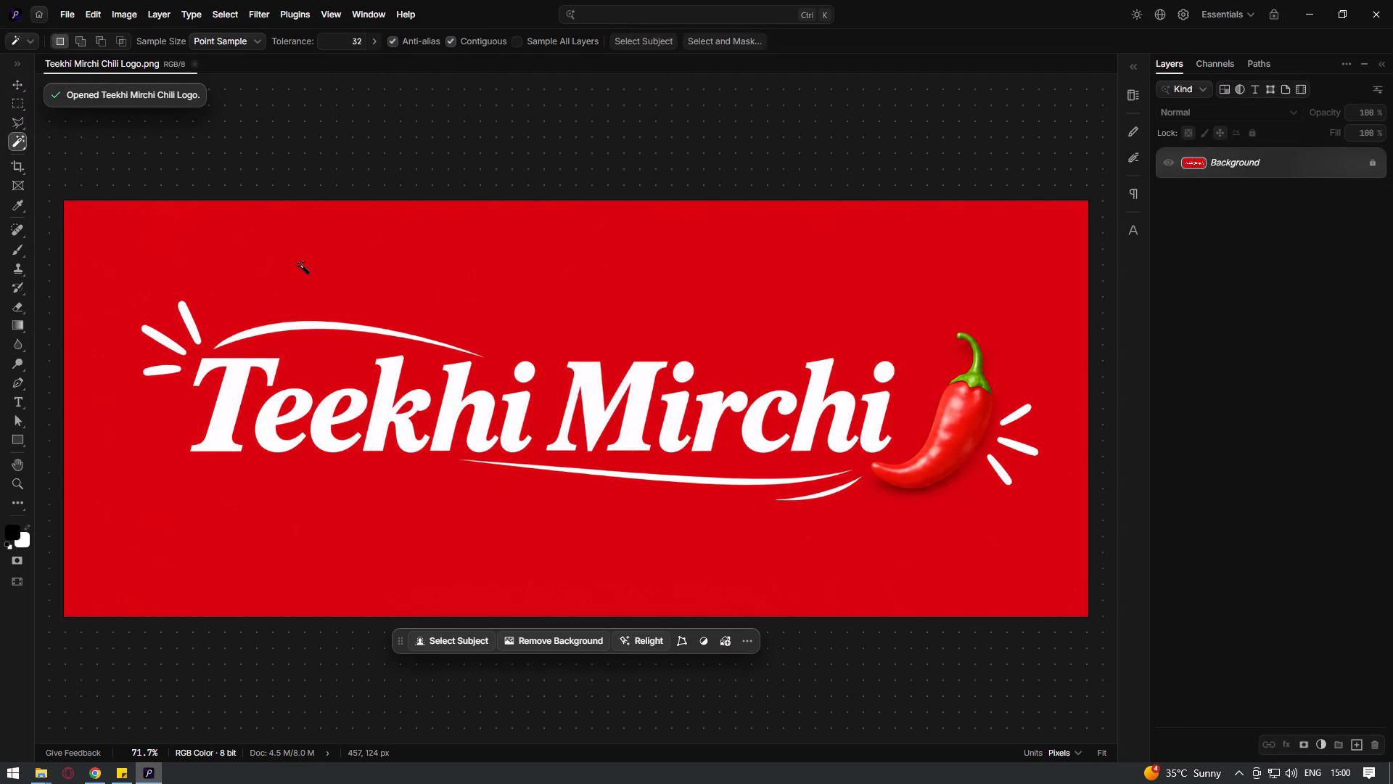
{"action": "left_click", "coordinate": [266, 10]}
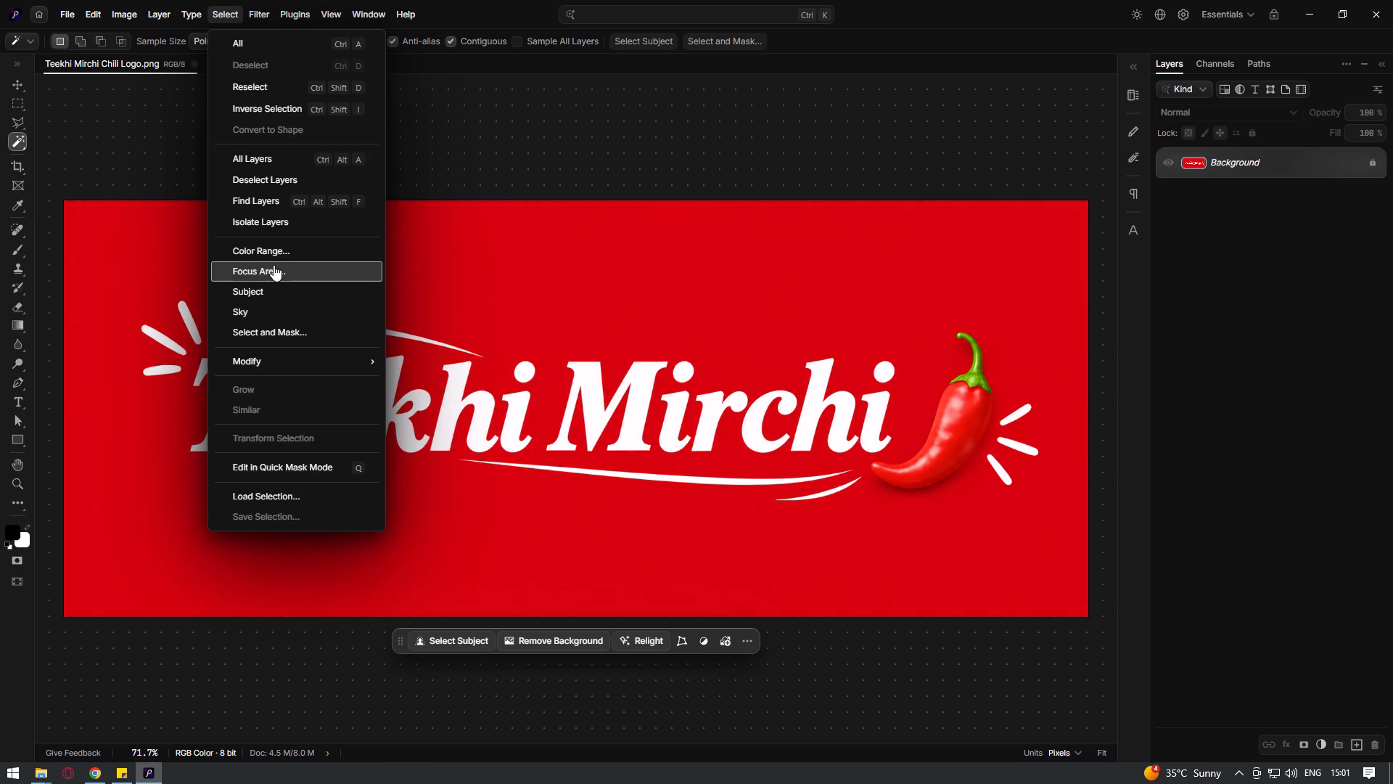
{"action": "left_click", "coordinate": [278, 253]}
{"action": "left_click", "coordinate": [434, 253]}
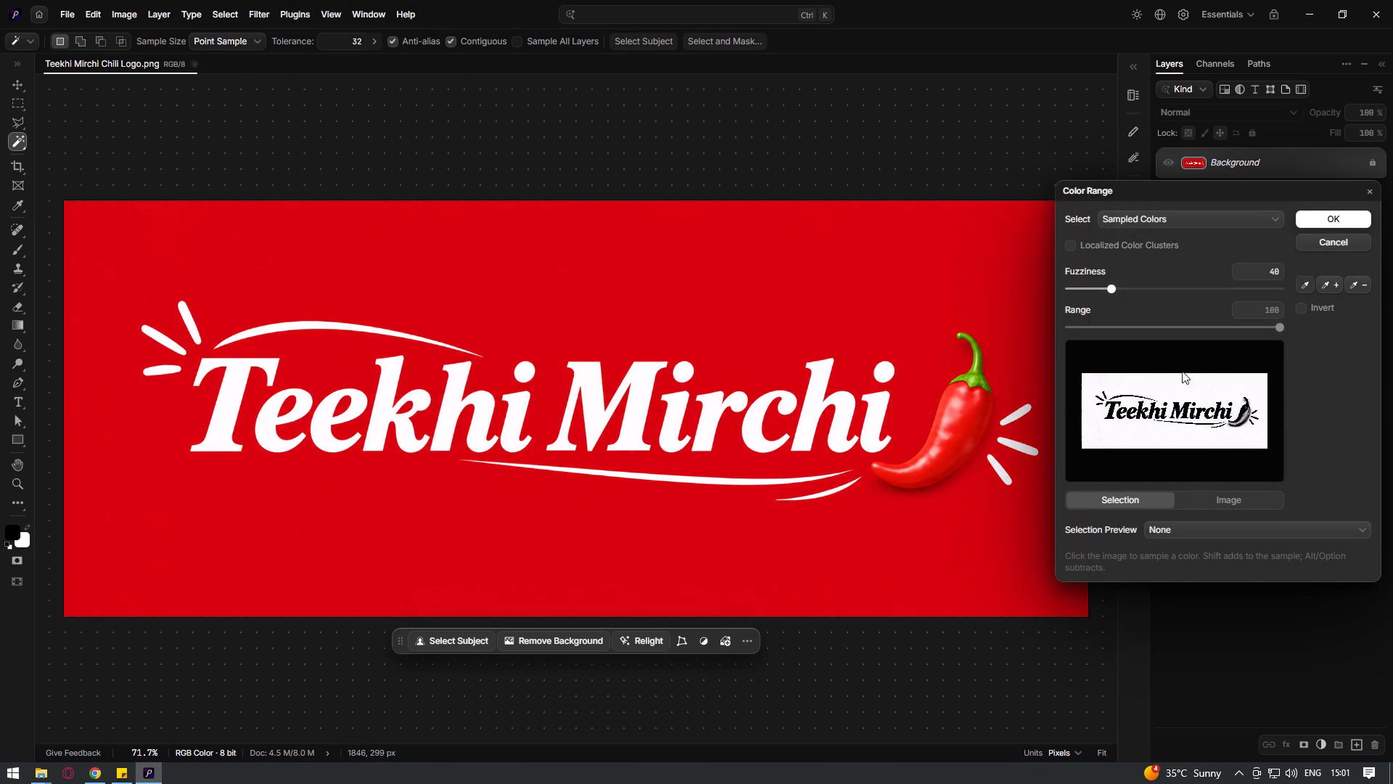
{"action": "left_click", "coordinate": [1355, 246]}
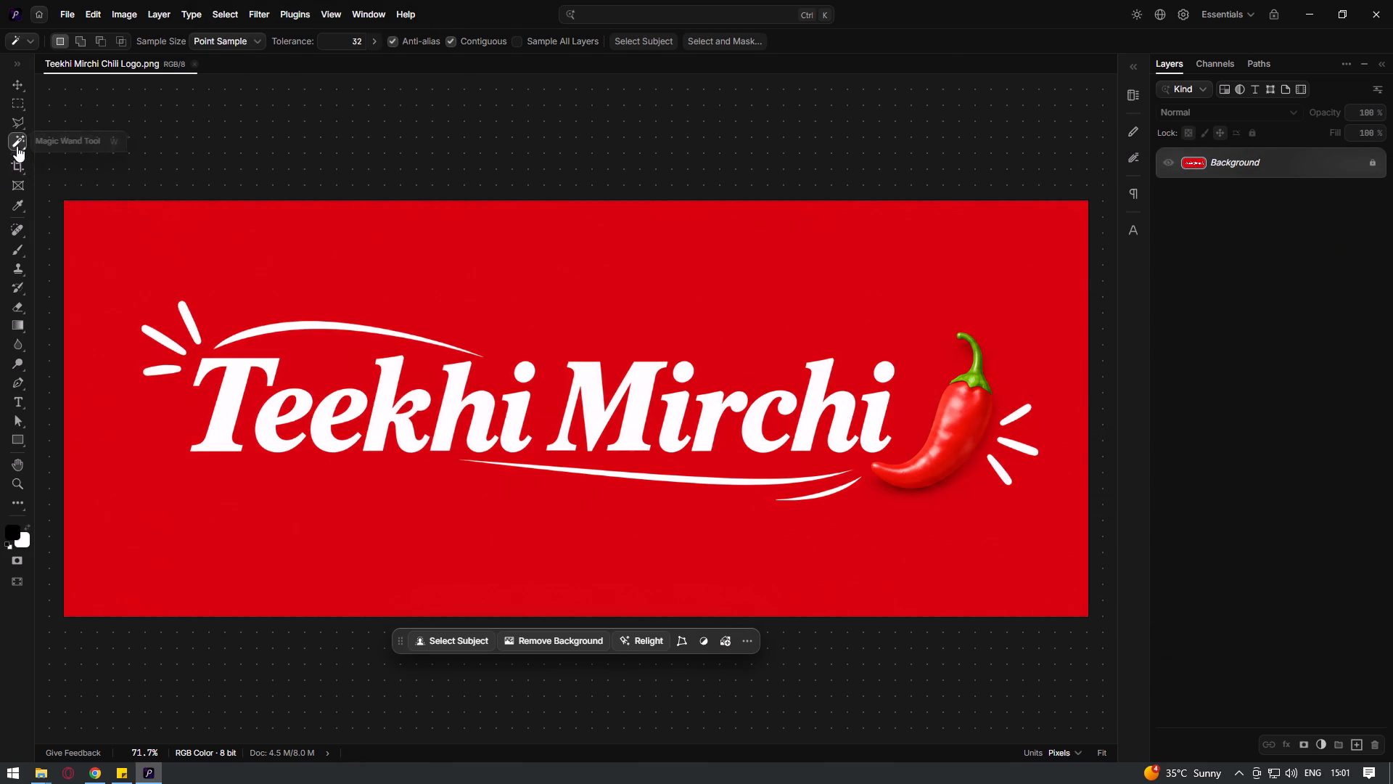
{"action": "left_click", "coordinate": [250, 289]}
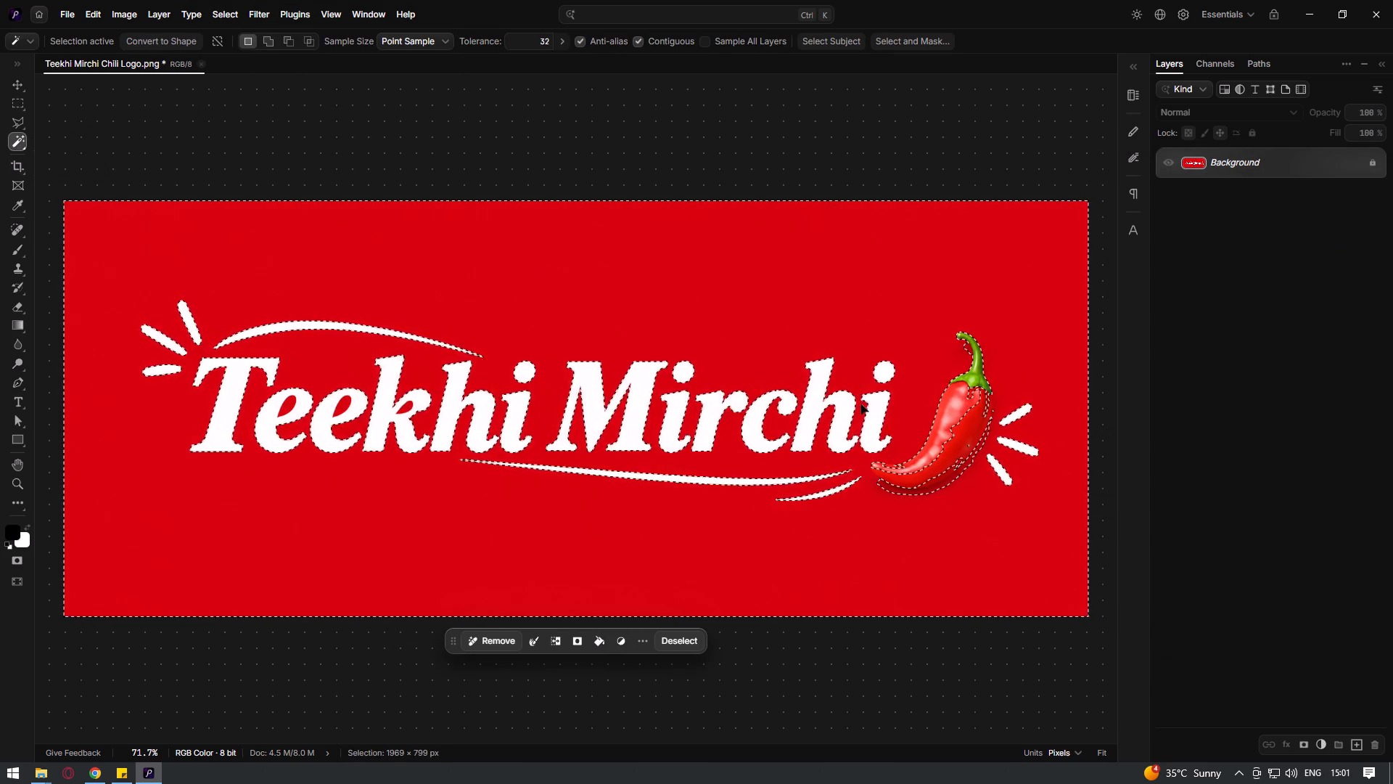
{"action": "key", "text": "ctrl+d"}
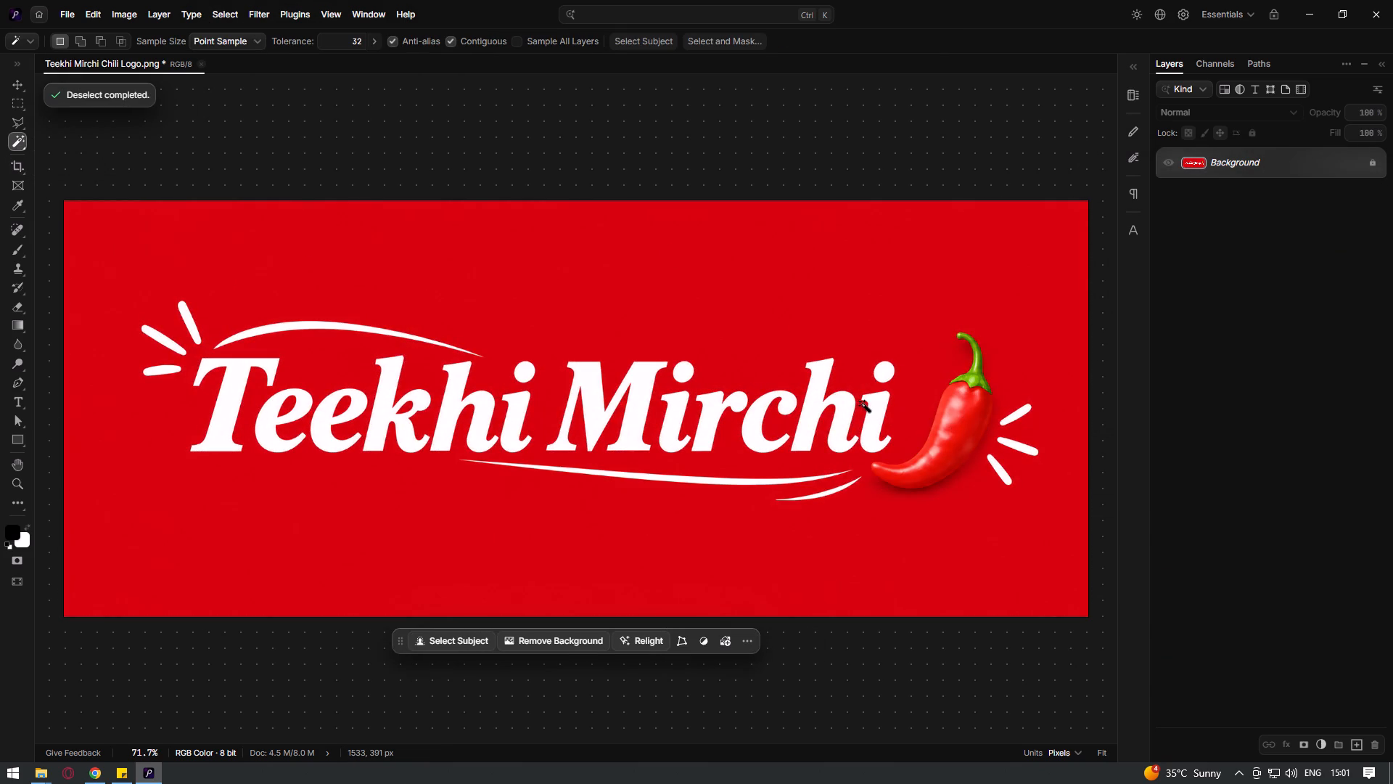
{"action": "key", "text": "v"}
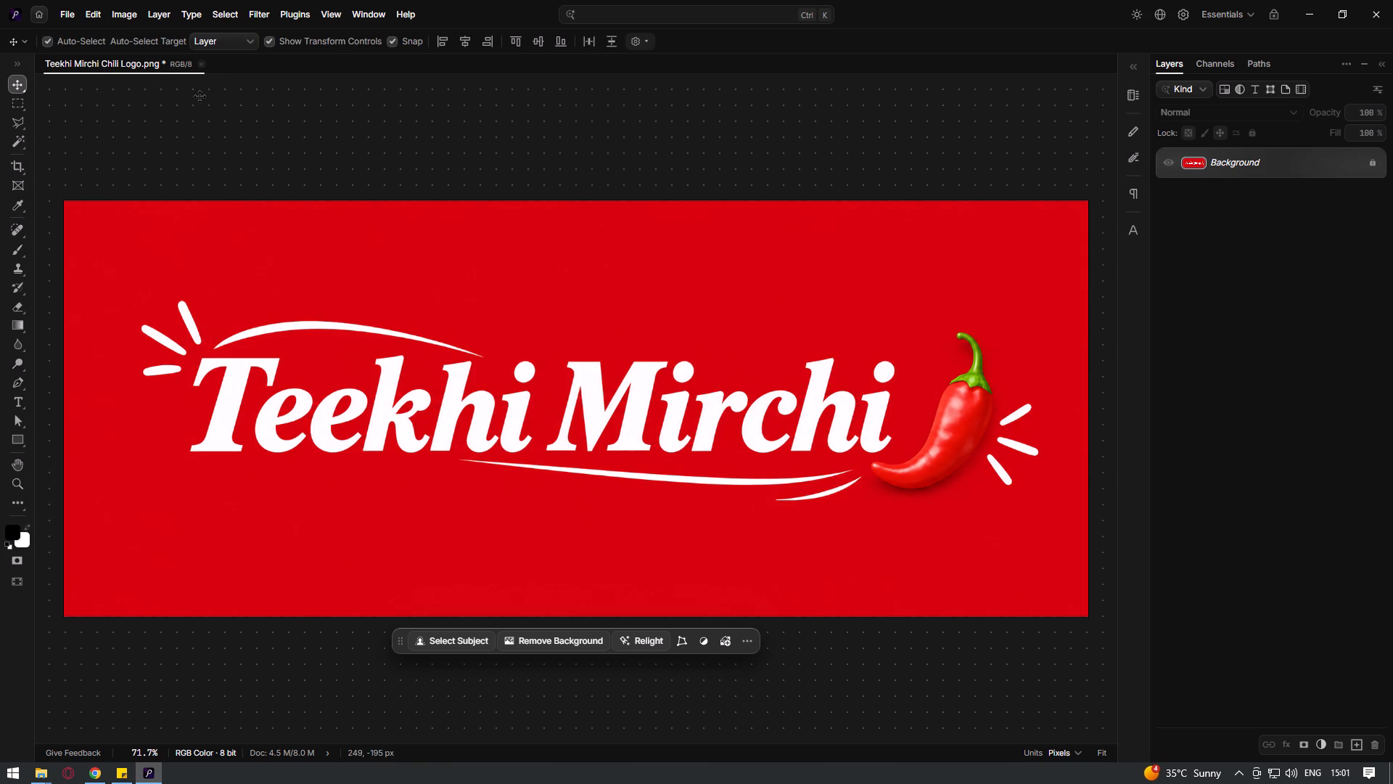
Close the Teekhi Mirchi Chili Logo document without keeping its changes.
{"action": "left_click", "coordinate": [202, 65]}
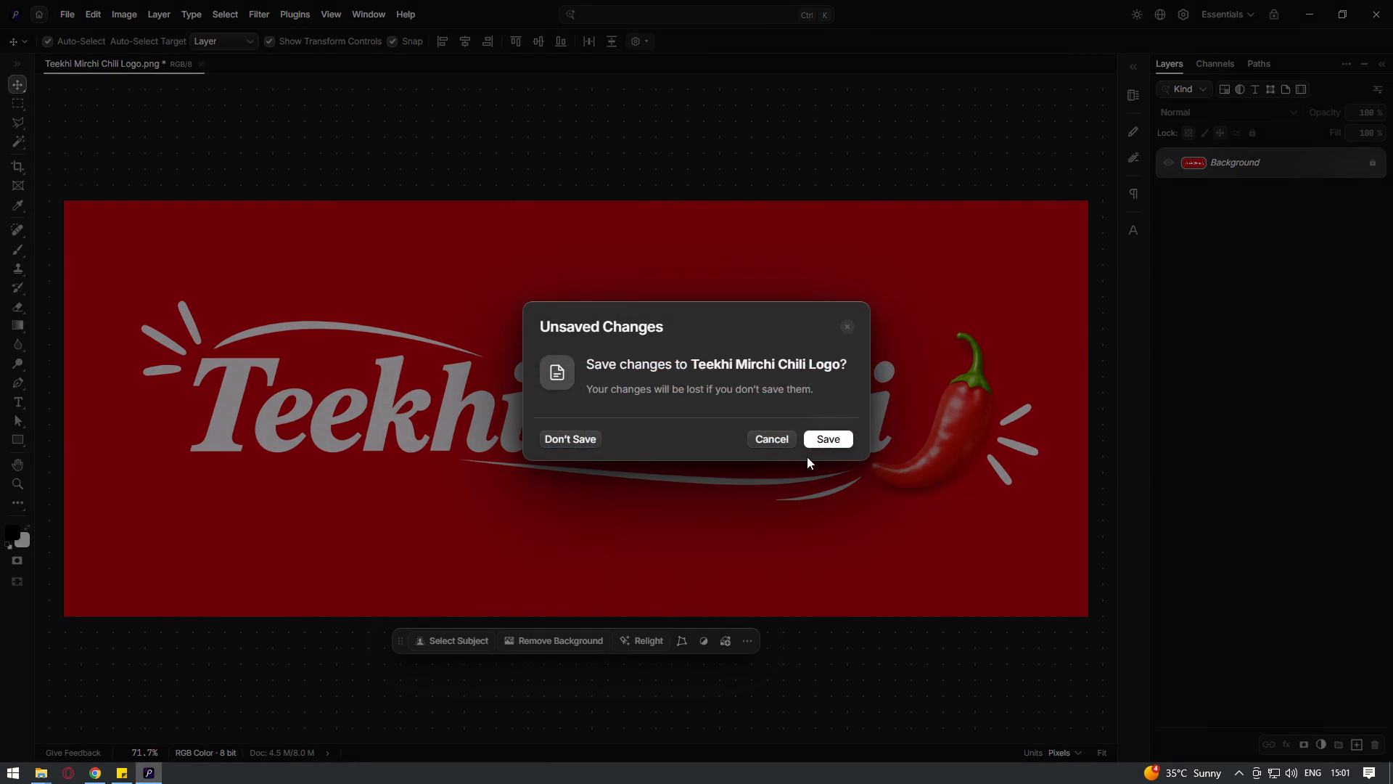
{"action": "left_click", "coordinate": [829, 438]}
{"action": "left_click", "coordinate": [620, 364]}
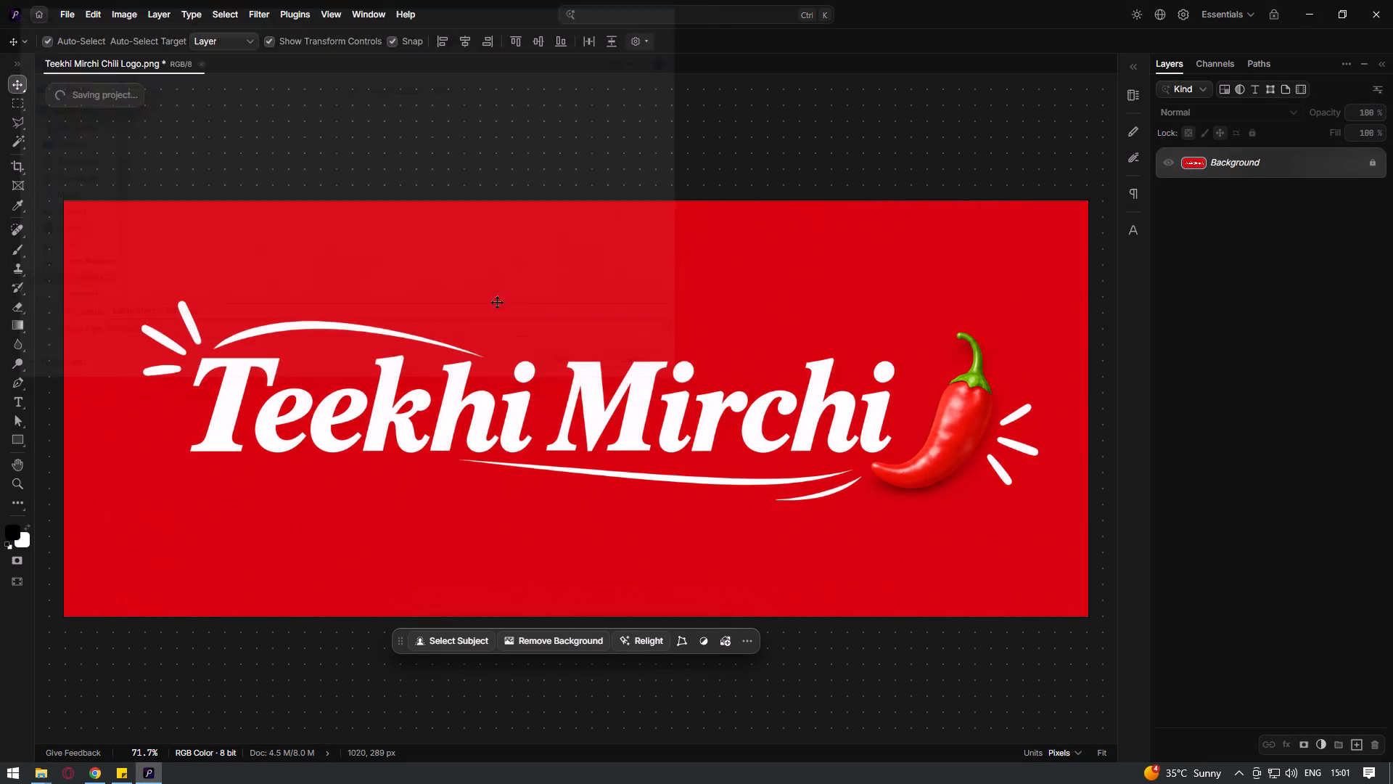
{"action": "left_click", "coordinate": [202, 63]}
{"action": "left_click", "coordinate": [585, 440]}
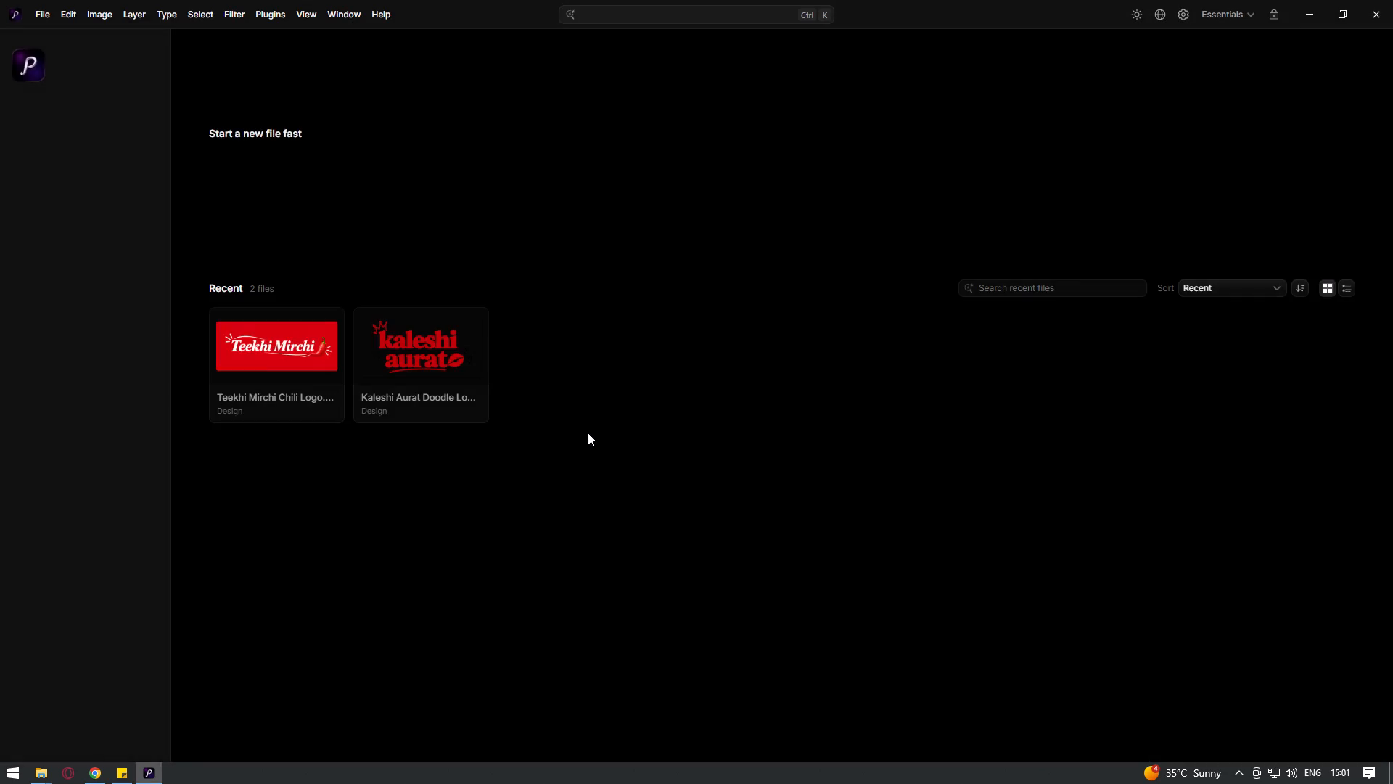
Leave Photon Studio and launch Vector Studio.
{"action": "key", "text": "alt+Tab"}
{"action": "key", "text": "alt+Tab"}
{"action": "key", "text": "alt+Tab"}
{"action": "left_click_drag", "start_coordinate": [380, 253], "coordinate": [184, 131]}
{"action": "left_click", "coordinate": [300, 280]}
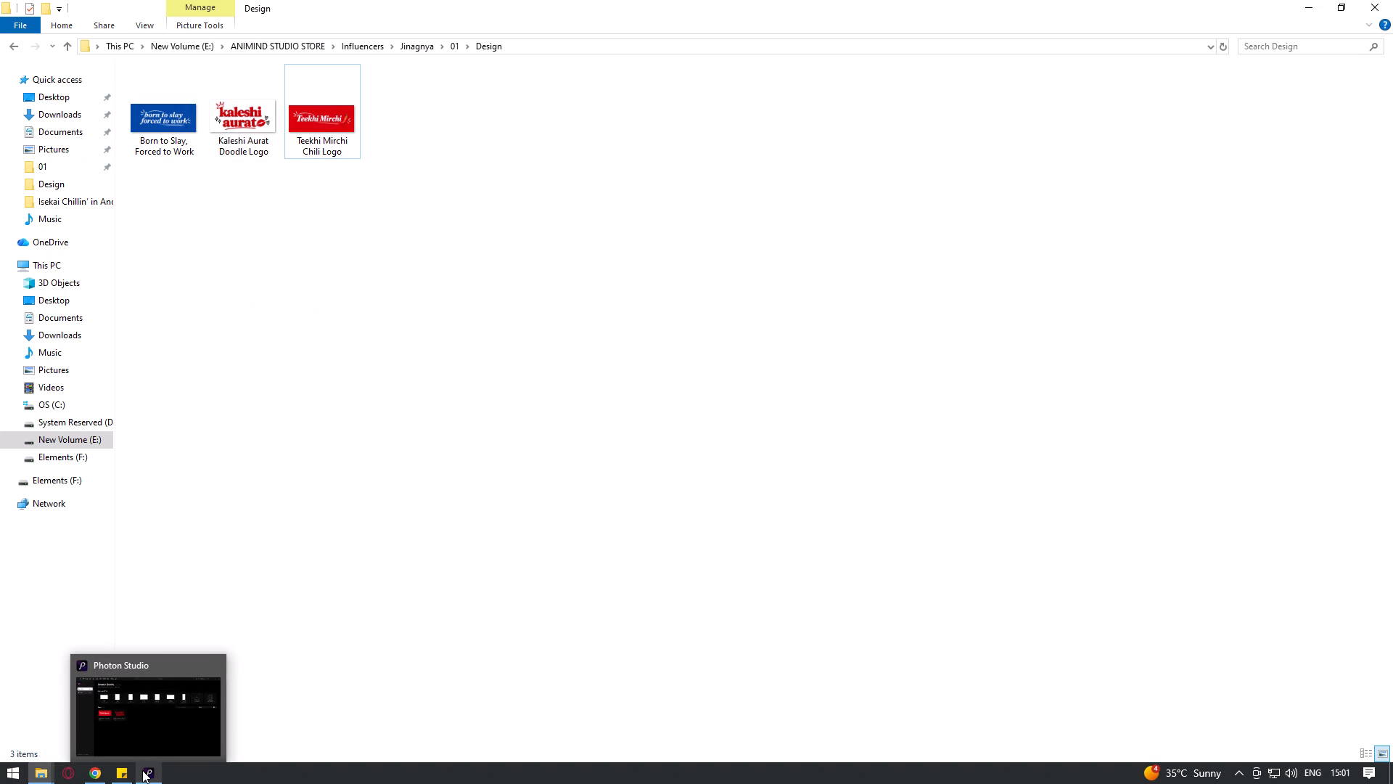
{"action": "left_click", "coordinate": [10, 772]}
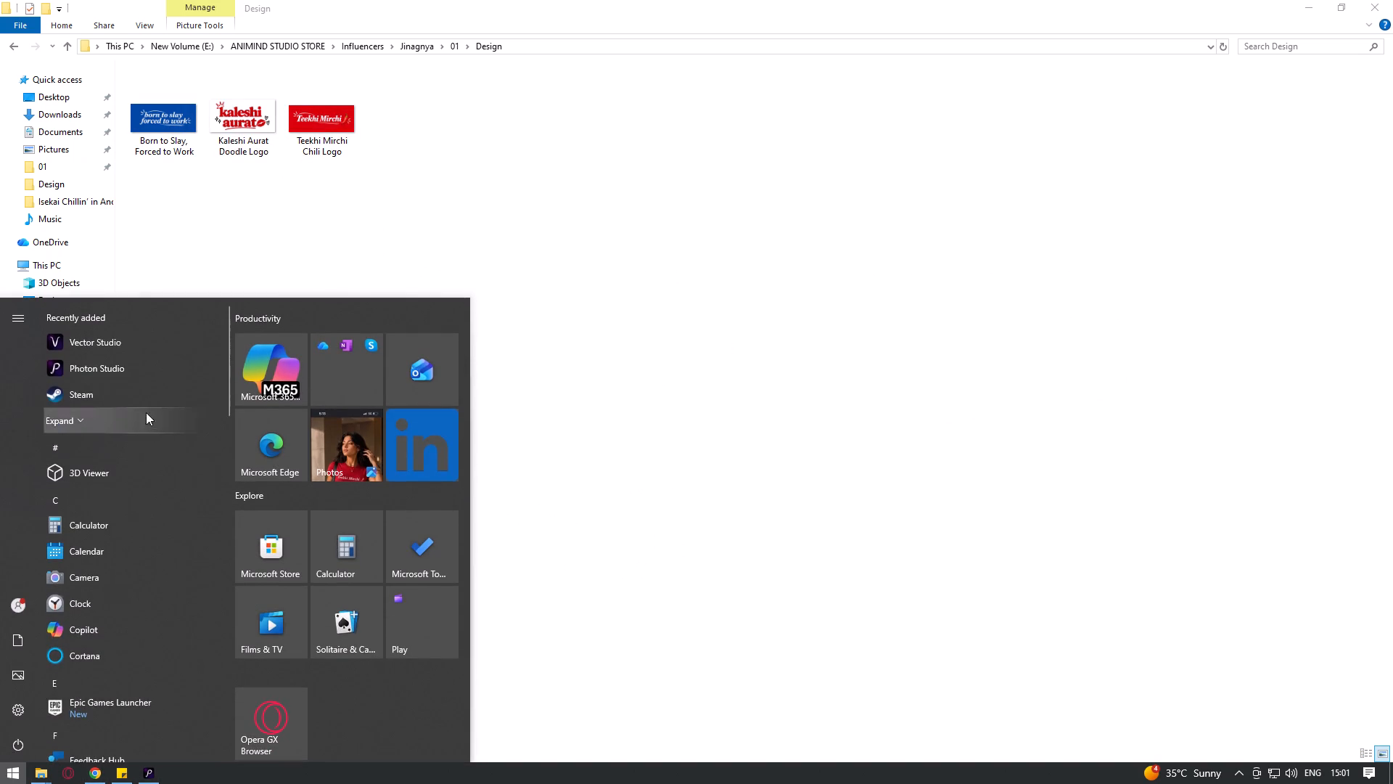
{"action": "left_click", "coordinate": [145, 348]}
Pin Photon Studio and Vector Studio to the taskbar.
{"action": "right_click", "coordinate": [157, 776]}
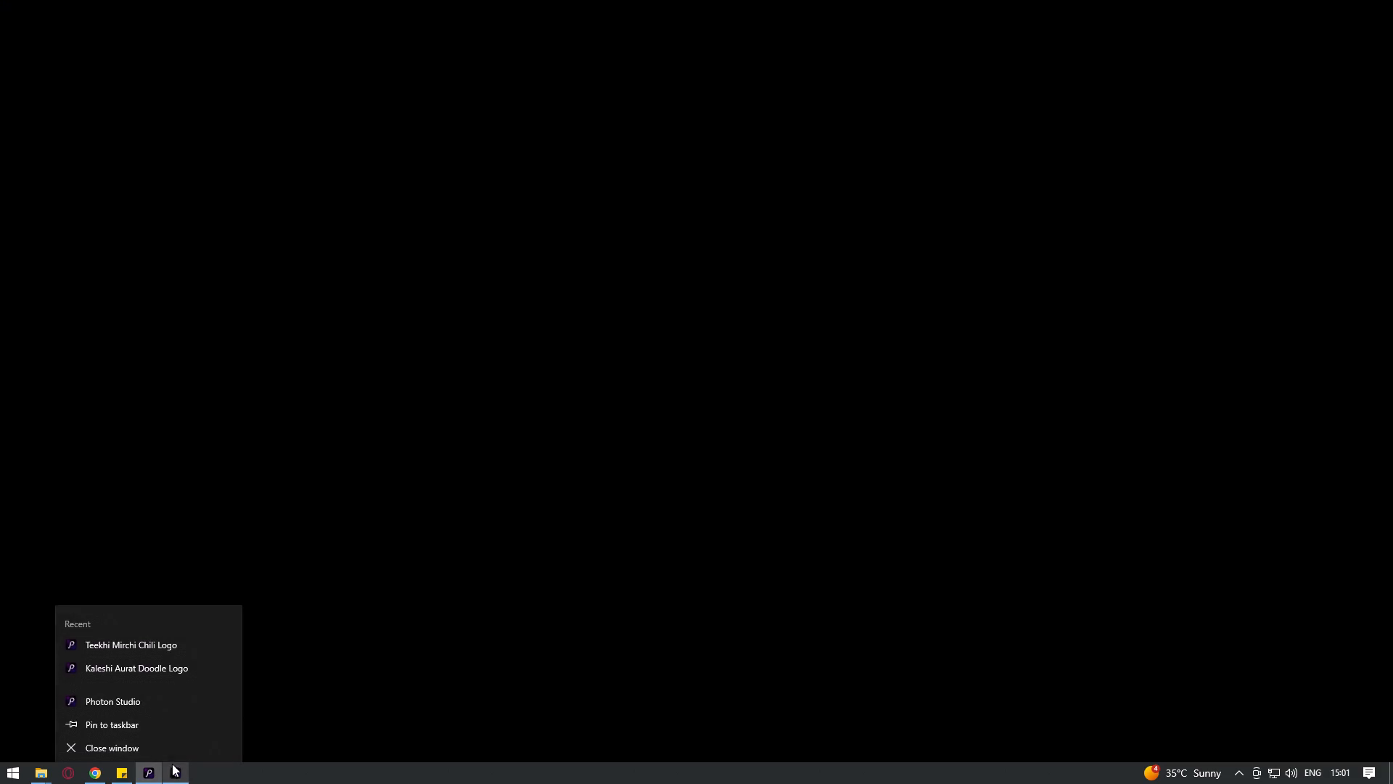
{"action": "left_click", "coordinate": [174, 695]}
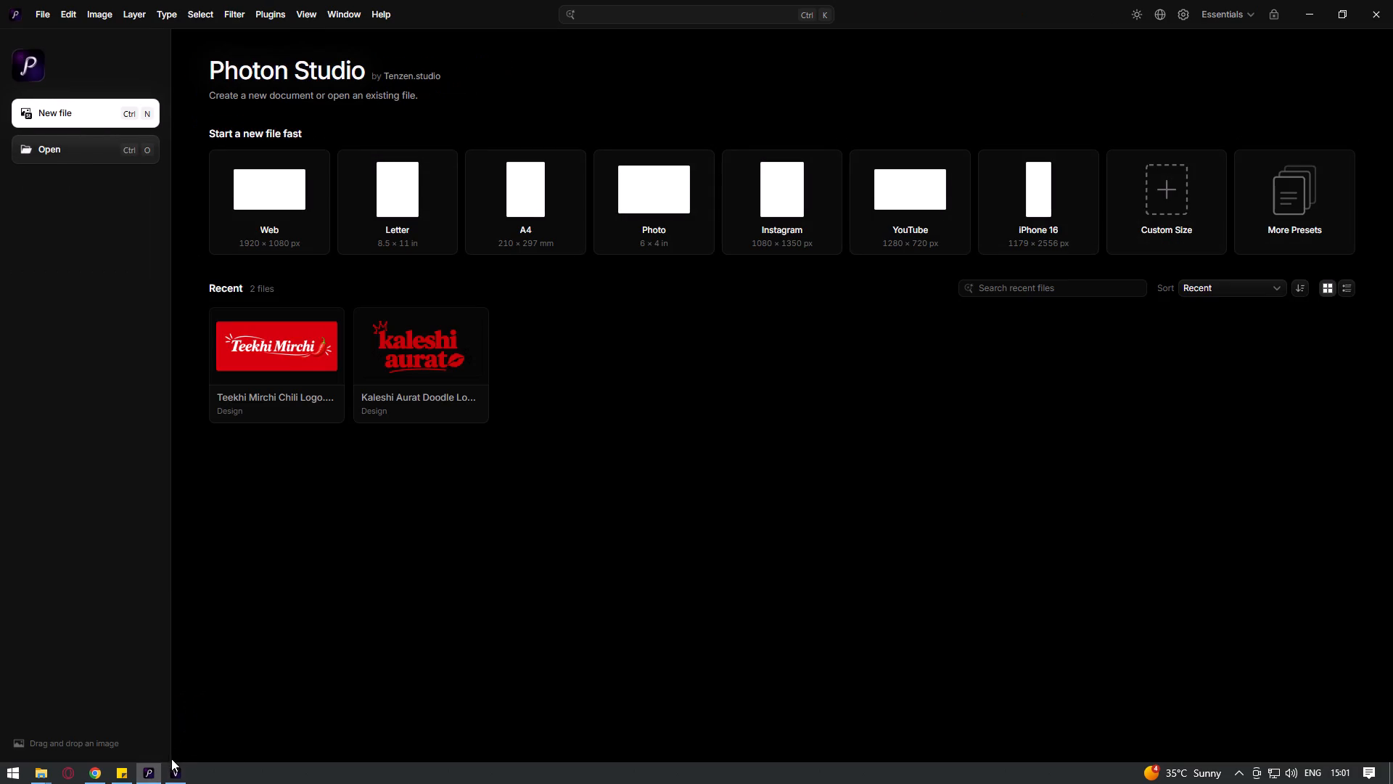
{"action": "right_click", "coordinate": [153, 769]}
{"action": "left_click", "coordinate": [169, 723]}
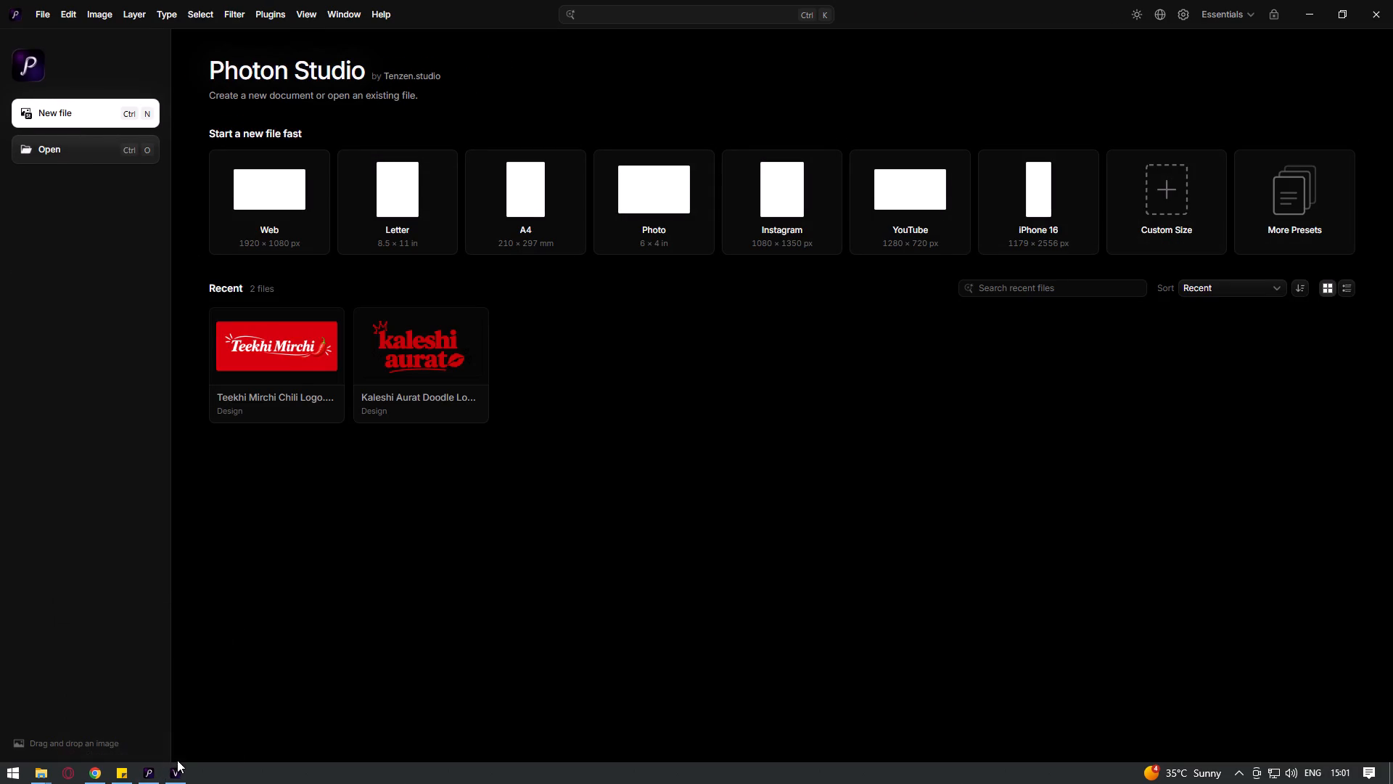
{"action": "right_click", "coordinate": [177, 769]}
{"action": "left_click", "coordinate": [184, 728]}
Close Photon Studio.
{"action": "left_click", "coordinate": [433, 634]}
{"action": "left_click", "coordinate": [457, 534]}
{"action": "left_click", "coordinate": [1378, 12]}
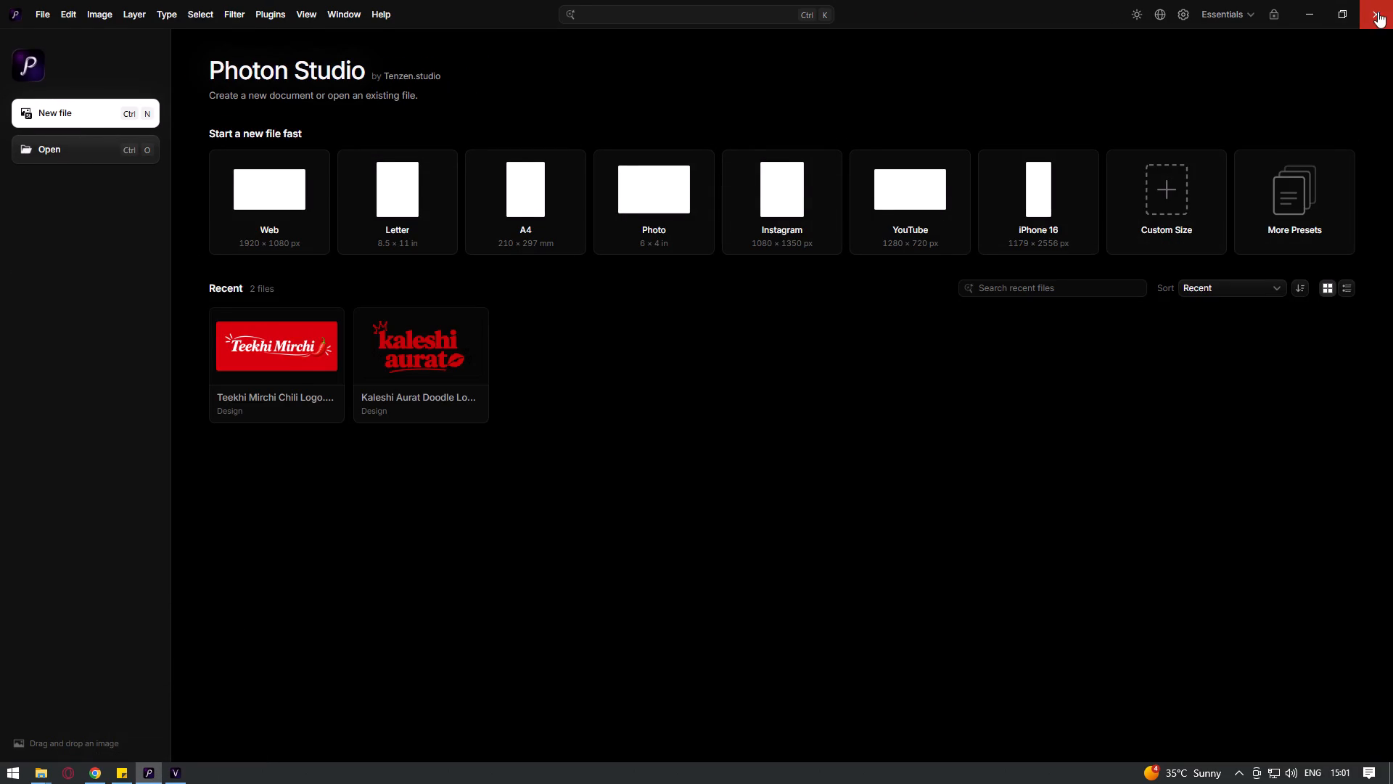
Bring the Kaleshi Aurat Doodle Logo image from the Design folder into Vector Studio.
{"action": "key", "text": "alt+Tab"}
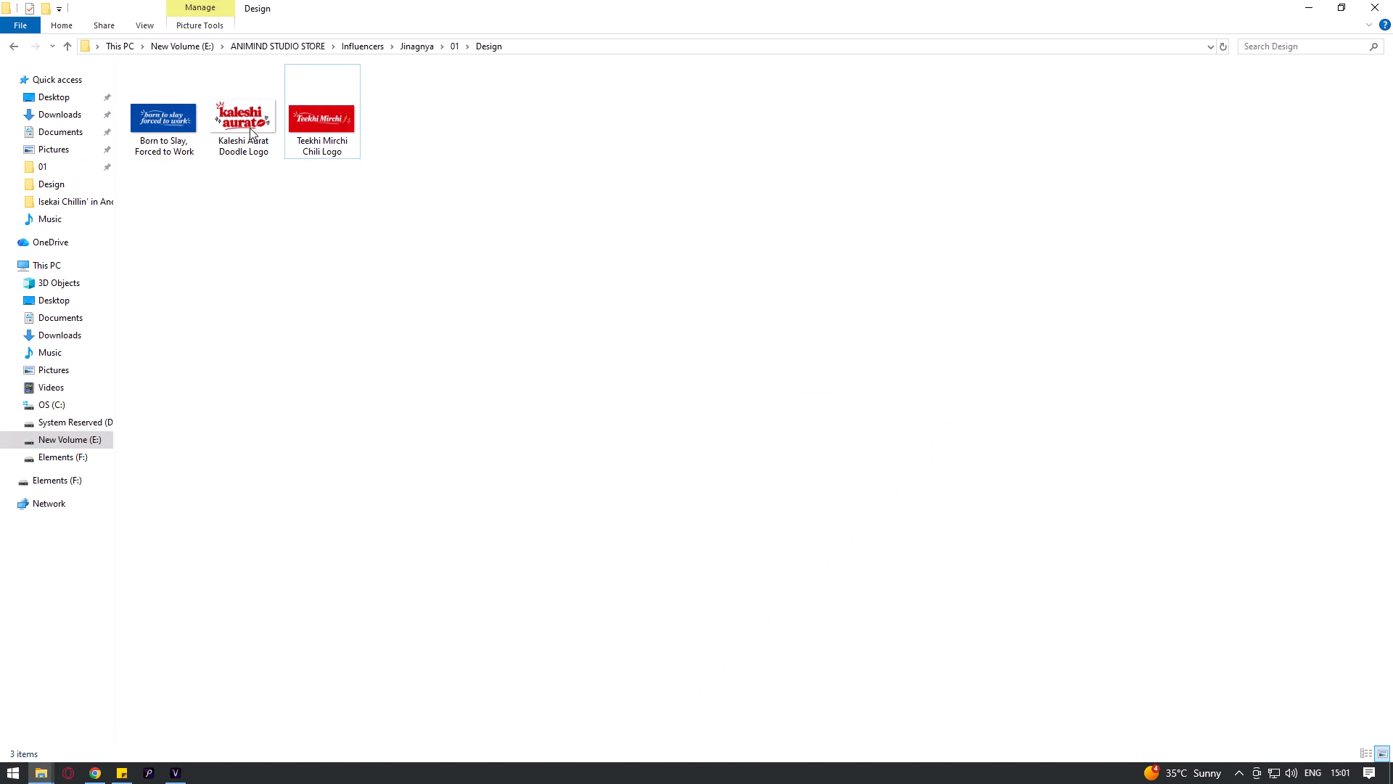
{"action": "left_click_drag", "start_coordinate": [250, 128], "coordinate": [668, 102]}
{"action": "key", "text": "alt+Tab"}
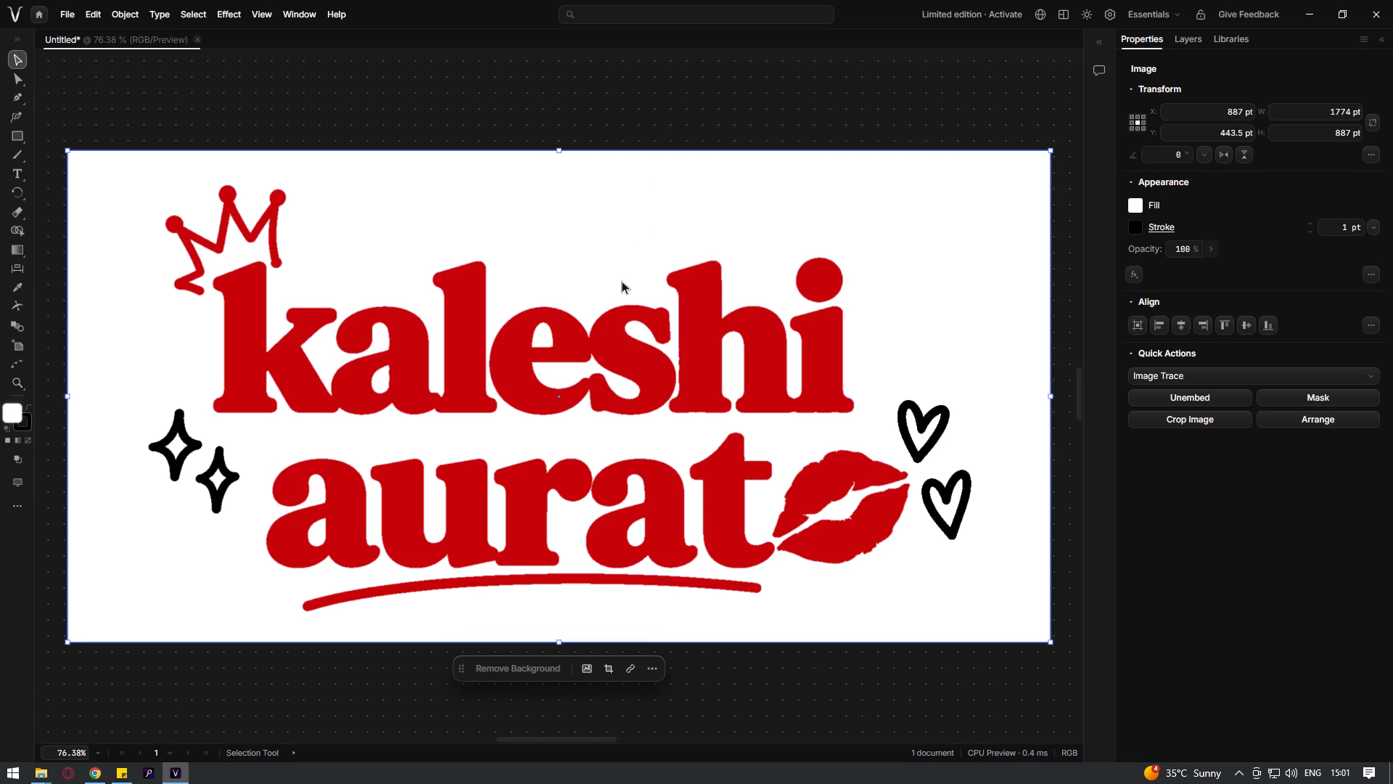
{"action": "left_click", "coordinate": [562, 126]}
{"action": "left_click", "coordinate": [586, 303]}
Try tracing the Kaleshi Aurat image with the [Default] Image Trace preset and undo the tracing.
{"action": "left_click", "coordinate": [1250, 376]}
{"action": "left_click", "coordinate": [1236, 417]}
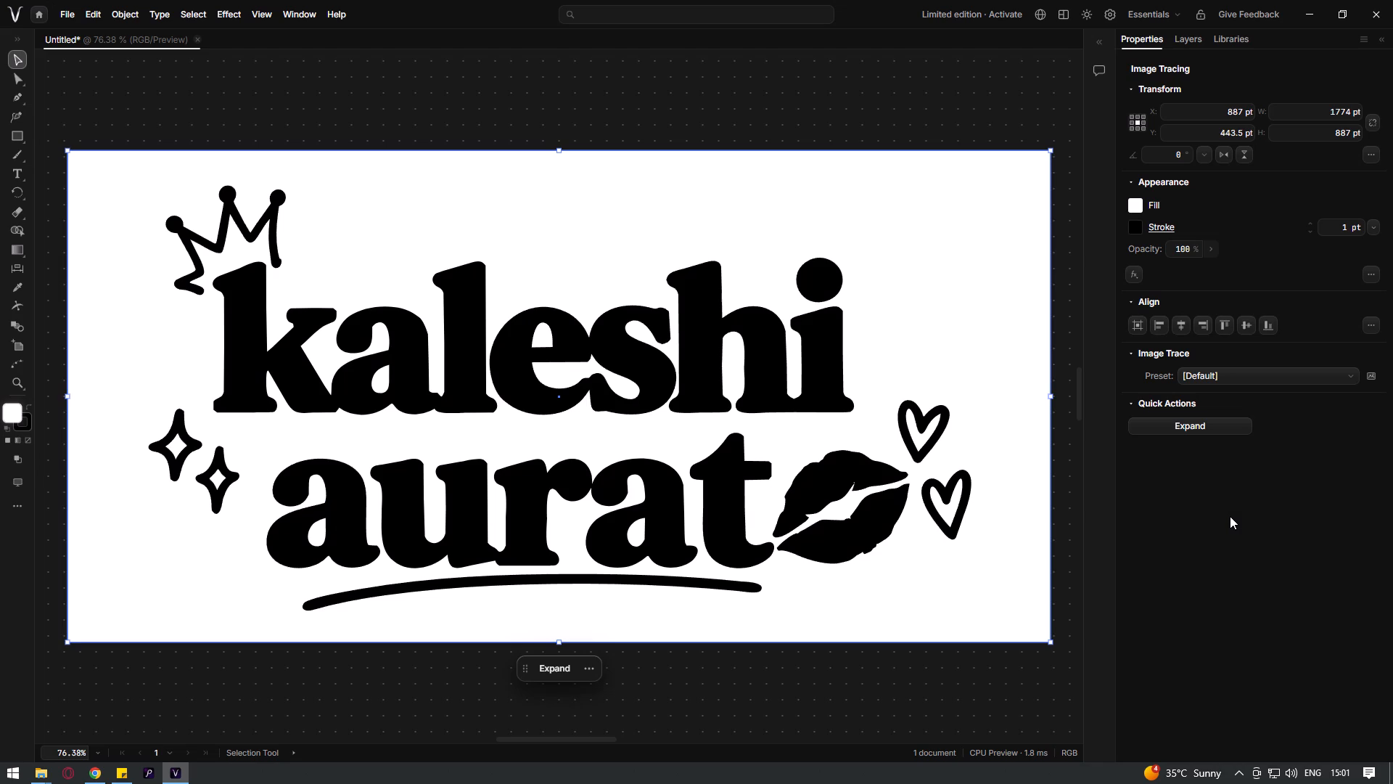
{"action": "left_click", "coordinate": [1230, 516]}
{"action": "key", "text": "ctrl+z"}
Duplicate the Kaleshi Aurat image straight down, placing the copy just below the artboard.
{"action": "left_click_drag", "start_coordinate": [821, 201], "coordinate": [807, 568], "text": "alt"}
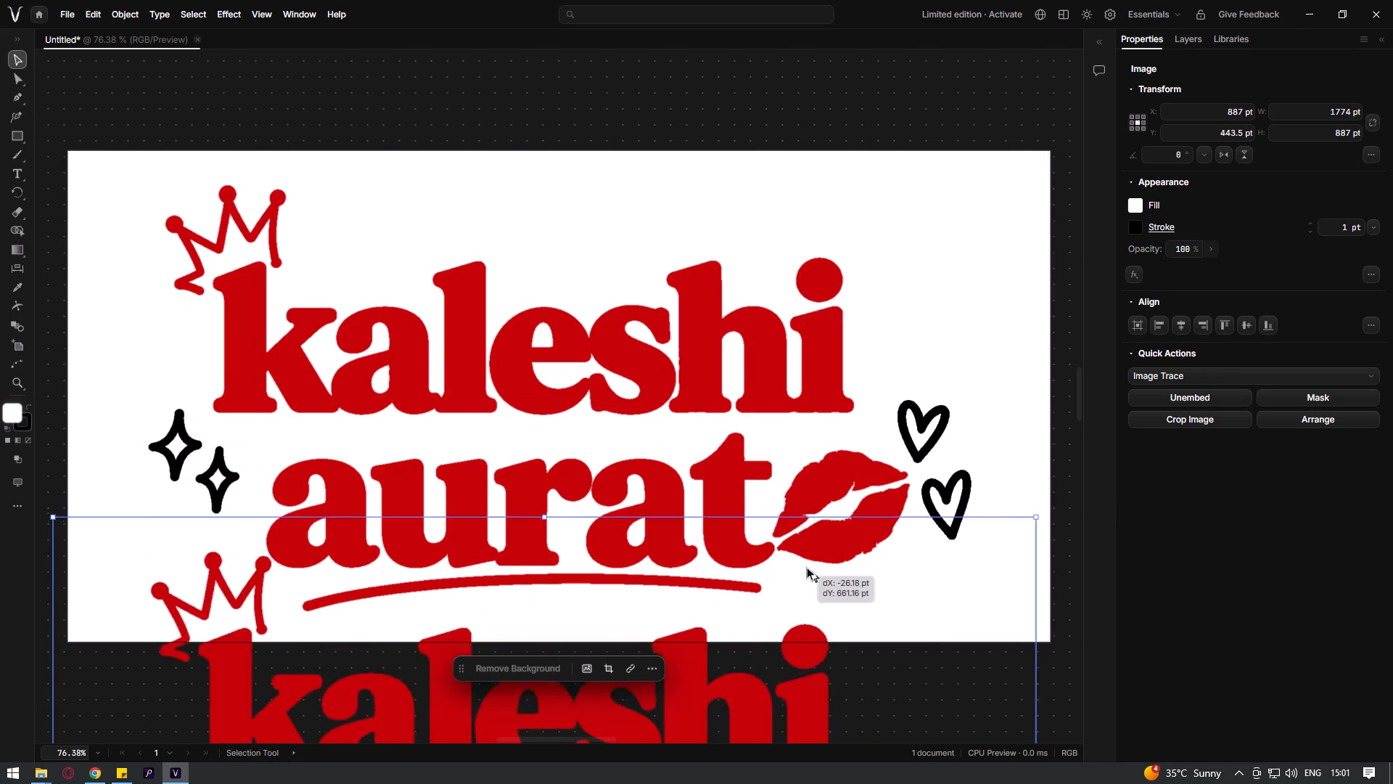
{"action": "left_click_drag", "start_coordinate": [807, 568], "coordinate": [832, 710], "text": "alt"}
Trace the Kaleshi Aurat image on the artboard with the [Default] Image Trace preset and expand the tracing.
{"action": "left_click", "coordinate": [835, 497]}
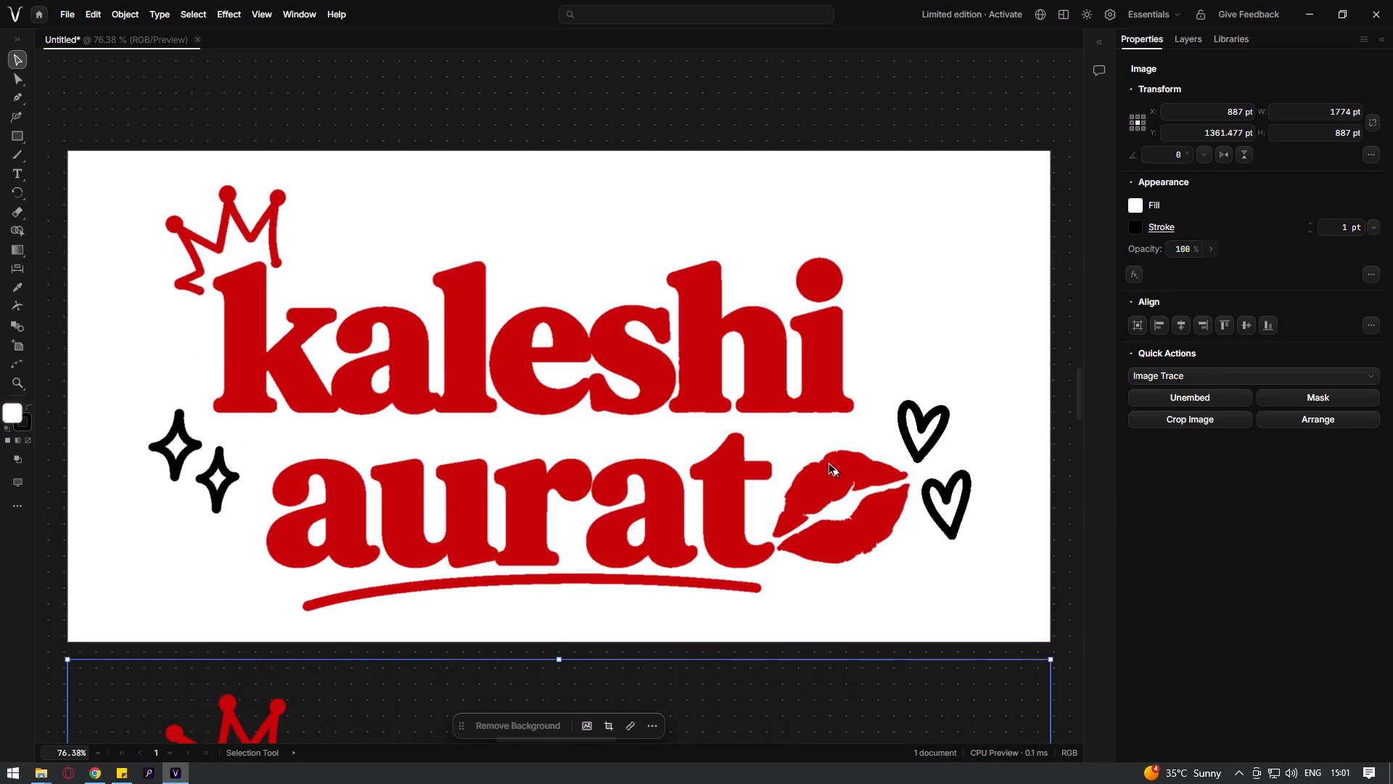
{"action": "left_click", "coordinate": [828, 437]}
{"action": "left_click", "coordinate": [1173, 375]}
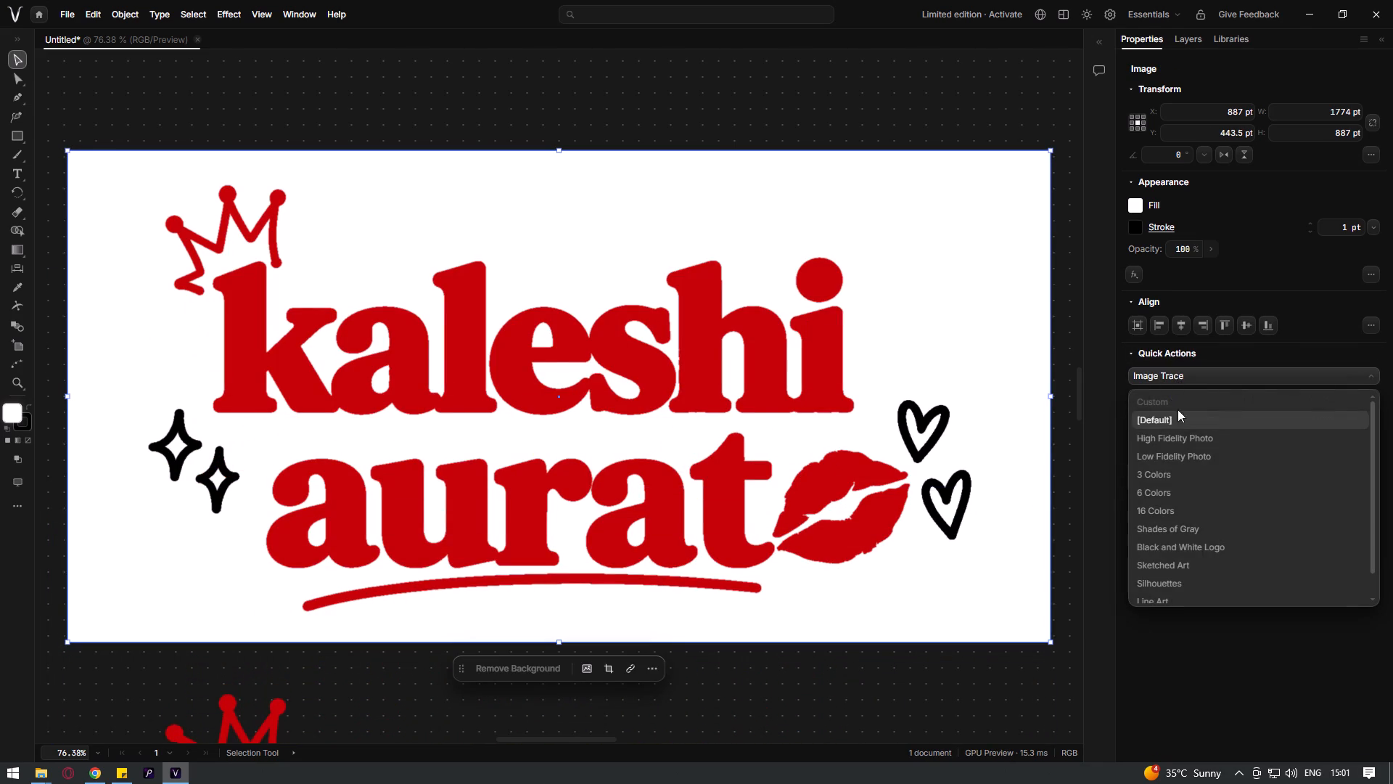
{"action": "left_click", "coordinate": [1178, 417]}
{"action": "scroll", "coordinate": [583, 335], "scroll_direction": "down", "scroll_amount": 1, "text": "alt"}
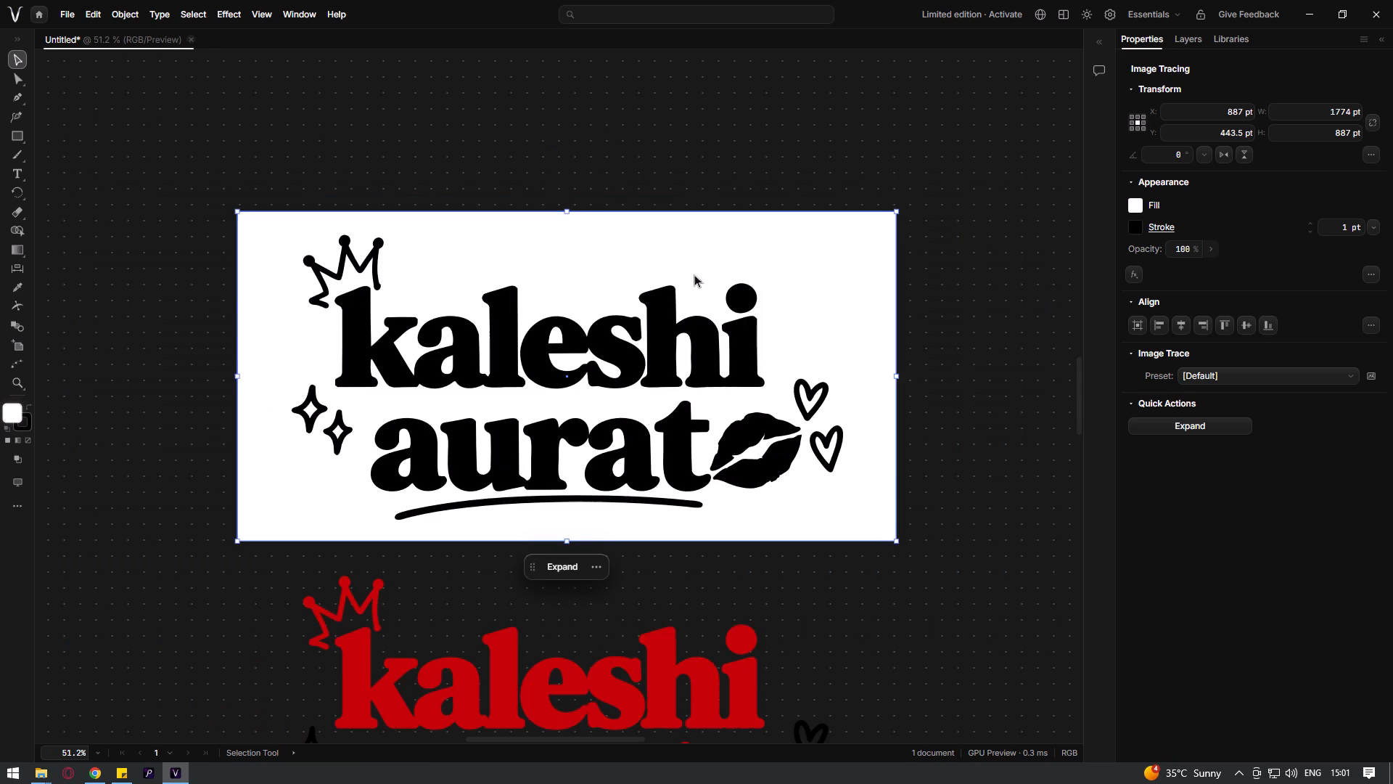
{"action": "left_click", "coordinate": [1196, 424]}
{"action": "left_click", "coordinate": [1001, 376]}
Ungroup the expanded black logo tracing into separate paths.
{"action": "left_click", "coordinate": [825, 392]}
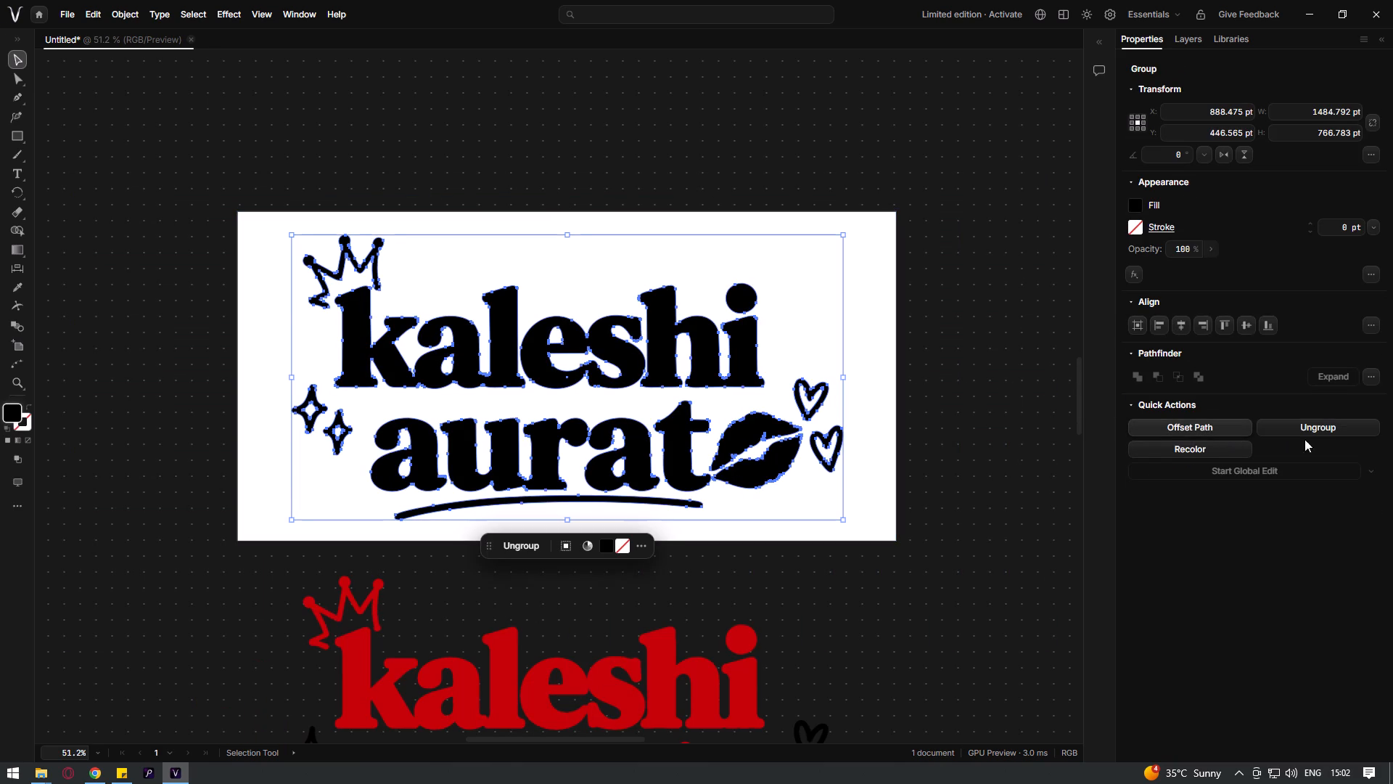
{"action": "left_click", "coordinate": [1334, 431]}
{"action": "left_click", "coordinate": [987, 407]}
Recolour the traced words, lips, crown and underline with the red sampled by the Eyedropper from the original image below the artboard.
{"action": "left_click", "coordinate": [832, 436]}
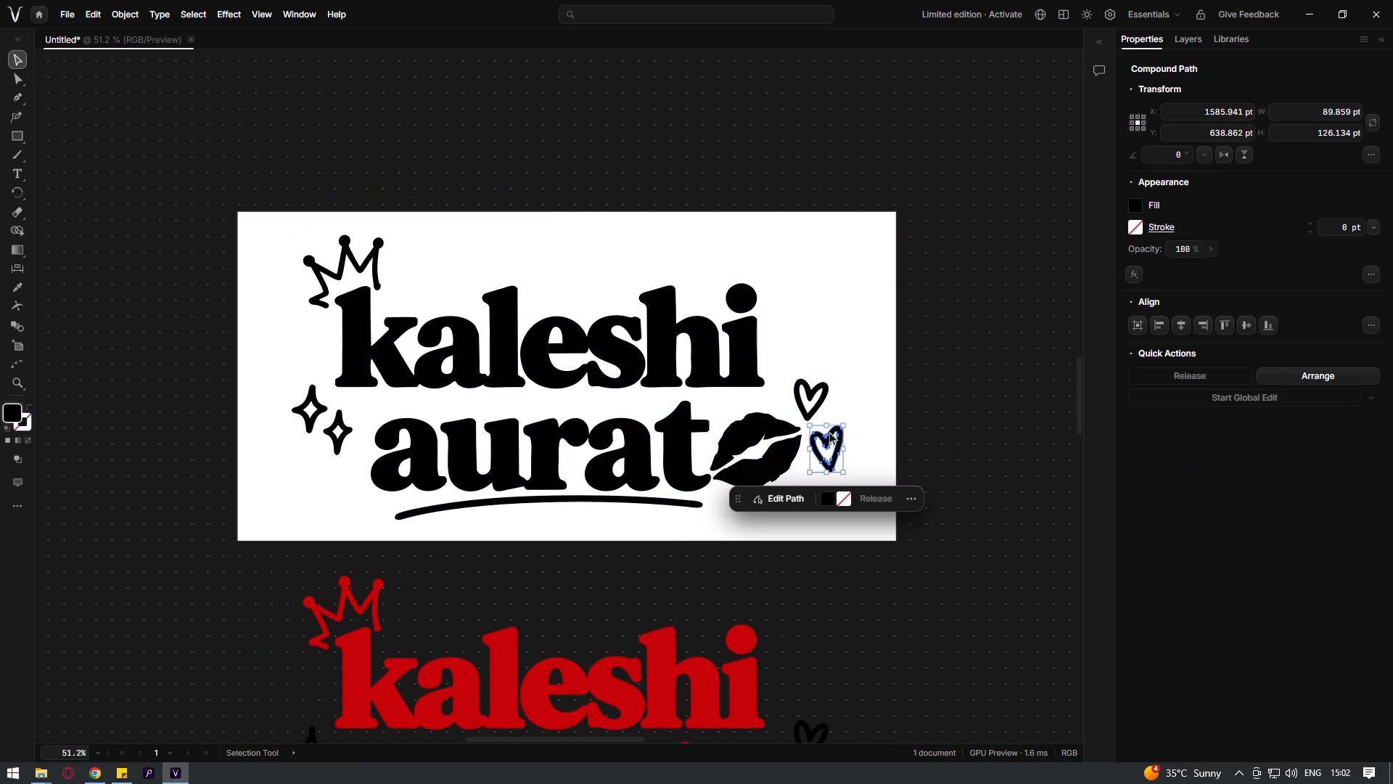
{"action": "left_click", "coordinate": [778, 434]}
{"action": "left_click", "coordinate": [791, 457], "text": "shift"}
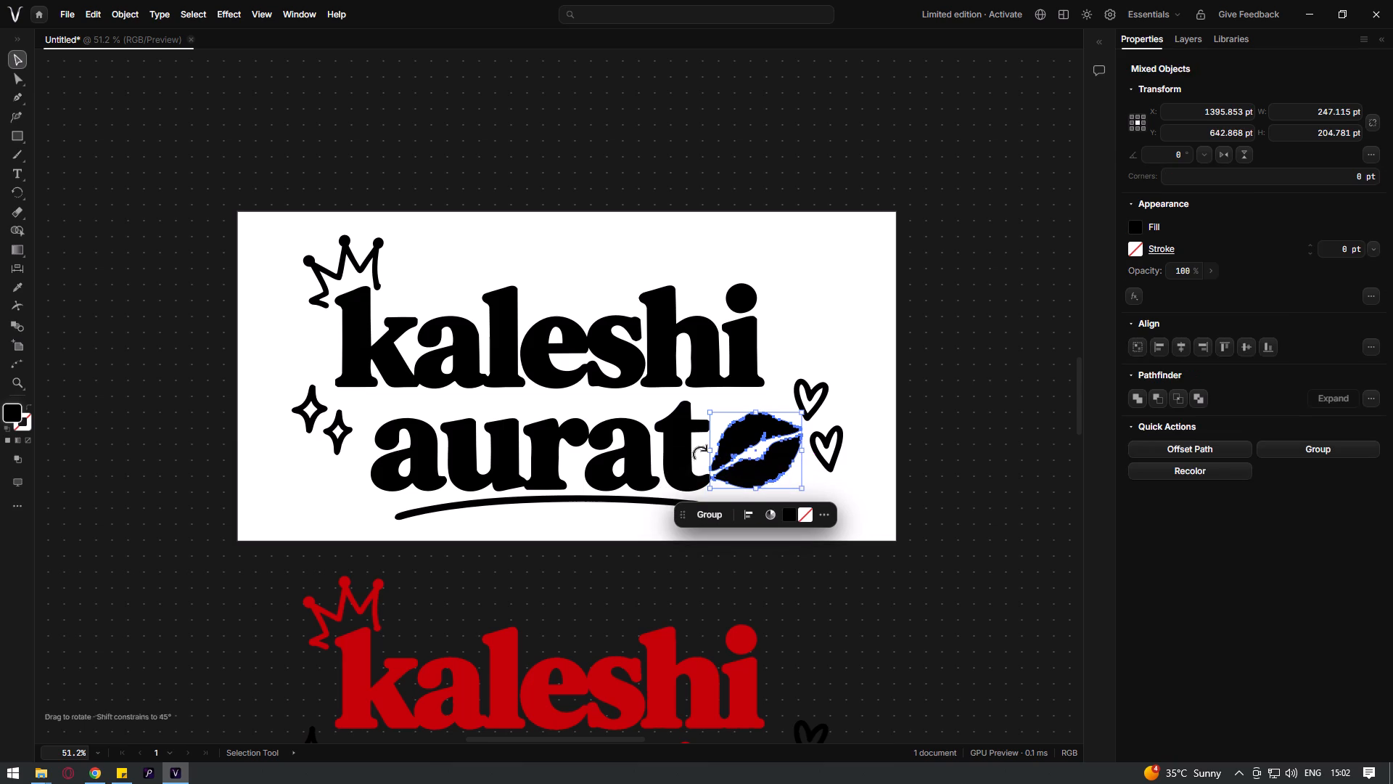
{"action": "left_click", "coordinate": [675, 449], "text": "shift"}
{"action": "left_click", "coordinate": [620, 453], "text": "shift"}
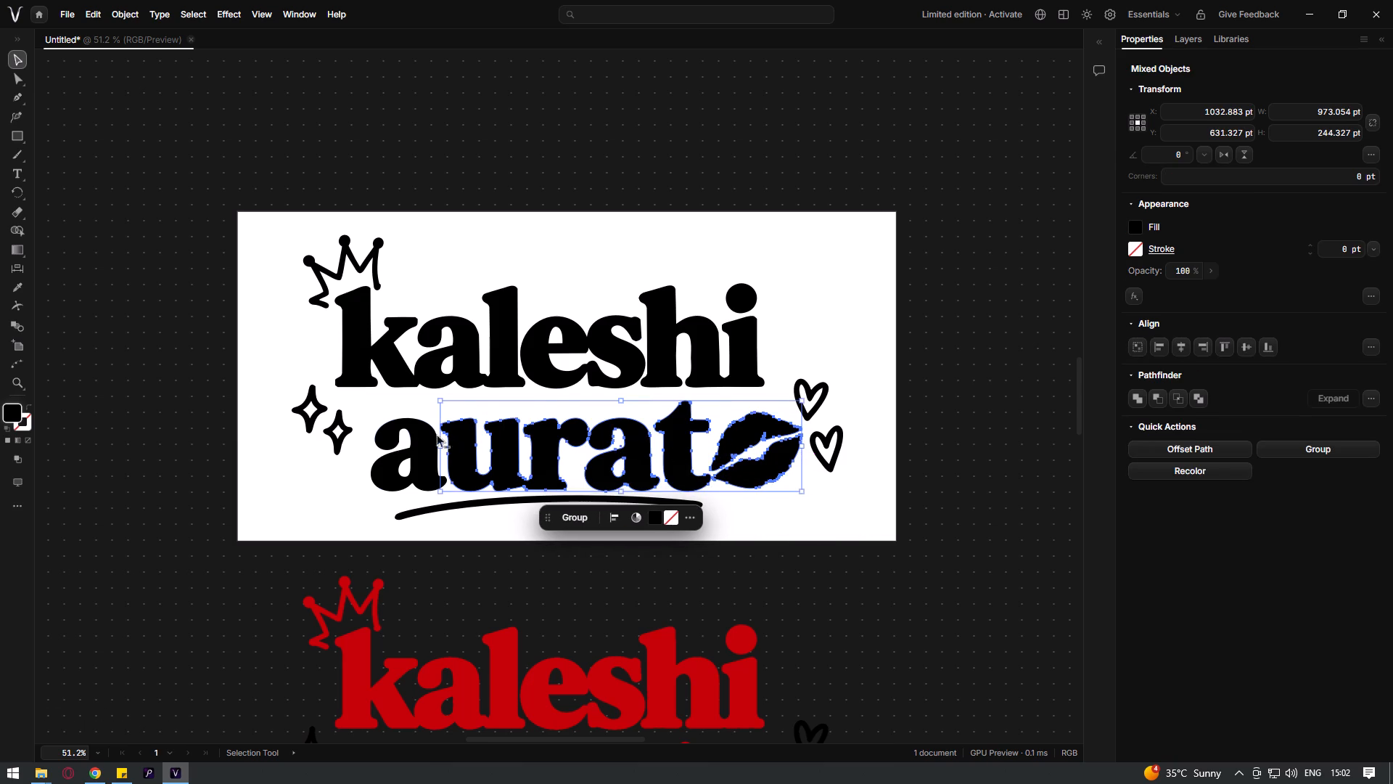
{"action": "left_click", "coordinate": [421, 438], "text": "shift"}
{"action": "left_click", "coordinate": [359, 357], "text": "shift"}
{"action": "left_click", "coordinate": [538, 350], "text": "shift"}
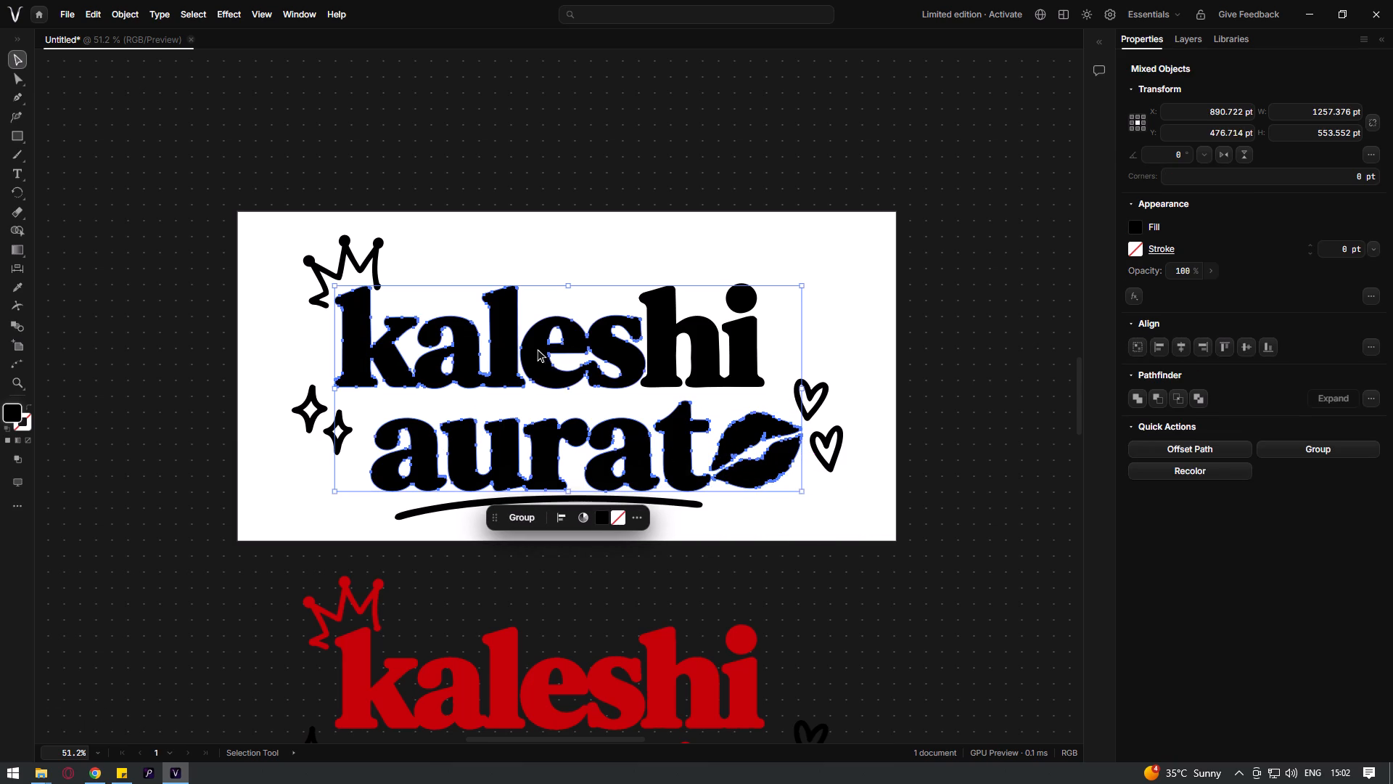
{"action": "left_click", "coordinate": [654, 352], "text": "shift"}
{"action": "left_click", "coordinate": [734, 304], "text": "shift"}
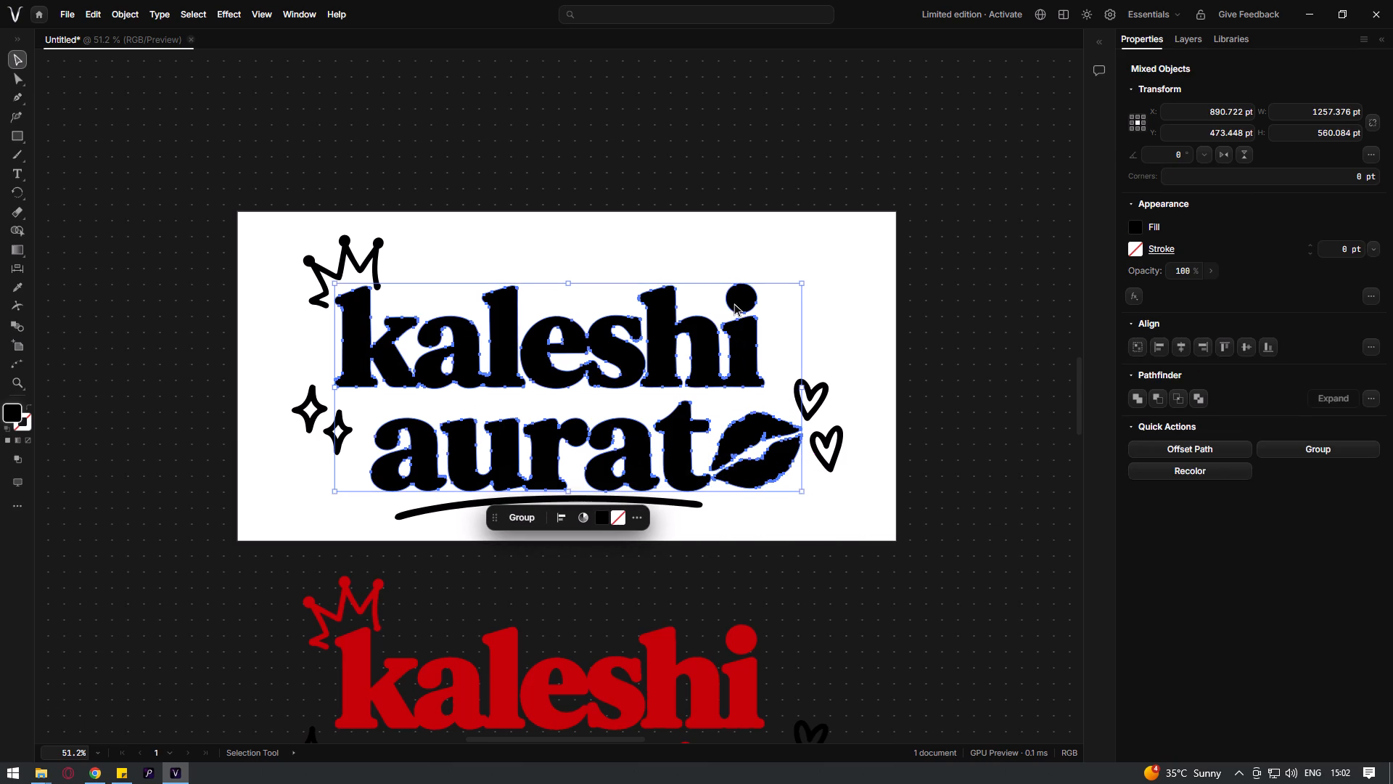
{"action": "left_click", "coordinate": [372, 259], "text": "shift"}
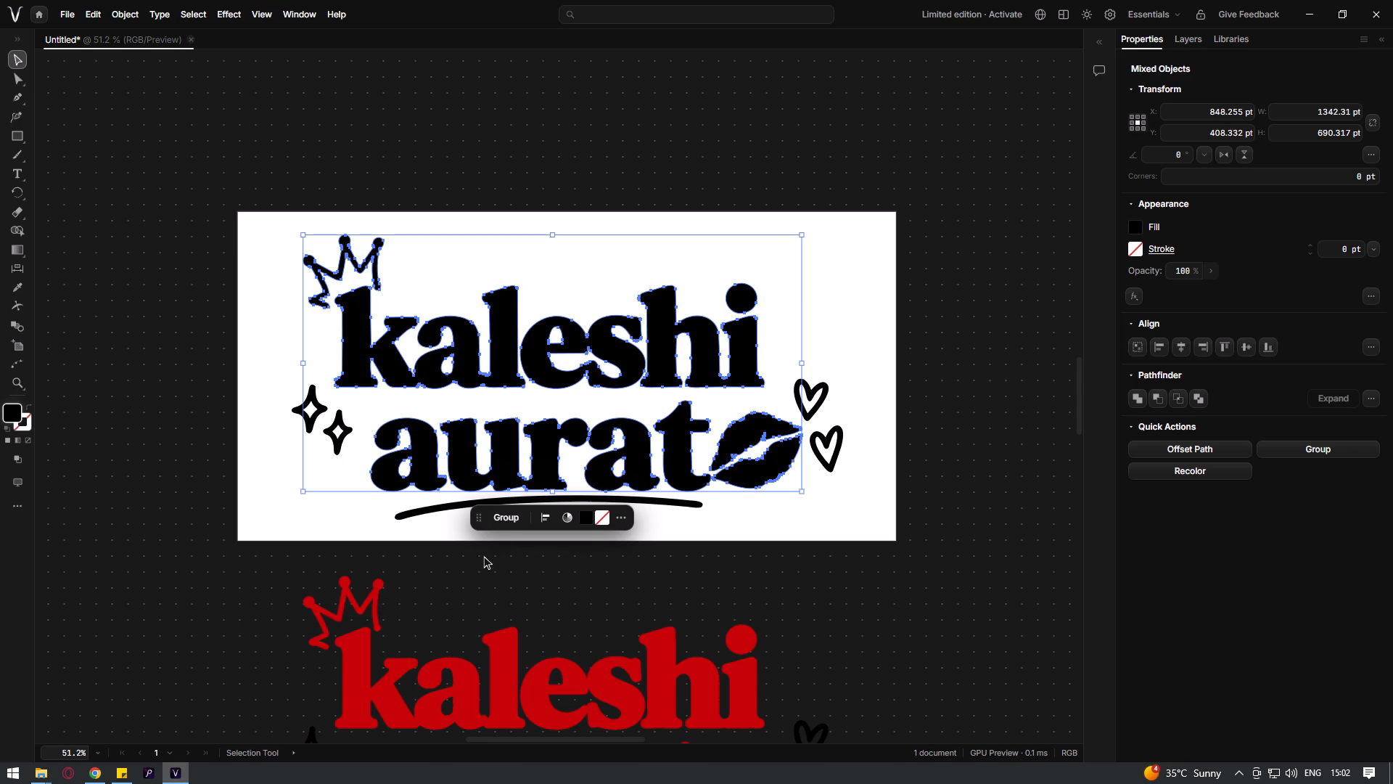
{"action": "scroll", "coordinate": [541, 558], "scroll_direction": "down", "scroll_amount": 7}
{"action": "scroll", "coordinate": [540, 549], "scroll_direction": "up", "scroll_amount": 5}
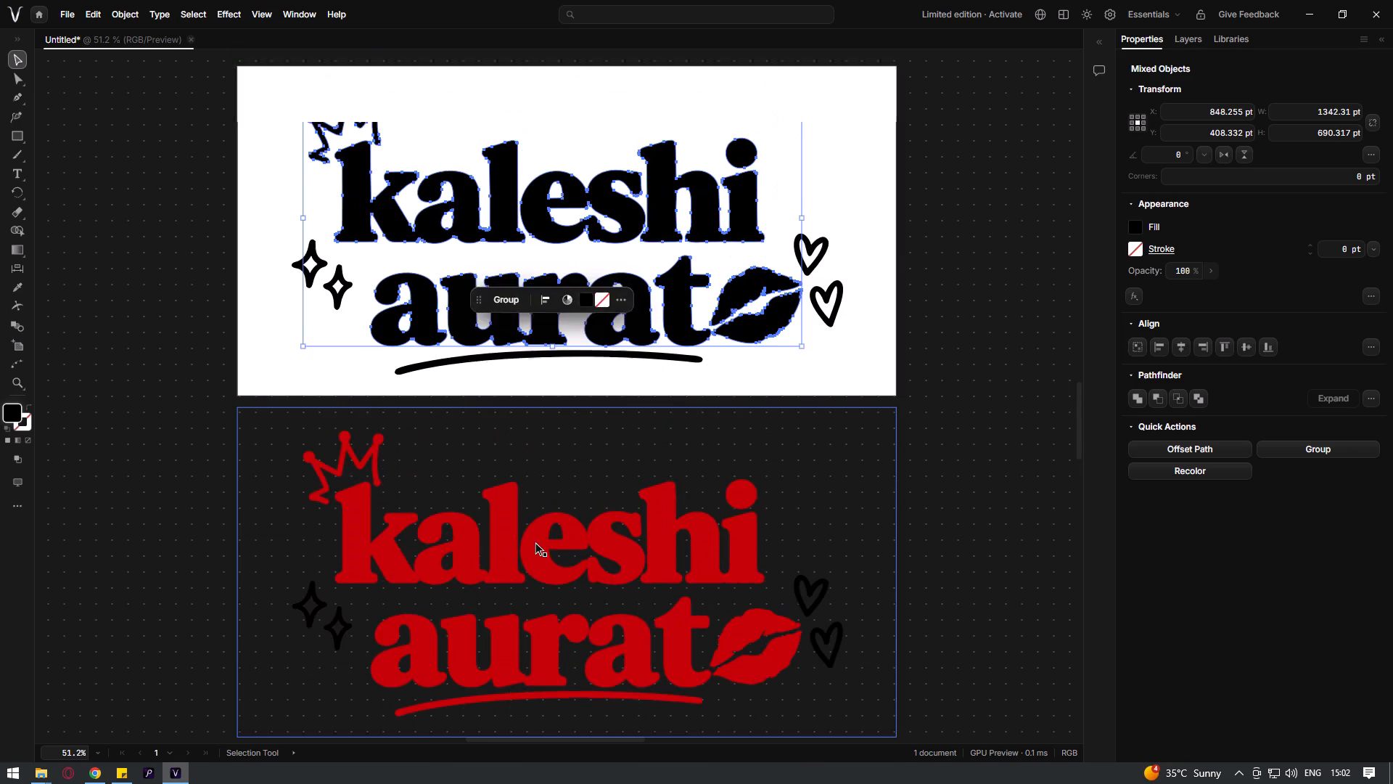
{"action": "left_click", "coordinate": [453, 362], "text": "shift"}
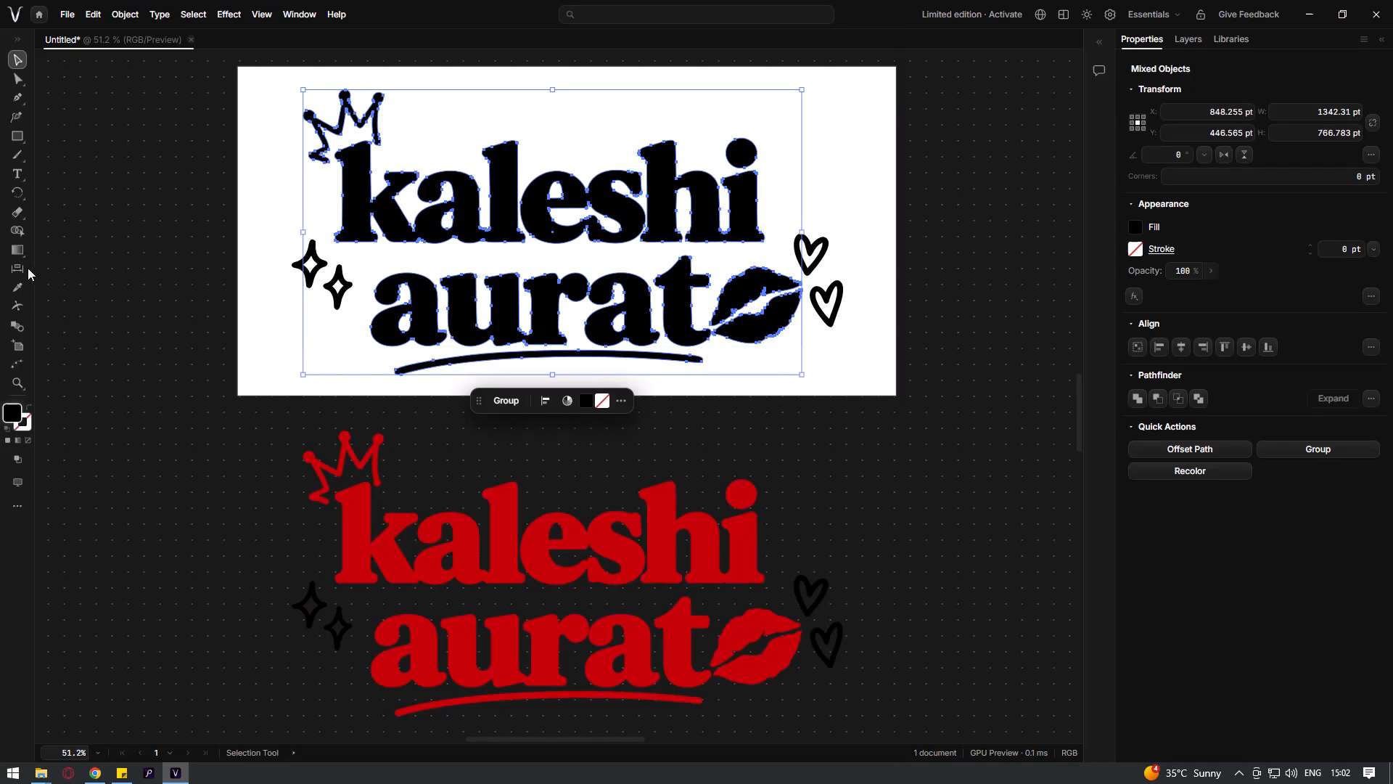
{"action": "left_click", "coordinate": [22, 285]}
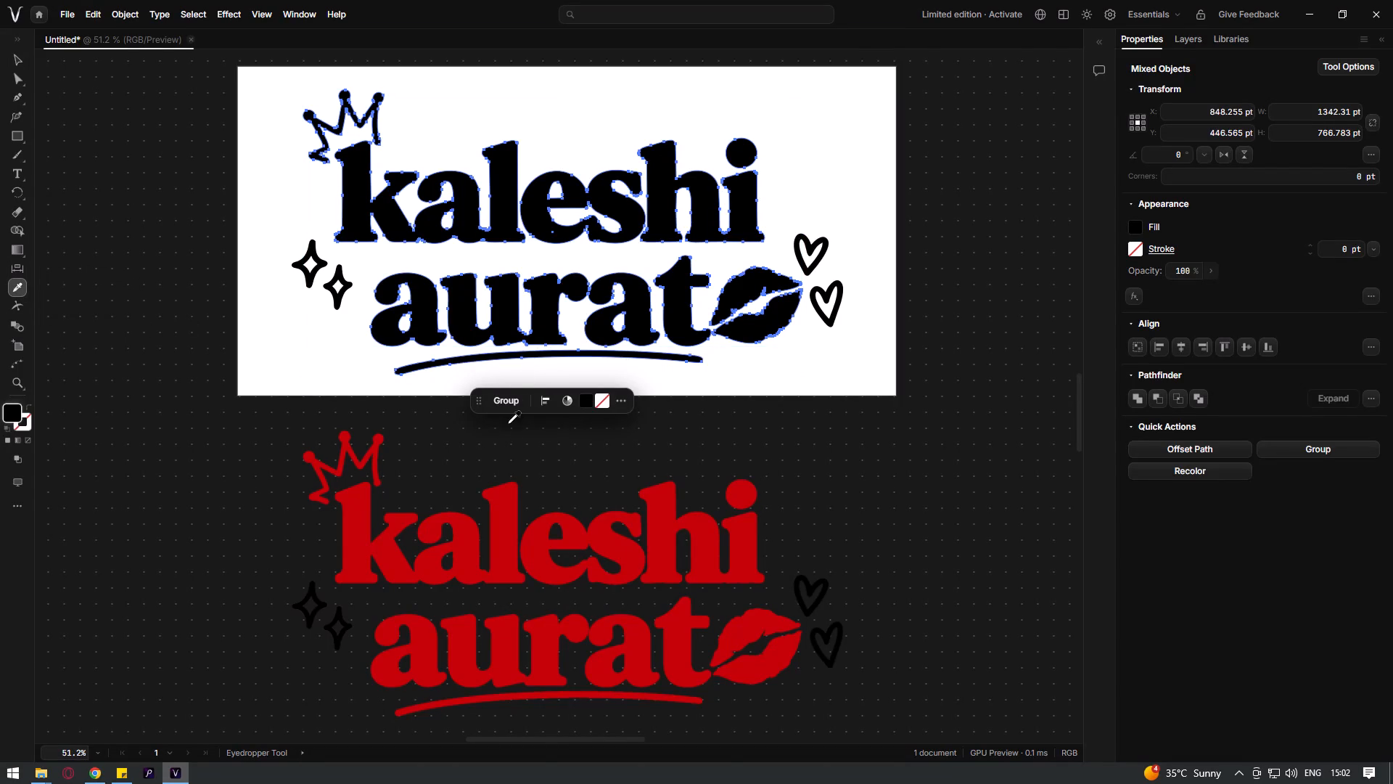
{"action": "left_click", "coordinate": [510, 492]}
{"action": "left_click", "coordinate": [16, 66]}
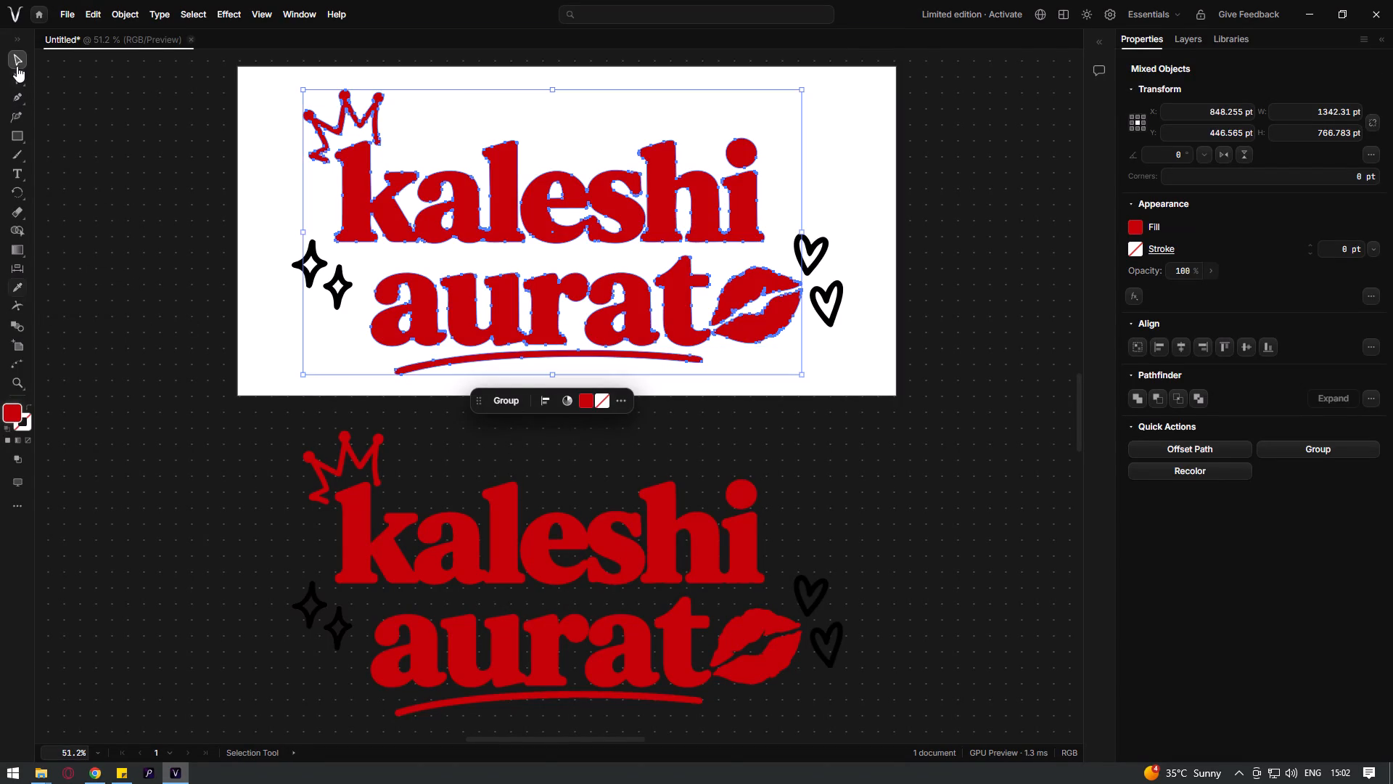
{"action": "left_click", "coordinate": [144, 251]}
Examine the edges of the recoloured lettering and lips up close for tracing quality.
{"action": "scroll", "coordinate": [723, 244], "scroll_direction": "up", "scroll_amount": 6, "text": "alt"}
{"action": "scroll", "coordinate": [752, 246], "scroll_direction": "down", "scroll_amount": 2, "text": "alt"}
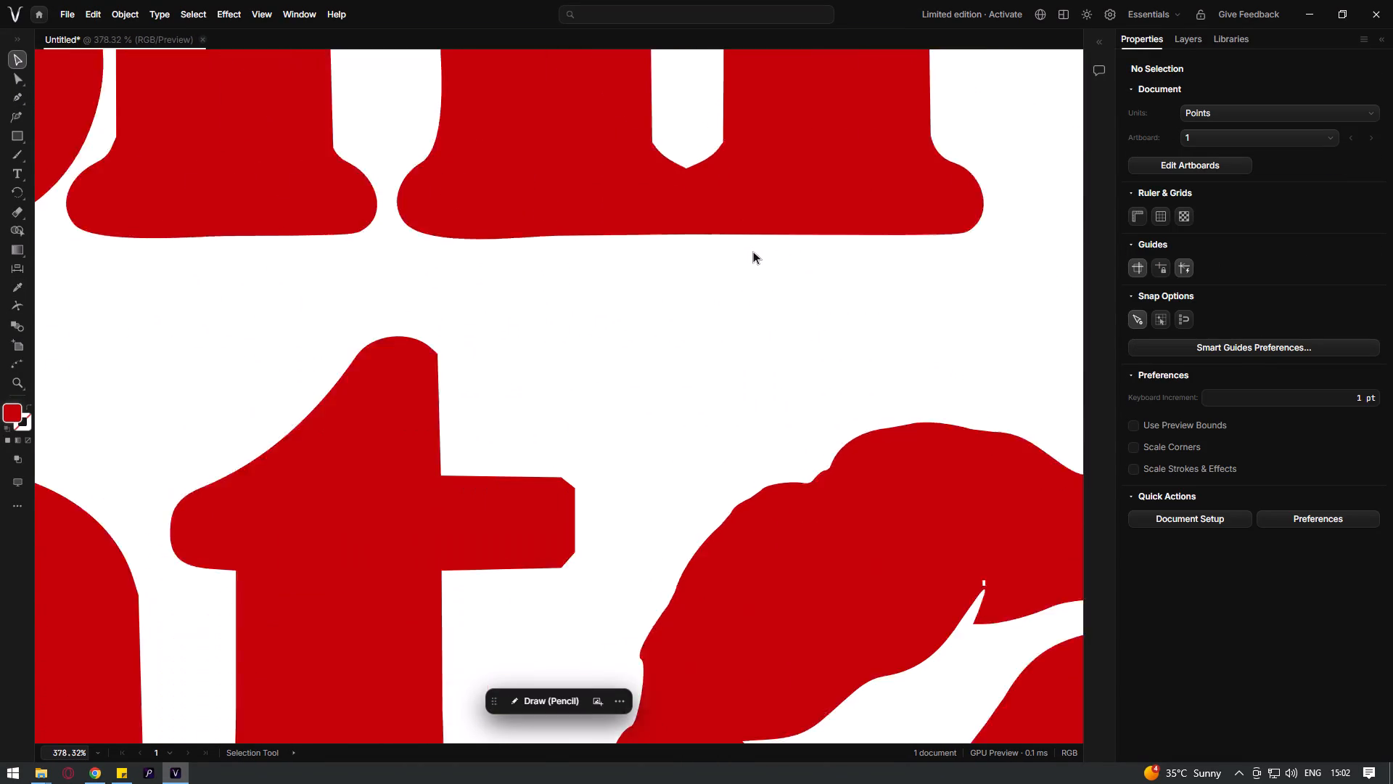
{"action": "scroll", "coordinate": [753, 252], "scroll_direction": "down", "scroll_amount": 1, "text": "alt"}
{"action": "scroll", "coordinate": [1040, 318], "scroll_direction": "up", "scroll_amount": 4, "text": "alt"}
{"action": "scroll", "coordinate": [788, 312], "scroll_direction": "down", "scroll_amount": 5, "text": "alt"}
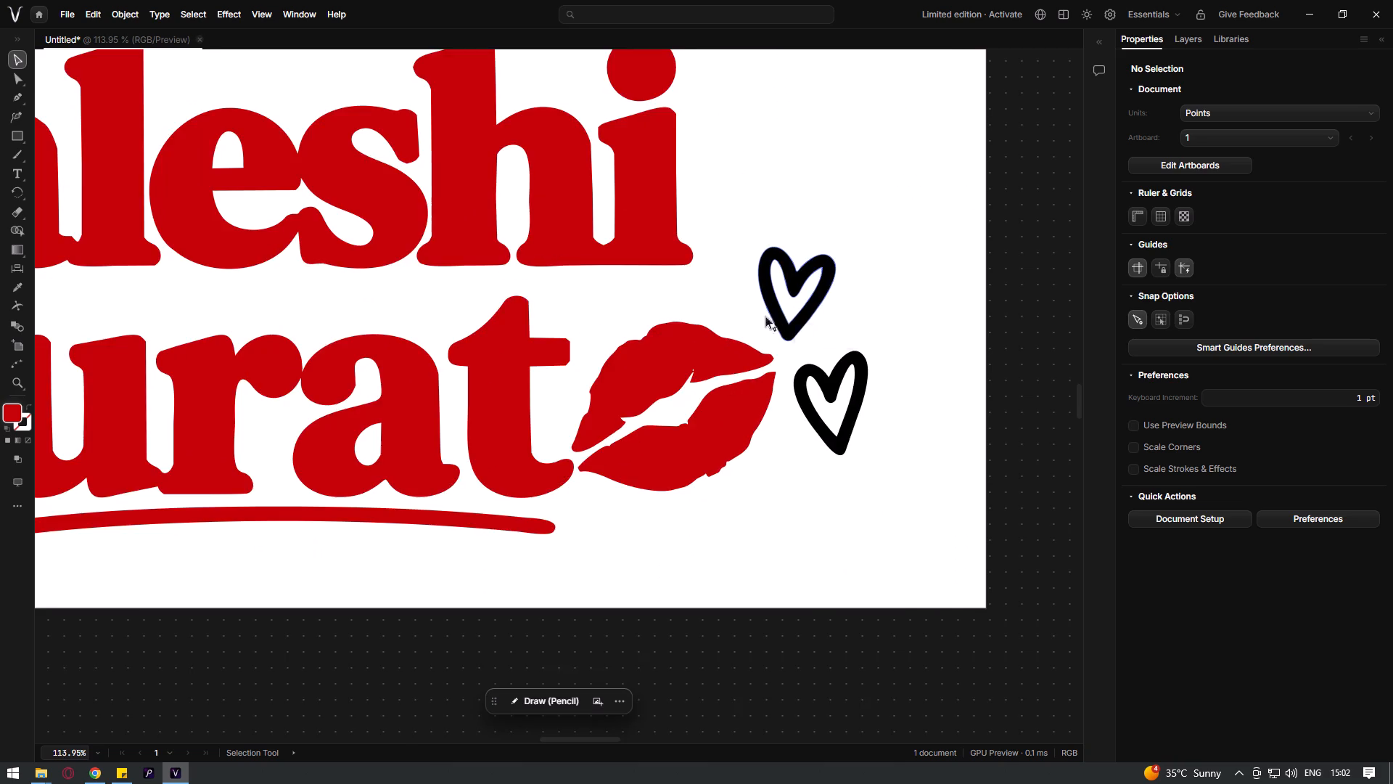
{"action": "scroll", "coordinate": [733, 324], "scroll_direction": "down", "scroll_amount": 3, "text": "alt"}
{"action": "scroll", "coordinate": [663, 438], "scroll_direction": "up", "scroll_amount": 1, "text": "alt"}
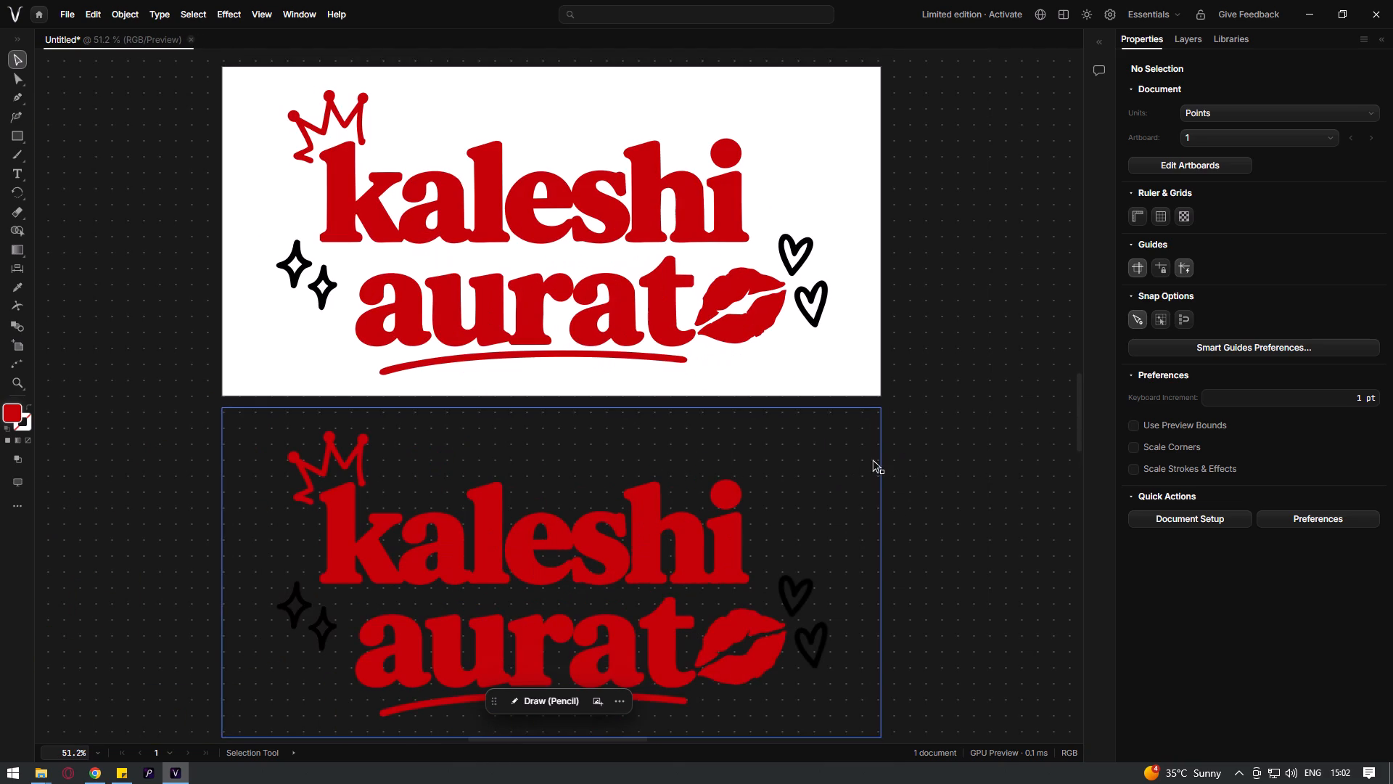
{"action": "left_click", "coordinate": [950, 425]}
{"action": "scroll", "coordinate": [780, 329], "scroll_direction": "up", "scroll_amount": 6, "text": "alt"}
{"action": "scroll", "coordinate": [593, 342], "scroll_direction": "up", "scroll_amount": 2, "text": "alt"}
{"action": "left_click", "coordinate": [588, 381]}
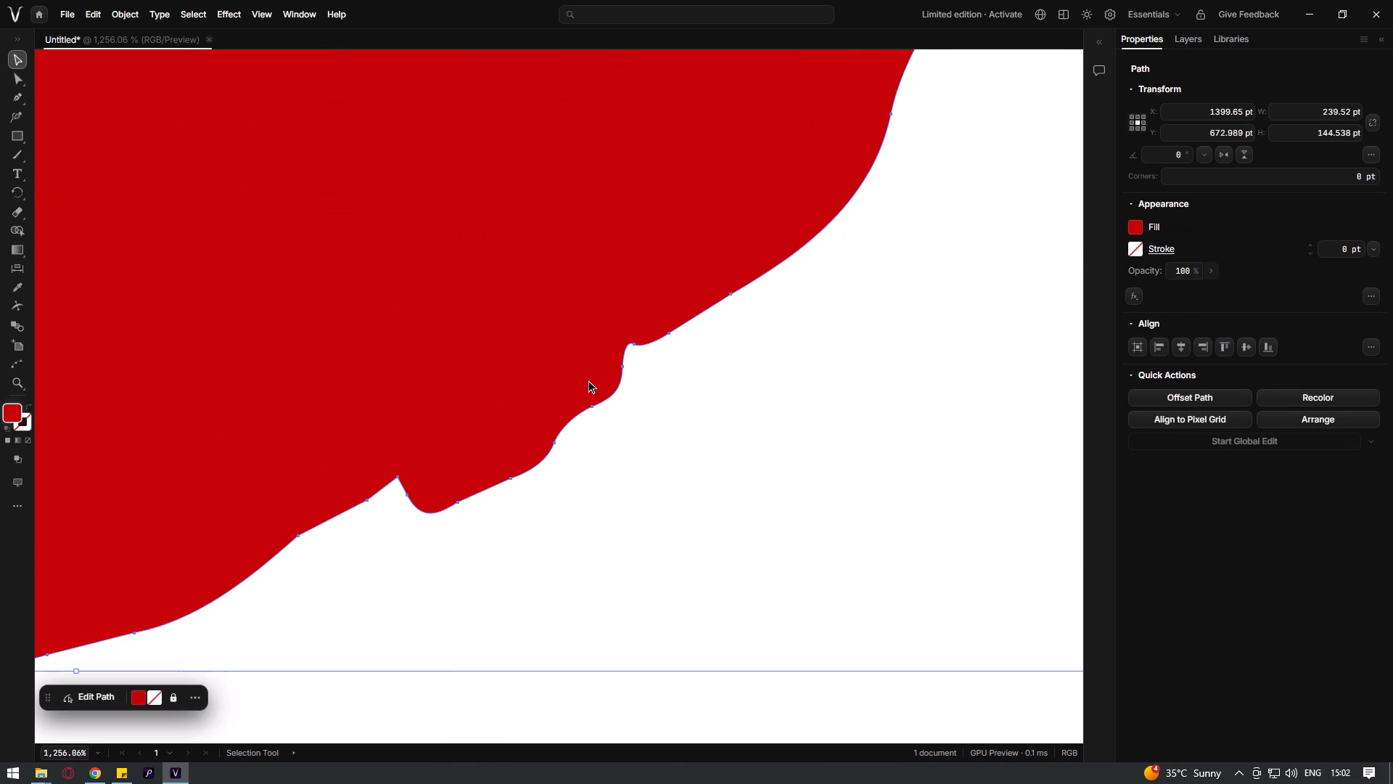
{"action": "scroll", "coordinate": [588, 382], "scroll_direction": "down", "scroll_amount": 8, "text": "alt"}
{"action": "left_click", "coordinate": [715, 526]}
Delete the original Kaleshi Aurat image copy below the artboard.
{"action": "scroll", "coordinate": [739, 496], "scroll_direction": "down", "scroll_amount": 1, "text": "alt"}
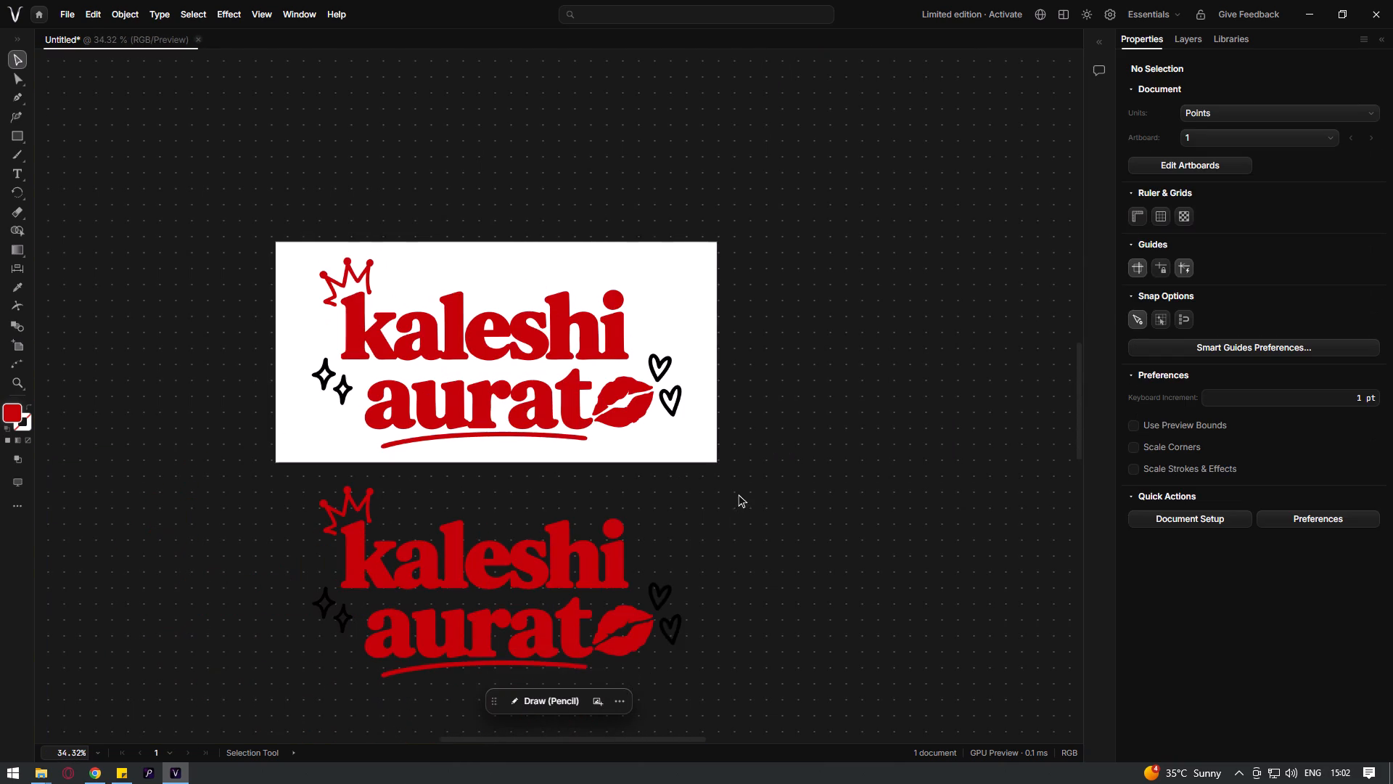
{"action": "left_click_drag", "start_coordinate": [734, 482], "coordinate": [258, 701]}
{"action": "key", "text": "Delete"}
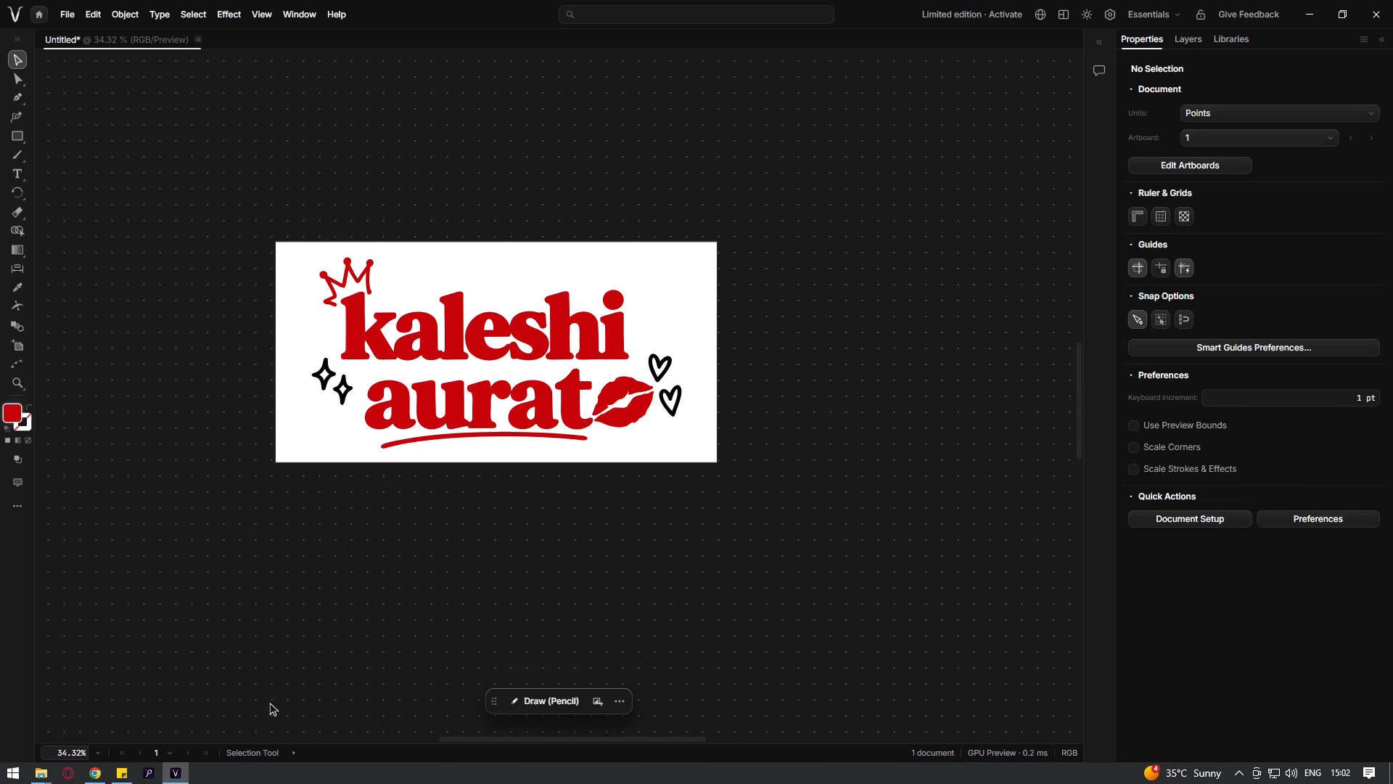
{"action": "left_click", "coordinate": [777, 430]}
Inspect the recoloured vector logo across the whole artboard.
{"action": "scroll", "coordinate": [452, 359], "scroll_direction": "up", "scroll_amount": 3, "text": "alt"}
{"action": "scroll", "coordinate": [456, 362], "scroll_direction": "down", "scroll_amount": 1, "text": "alt"}
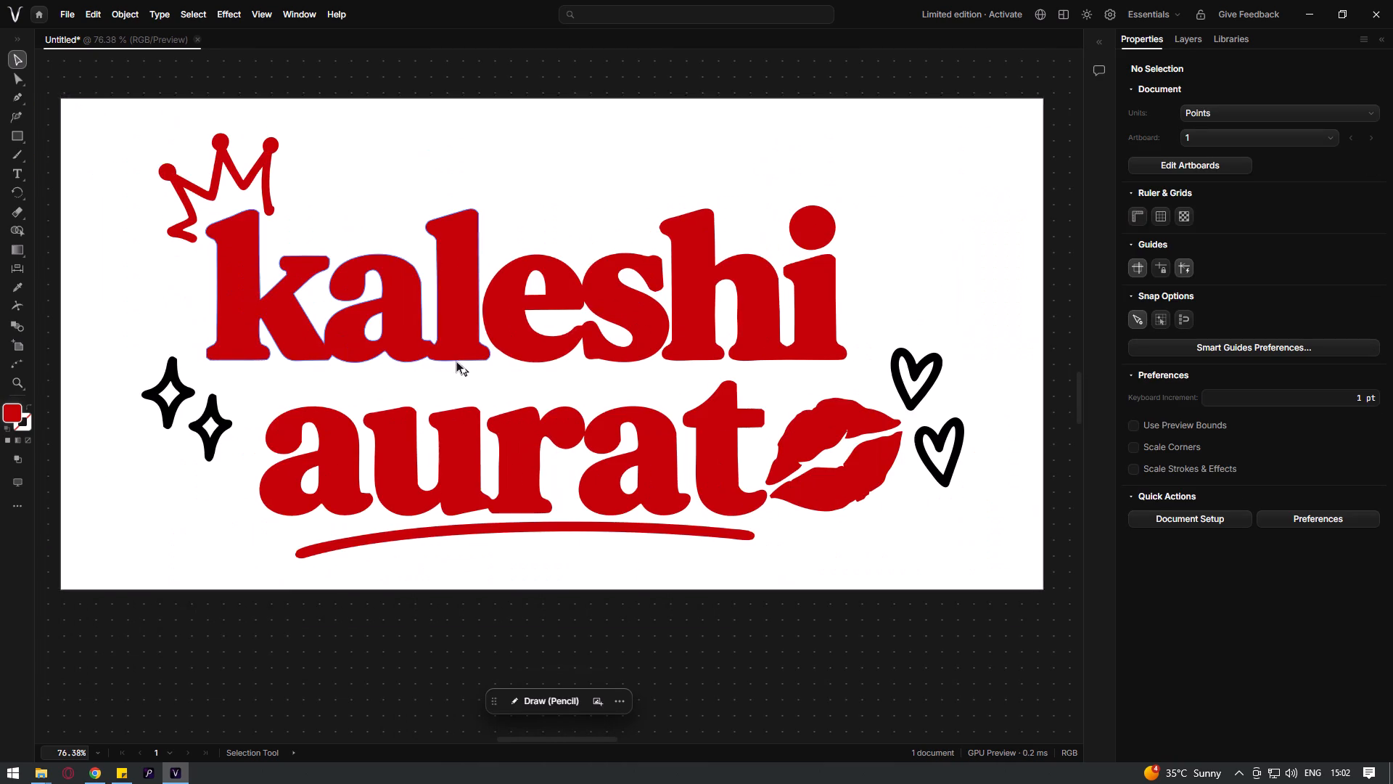
{"action": "key", "text": "space"}
{"action": "left_click_drag", "start_coordinate": [709, 380], "coordinate": [700, 452]}
{"action": "scroll", "coordinate": [698, 396], "scroll_direction": "down", "scroll_amount": 1, "text": "alt"}
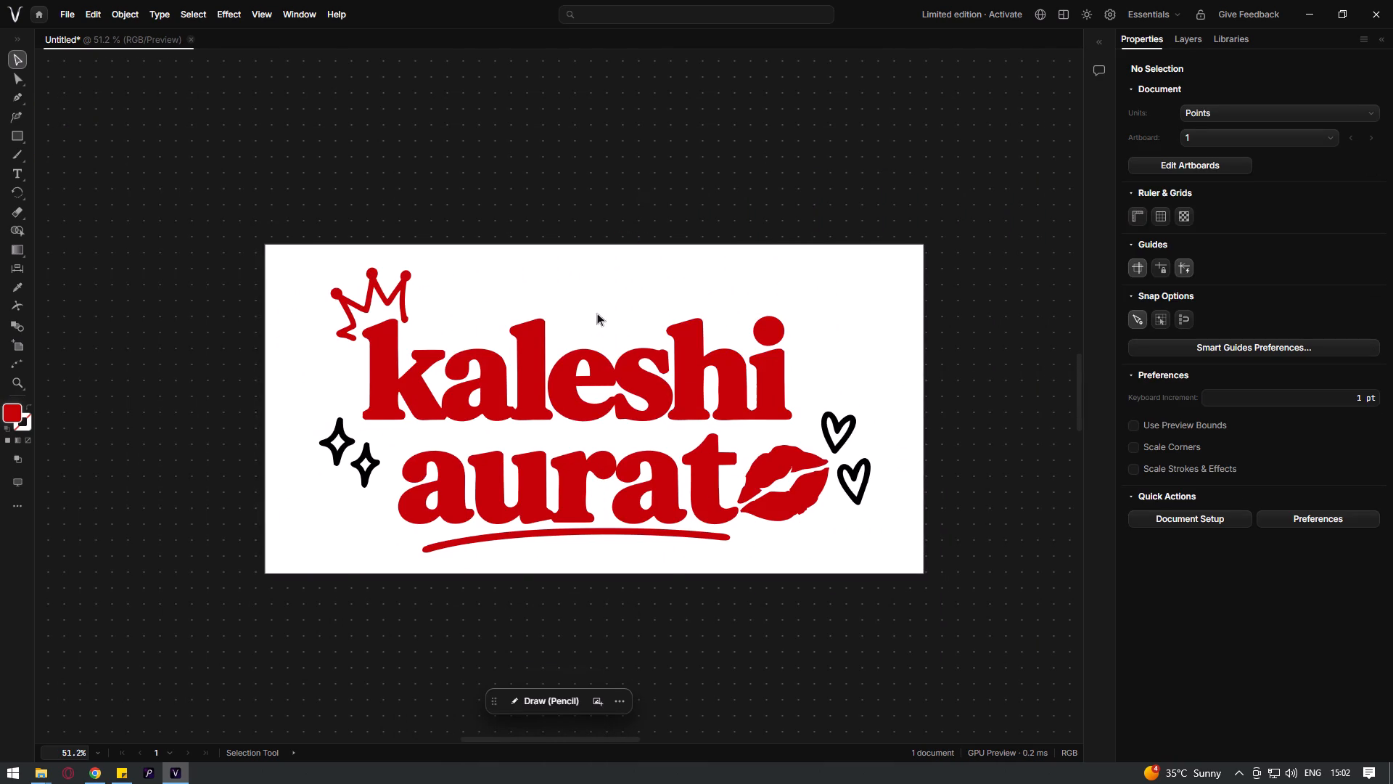
{"action": "scroll", "coordinate": [580, 383], "scroll_direction": "up", "scroll_amount": 1, "text": "alt"}
{"action": "key", "text": "space"}
{"action": "key", "text": "space"}
{"action": "key", "text": "space"}
{"action": "left_click_drag", "start_coordinate": [593, 399], "coordinate": [554, 385]}
{"action": "left_click", "coordinate": [495, 123]}
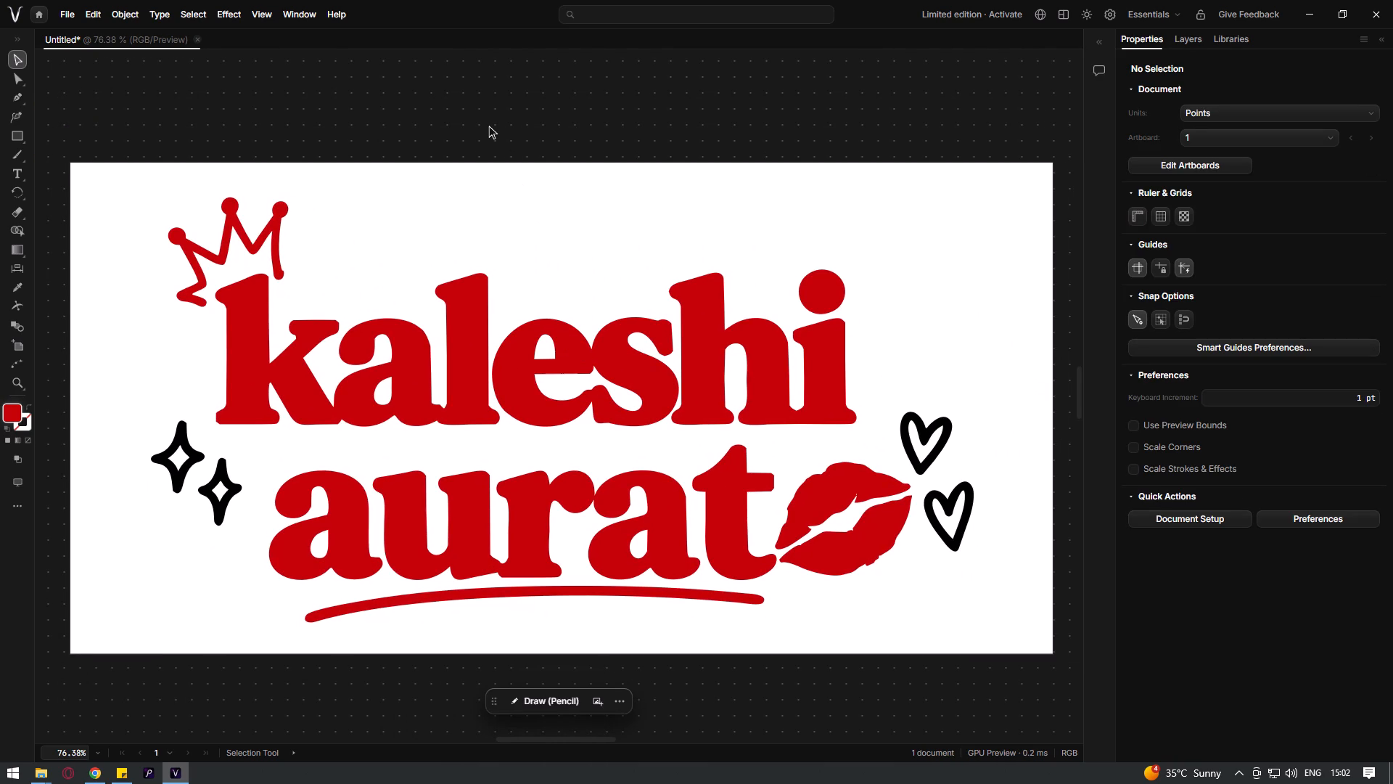
Enlarge the artboard proportionally about its centre to roughly 3.7 times its size with the Artboard tool.
{"action": "scroll", "coordinate": [440, 287], "scroll_direction": "down", "scroll_amount": 1, "text": "alt"}
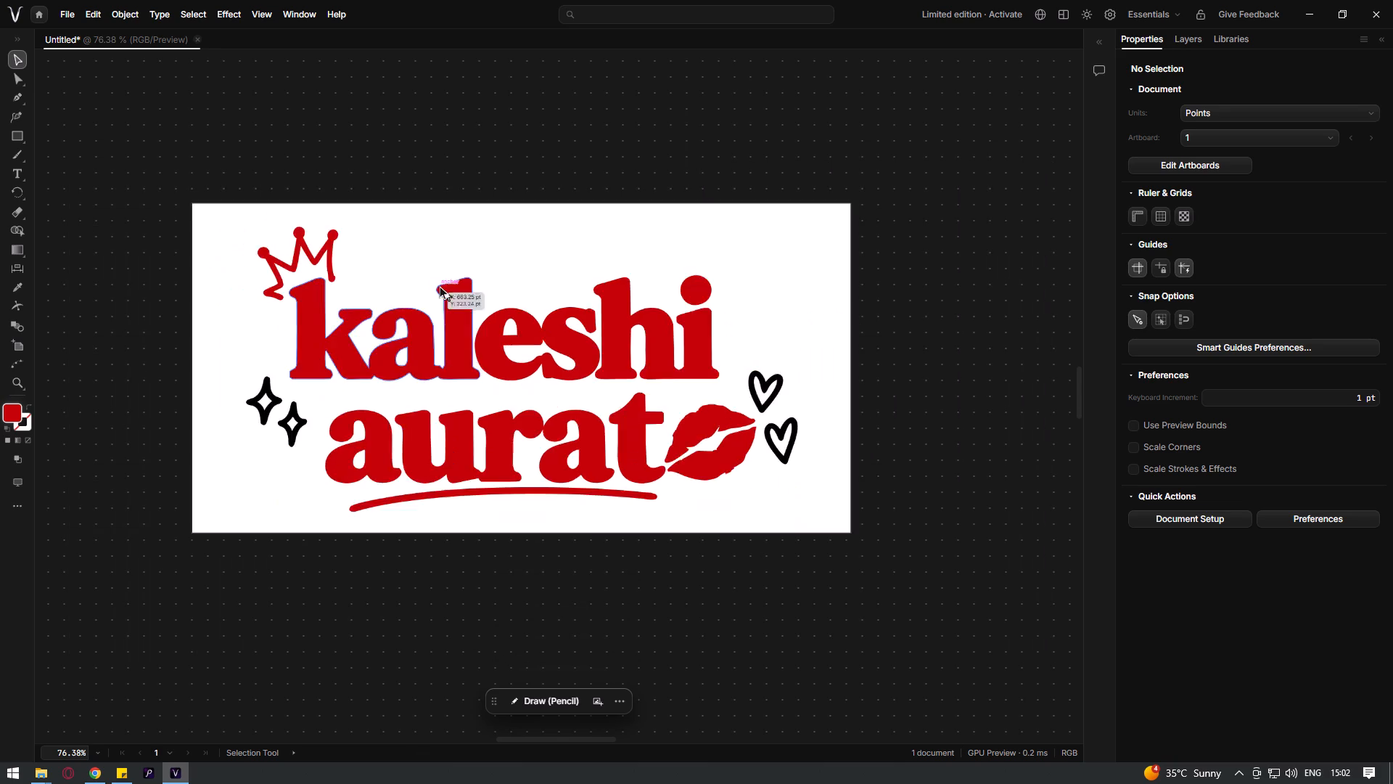
{"action": "scroll", "coordinate": [440, 287], "scroll_direction": "down", "scroll_amount": 2, "text": "alt"}
{"action": "key", "text": "shift+o"}
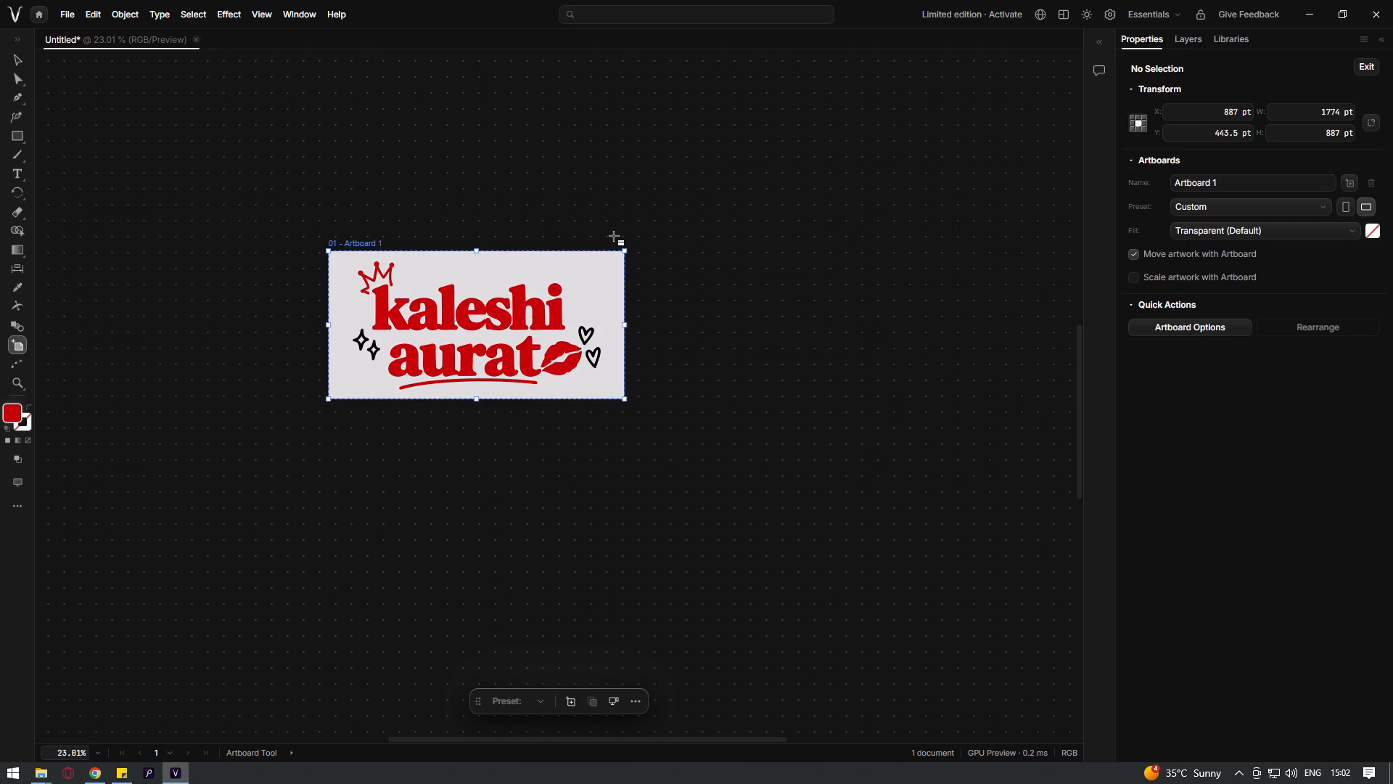
{"action": "left_click_drag", "start_coordinate": [624, 249], "coordinate": [997, 62], "text": "alt"}
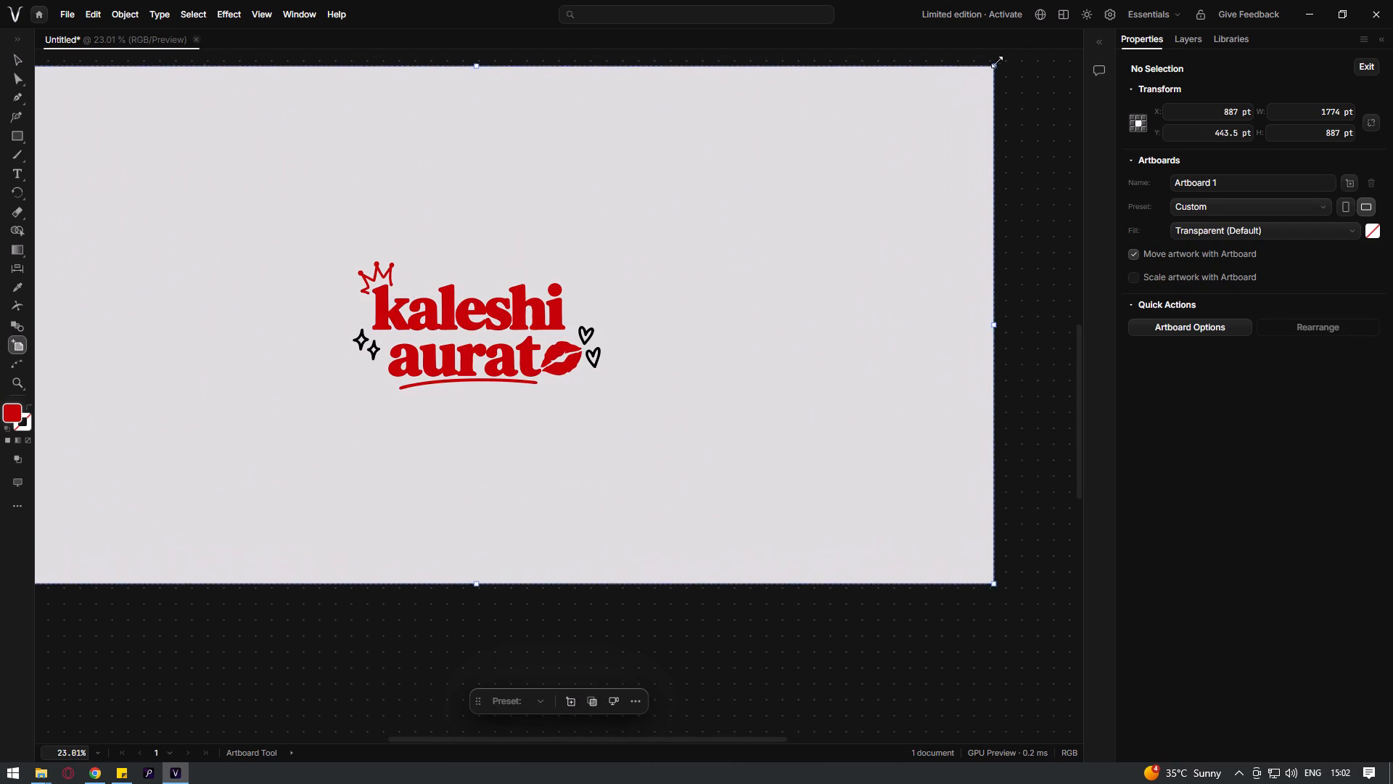
{"action": "left_click_drag", "start_coordinate": [997, 62], "coordinate": [1020, 54], "text": "alt"}
{"action": "left_click", "coordinate": [20, 65]}
Group all the paths of the Kaleshi Aurat logo.
{"action": "key", "text": "space"}
{"action": "key", "text": "space"}
{"action": "key", "text": "space"}
{"action": "key", "text": "space"}
{"action": "key", "text": "space"}
{"action": "key", "text": "space"}
{"action": "key", "text": "space"}
{"action": "key", "text": "space"}
{"action": "key", "text": "space"}
{"action": "key", "text": "space"}
{"action": "key", "text": "space"}
{"action": "key", "text": "space"}
{"action": "key", "text": "space"}
{"action": "key", "text": "space"}
{"action": "key", "text": "space"}
{"action": "key", "text": "space"}
{"action": "key", "text": "space"}
{"action": "key", "text": "space"}
{"action": "key", "text": "space"}
{"action": "key", "text": "space"}
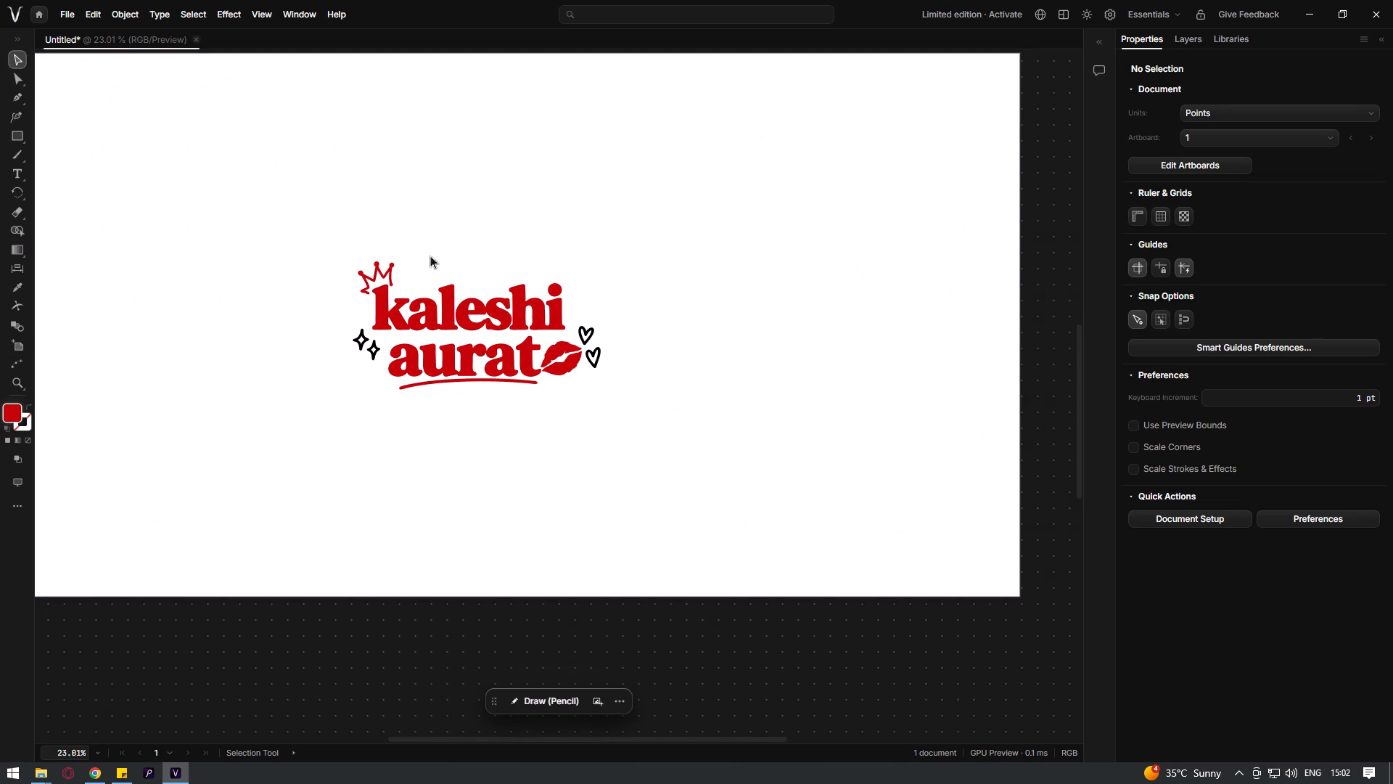
{"action": "left_click_drag", "start_coordinate": [504, 248], "coordinate": [689, 433]}
{"action": "left_click_drag", "start_coordinate": [689, 216], "coordinate": [236, 499]}
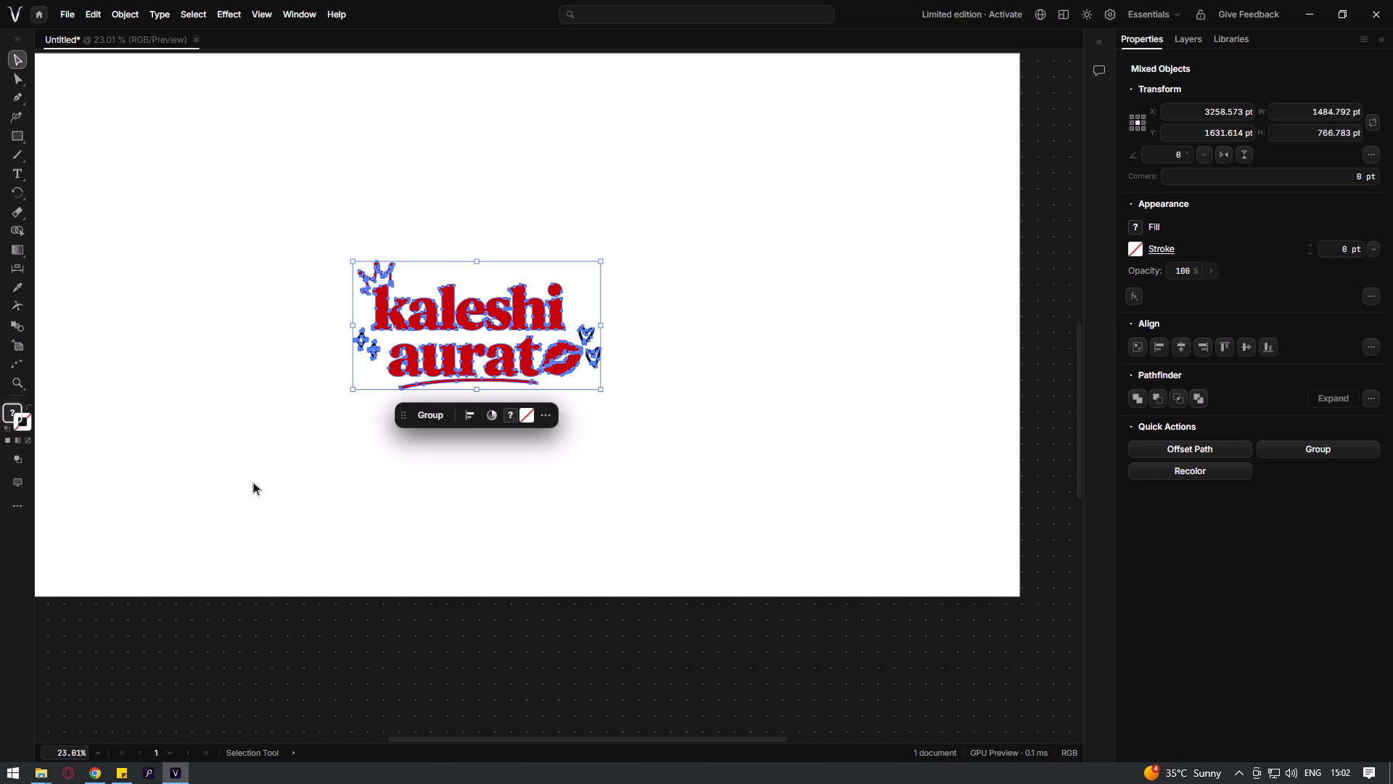
{"action": "key", "text": "ctrl+g"}
Scale the logo group up proportionally about its centre so it nearly fills the enlarged artboard.
{"action": "scroll", "coordinate": [613, 455], "scroll_direction": "down", "scroll_amount": 3, "text": "alt"}
{"action": "left_click_drag", "start_coordinate": [611, 396], "coordinate": [710, 359], "text": "alt"}
{"action": "left_click", "coordinate": [723, 282]}
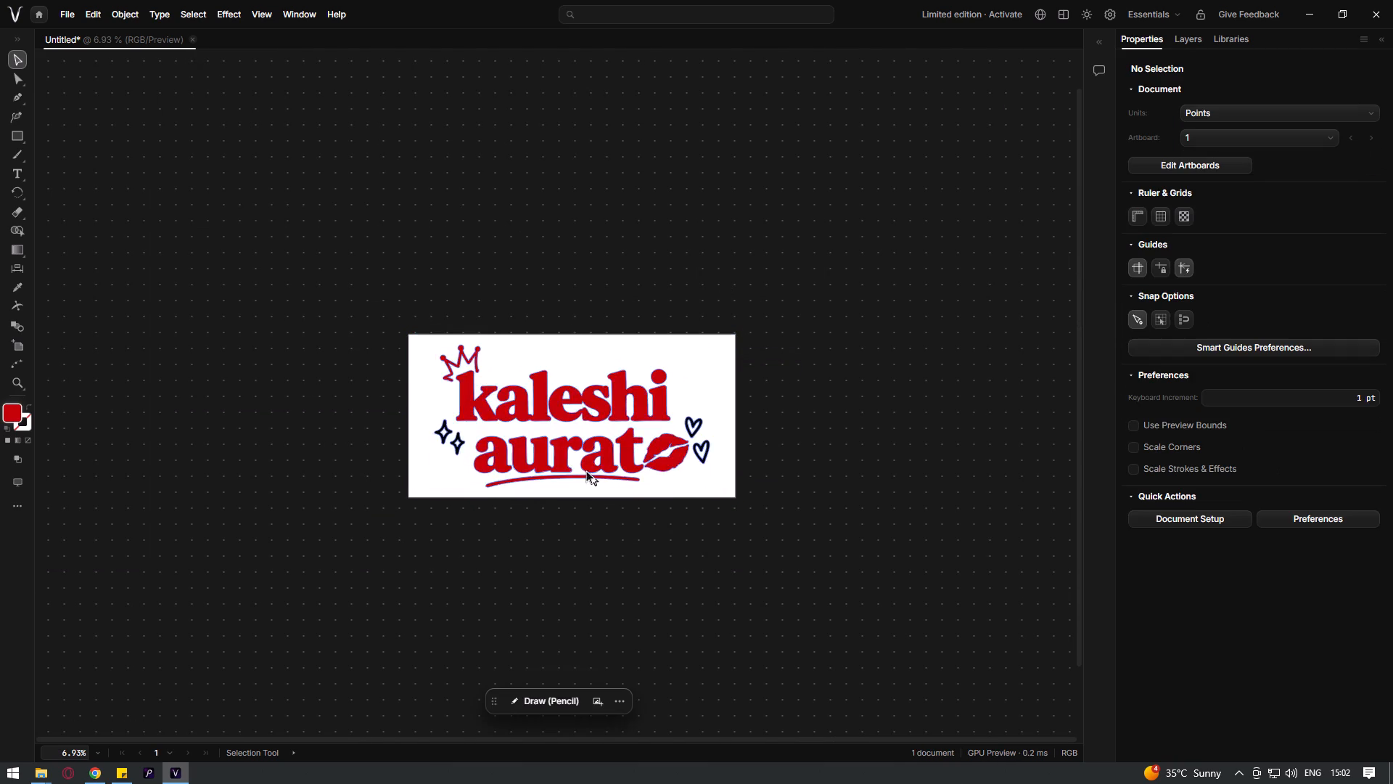
{"action": "scroll", "coordinate": [583, 471], "scroll_direction": "up", "scroll_amount": 3, "text": "alt"}
{"action": "key", "text": "space"}
{"action": "left_click_drag", "start_coordinate": [590, 413], "coordinate": [592, 495]}
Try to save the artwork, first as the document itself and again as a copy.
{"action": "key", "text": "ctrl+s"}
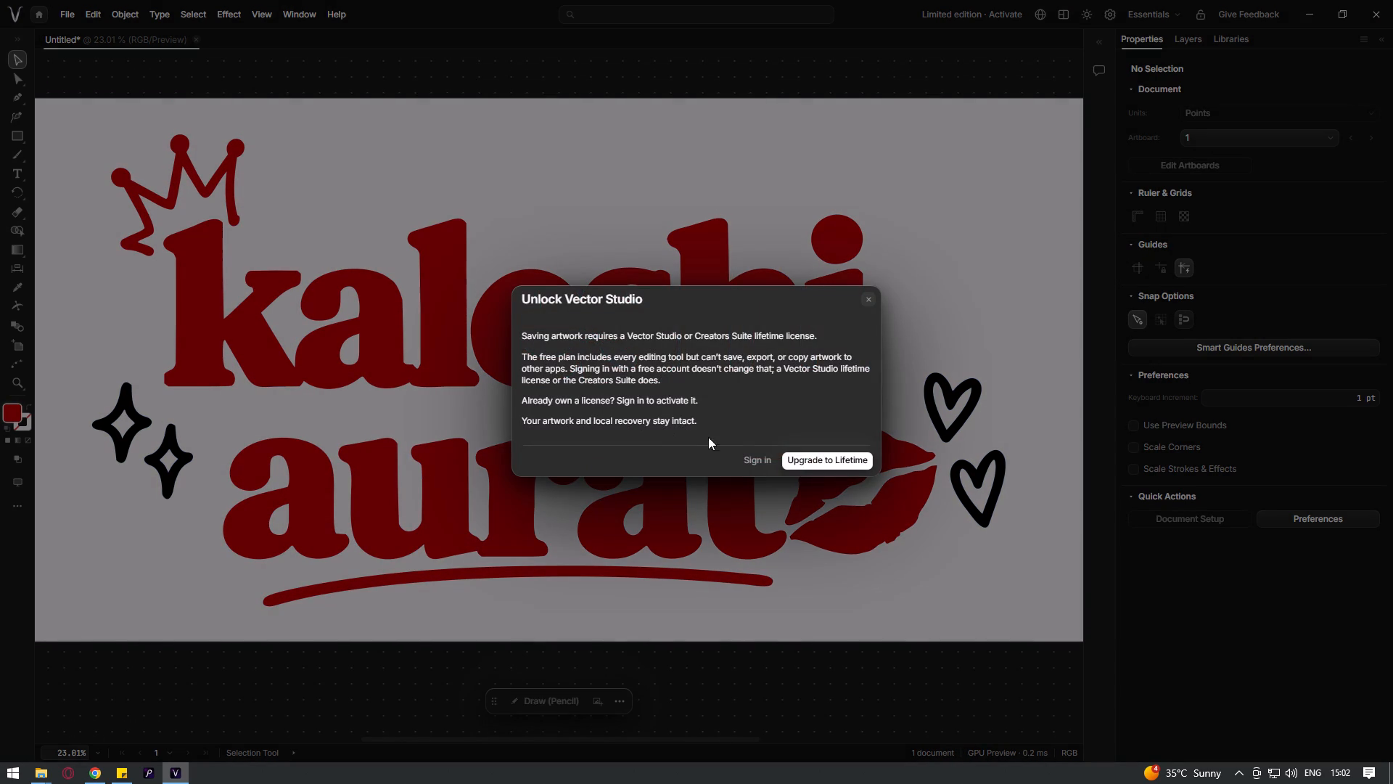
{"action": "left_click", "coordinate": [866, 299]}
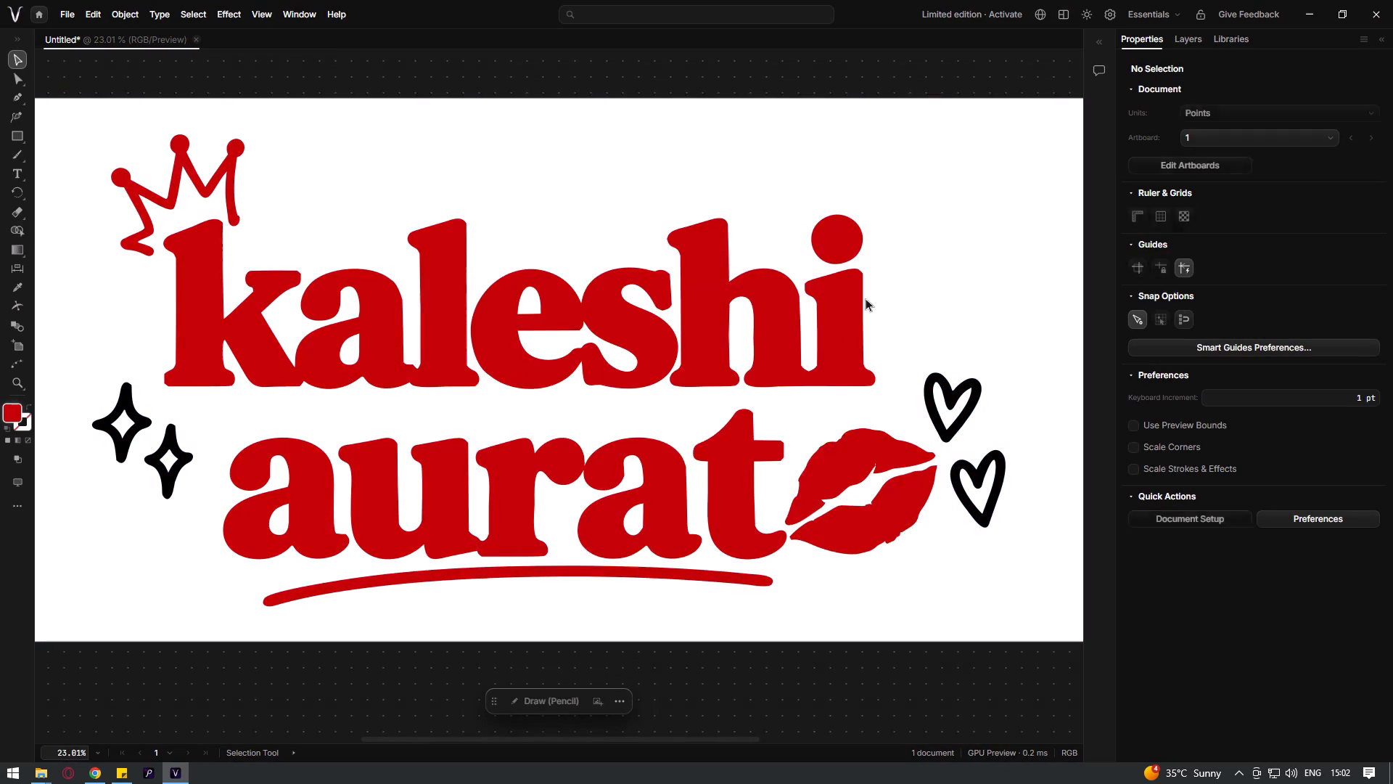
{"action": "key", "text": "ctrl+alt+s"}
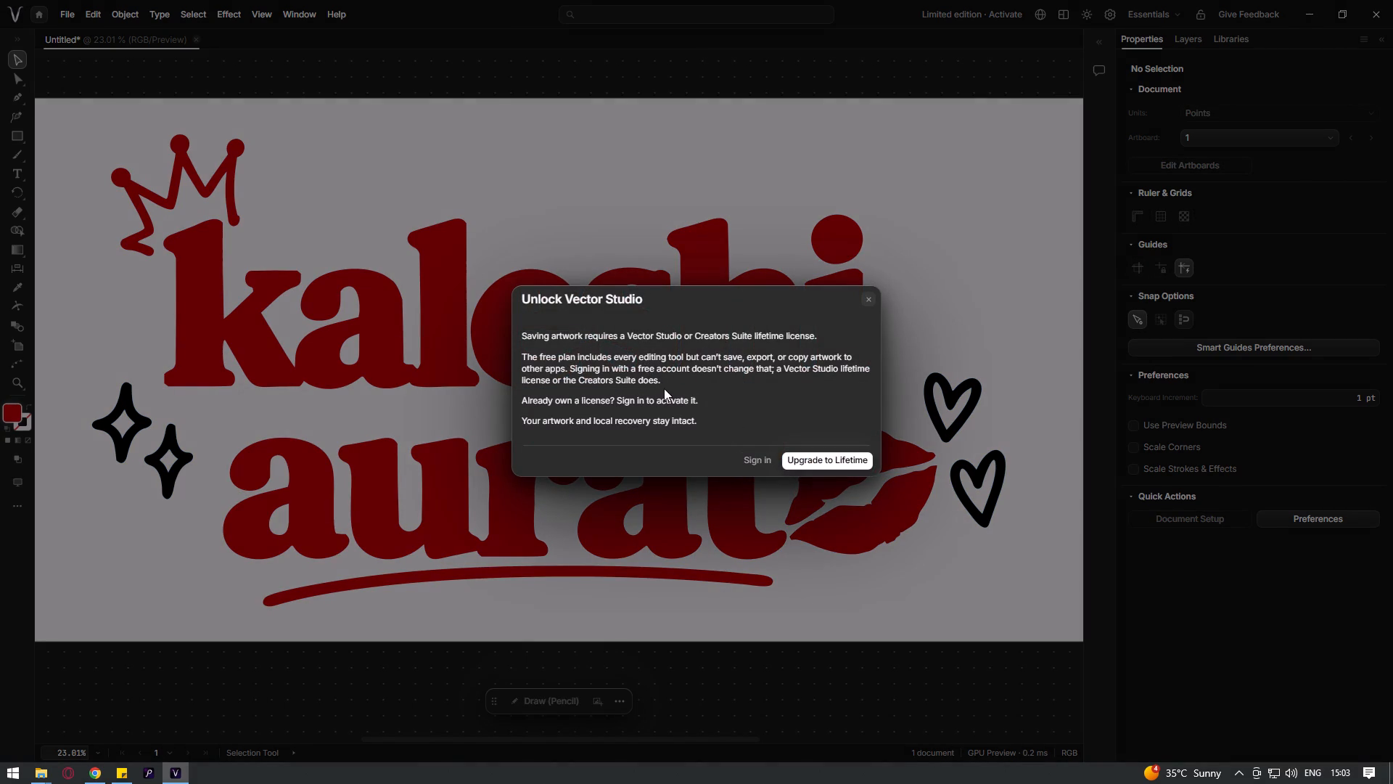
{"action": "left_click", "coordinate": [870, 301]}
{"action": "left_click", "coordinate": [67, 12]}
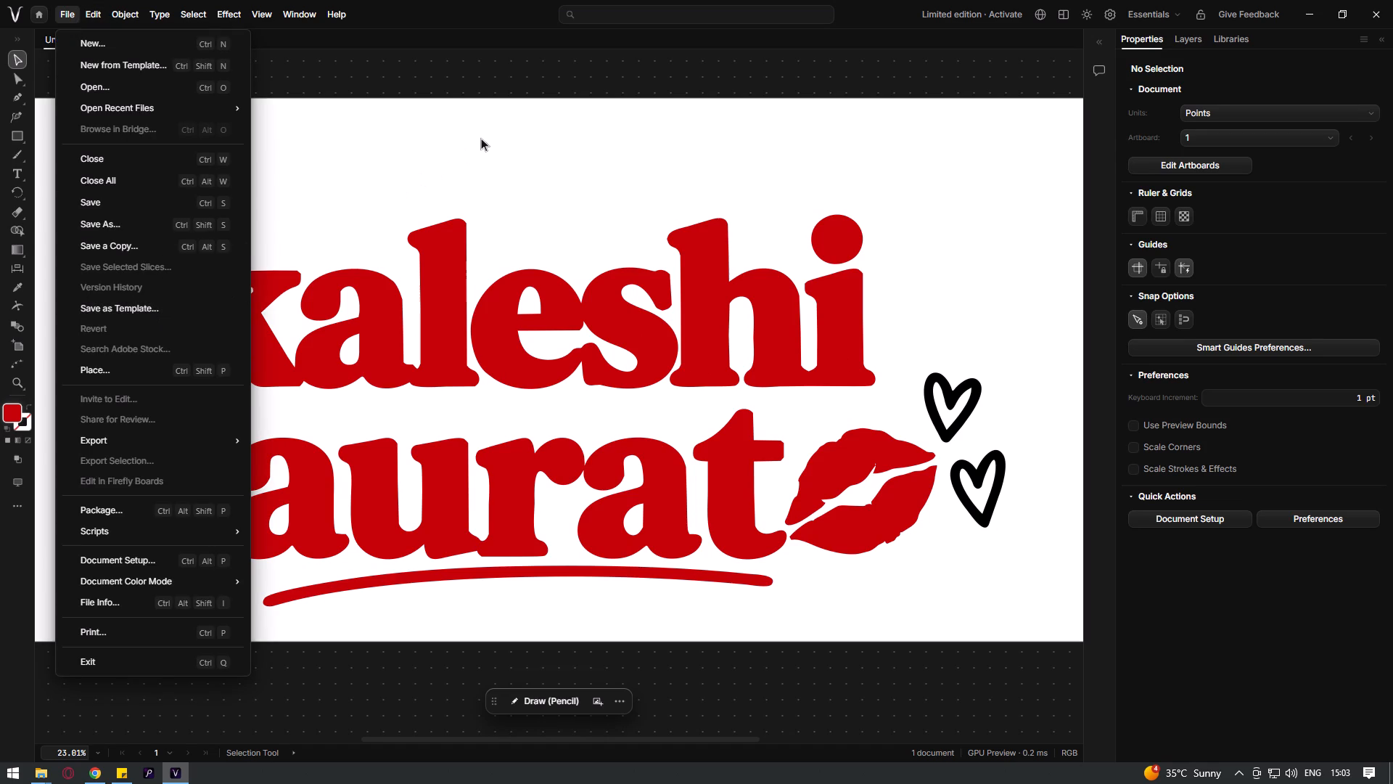
Search the web for image enhancer in a new browser tab and open the iLoveIMG upscaling tool.
{"action": "key", "text": "alt+Tab"}
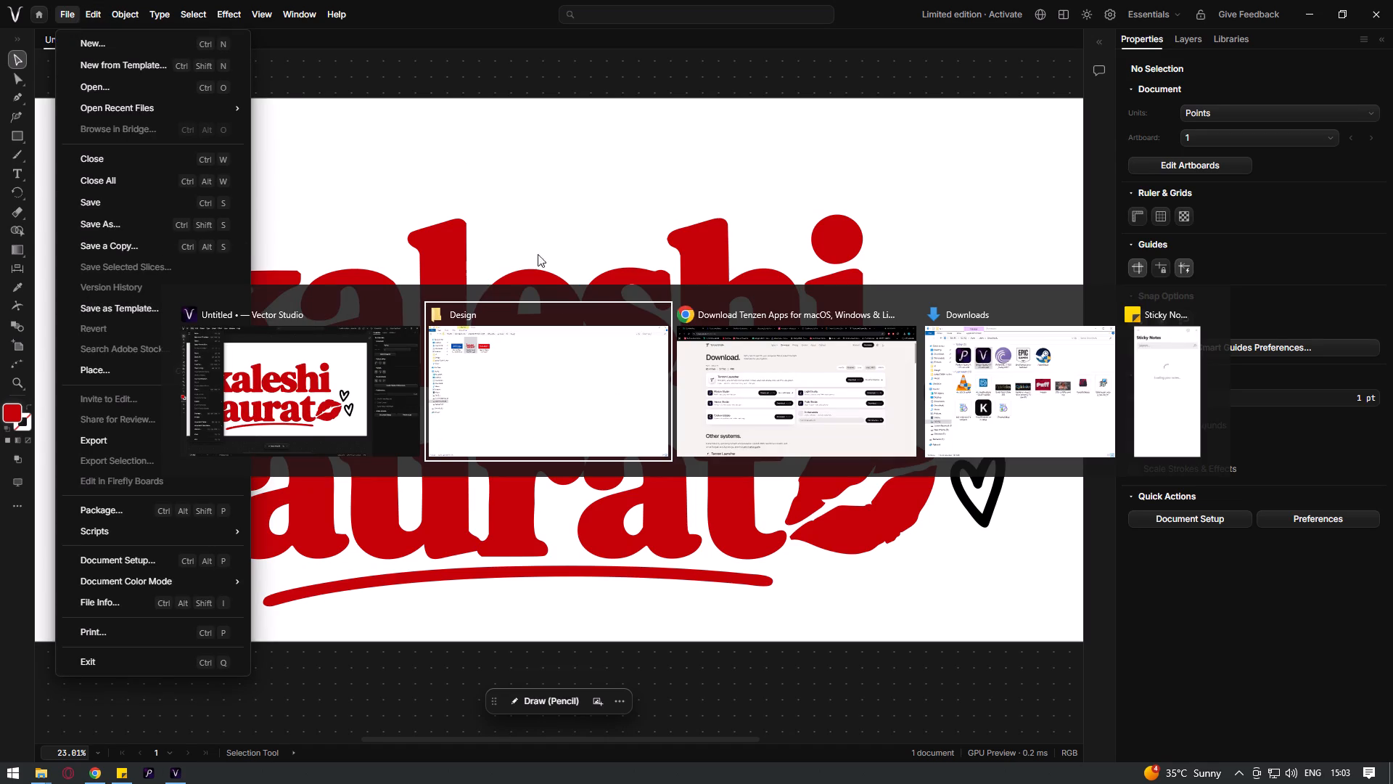
{"action": "left_click", "coordinate": [496, 298]}
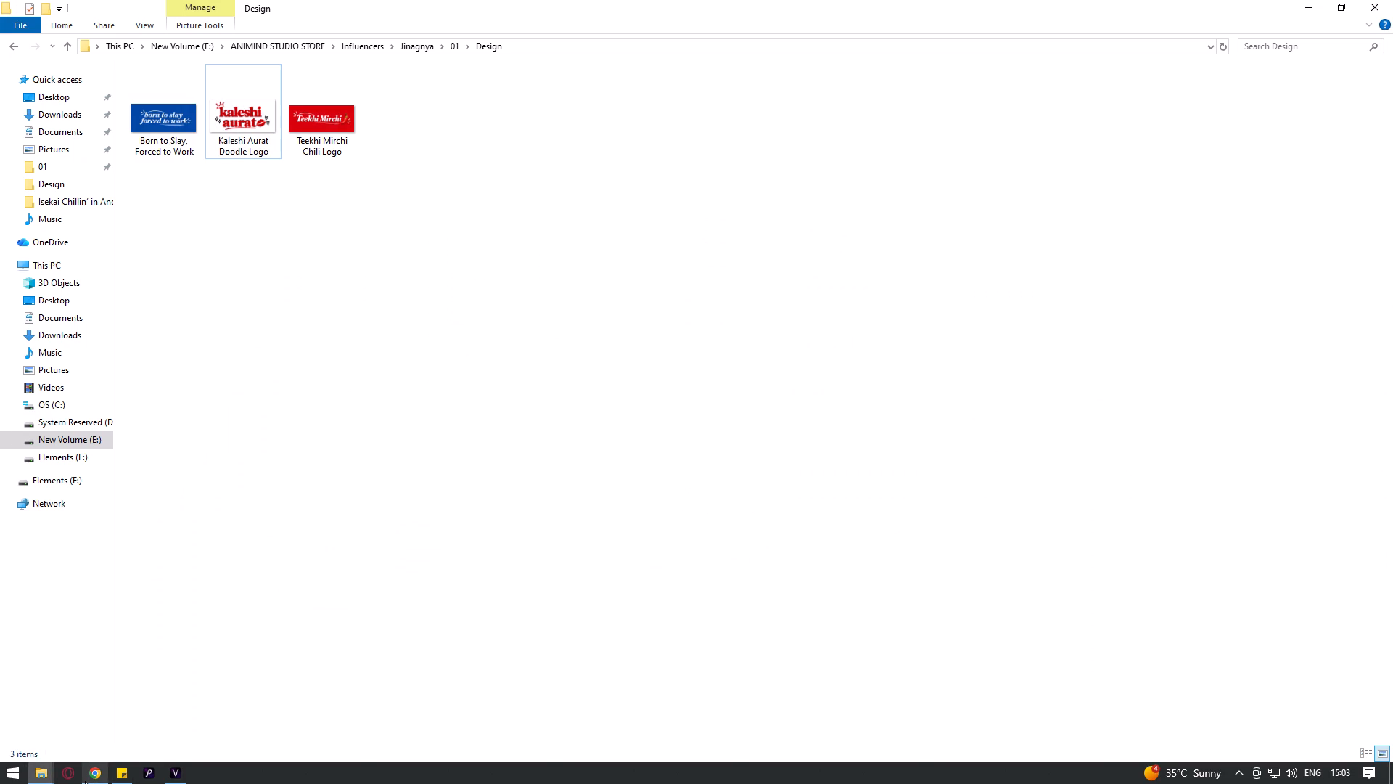
{"action": "left_click", "coordinate": [85, 781]}
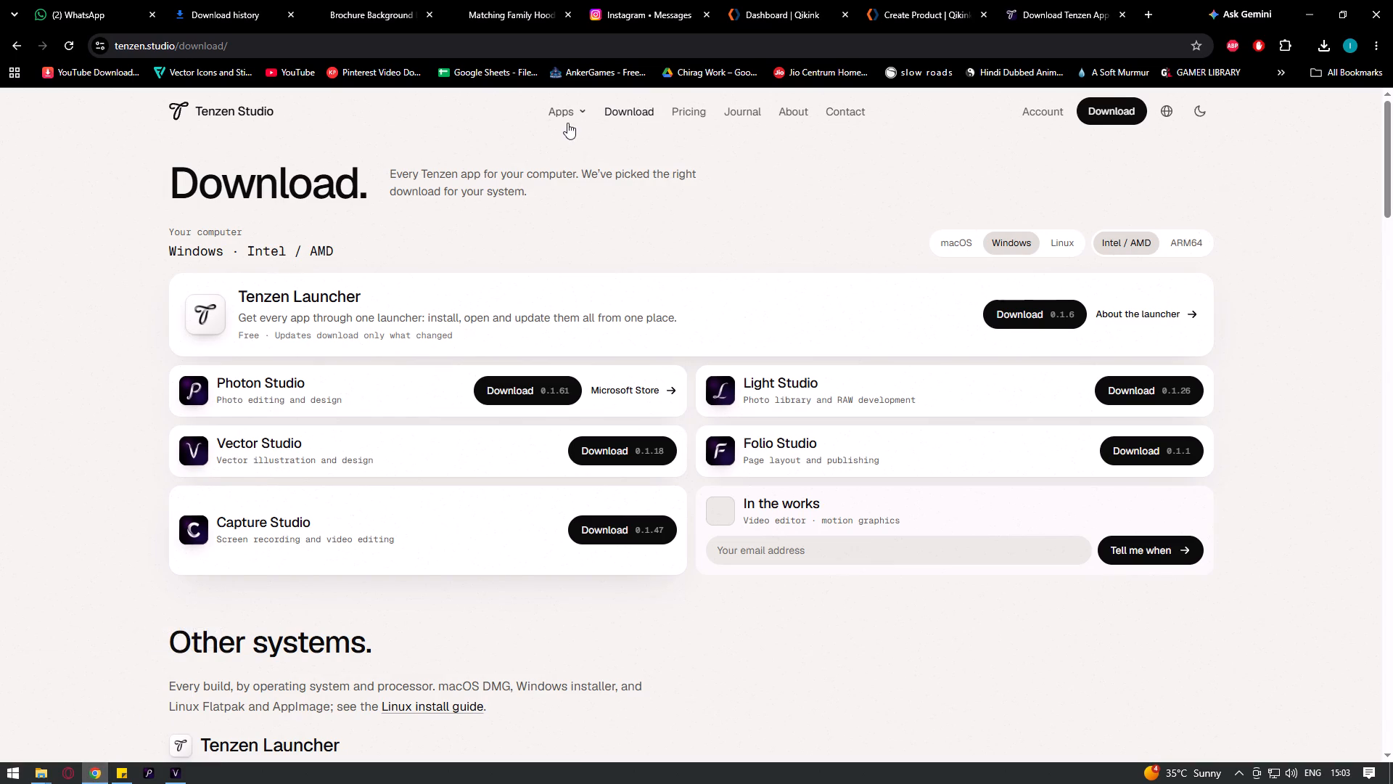
{"action": "left_click", "coordinate": [1148, 0]}
{"action": "left_click", "coordinate": [808, 43]}
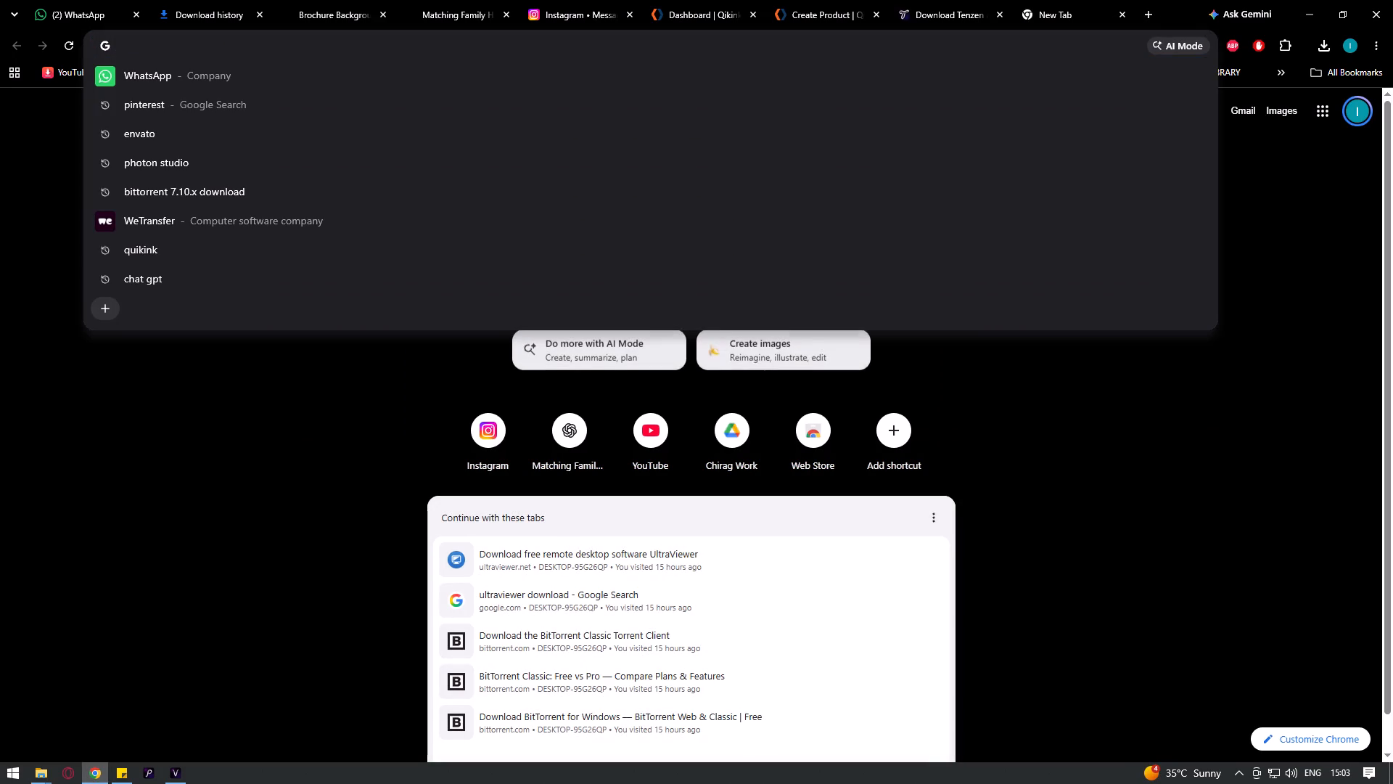
{"action": "type", "text": "Image"}
{"action": "key", "text": "space"}
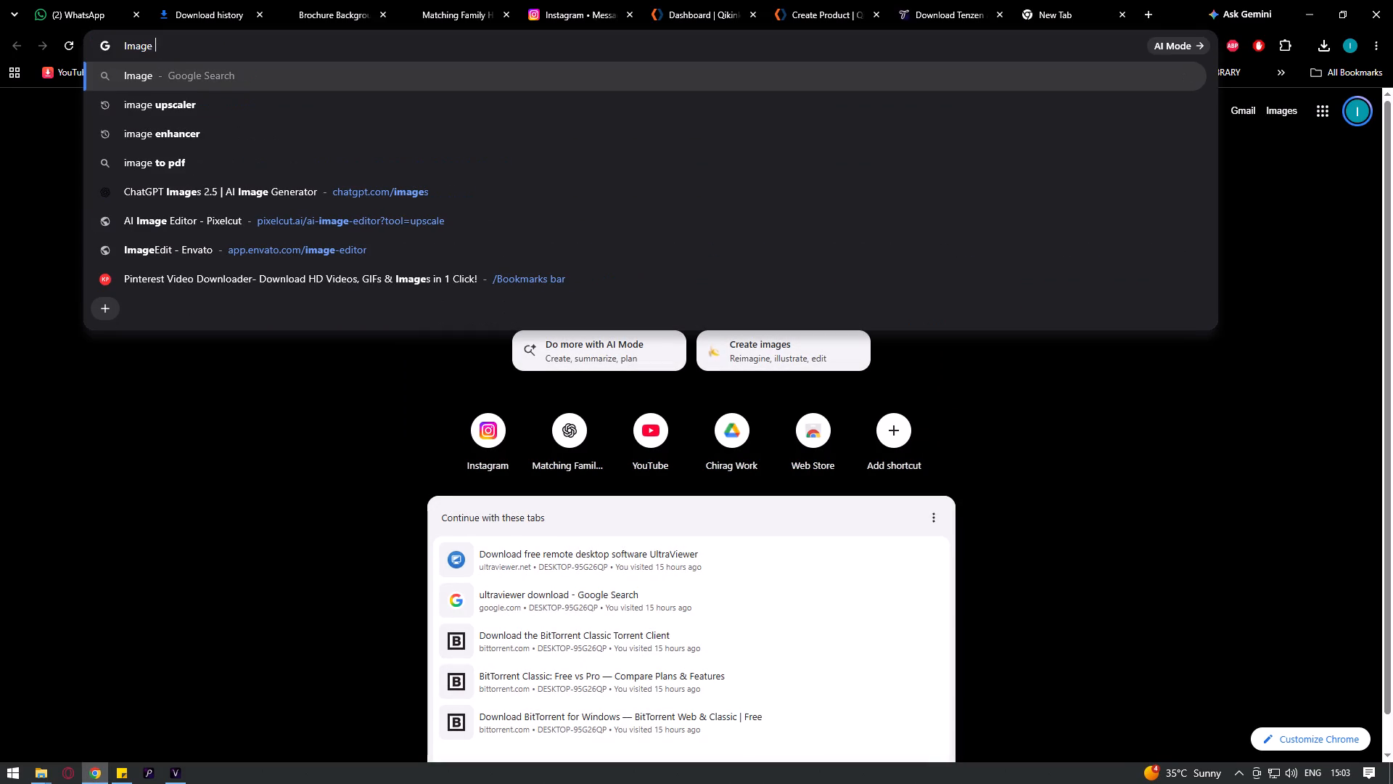
{"action": "key", "text": "Down"}
{"action": "key", "text": "Down"}
{"action": "key", "text": "Return"}
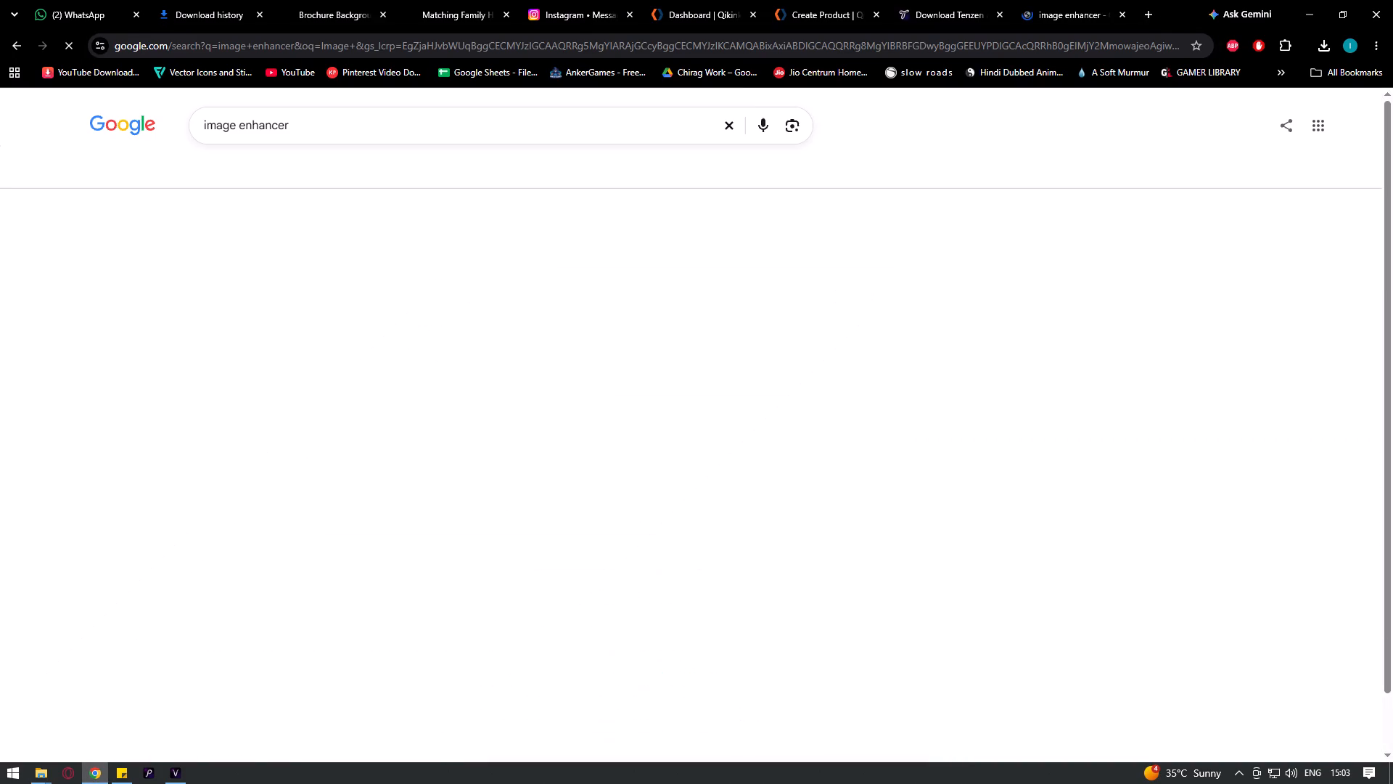
{"action": "left_click", "coordinate": [356, 273], "text": "ctrl"}
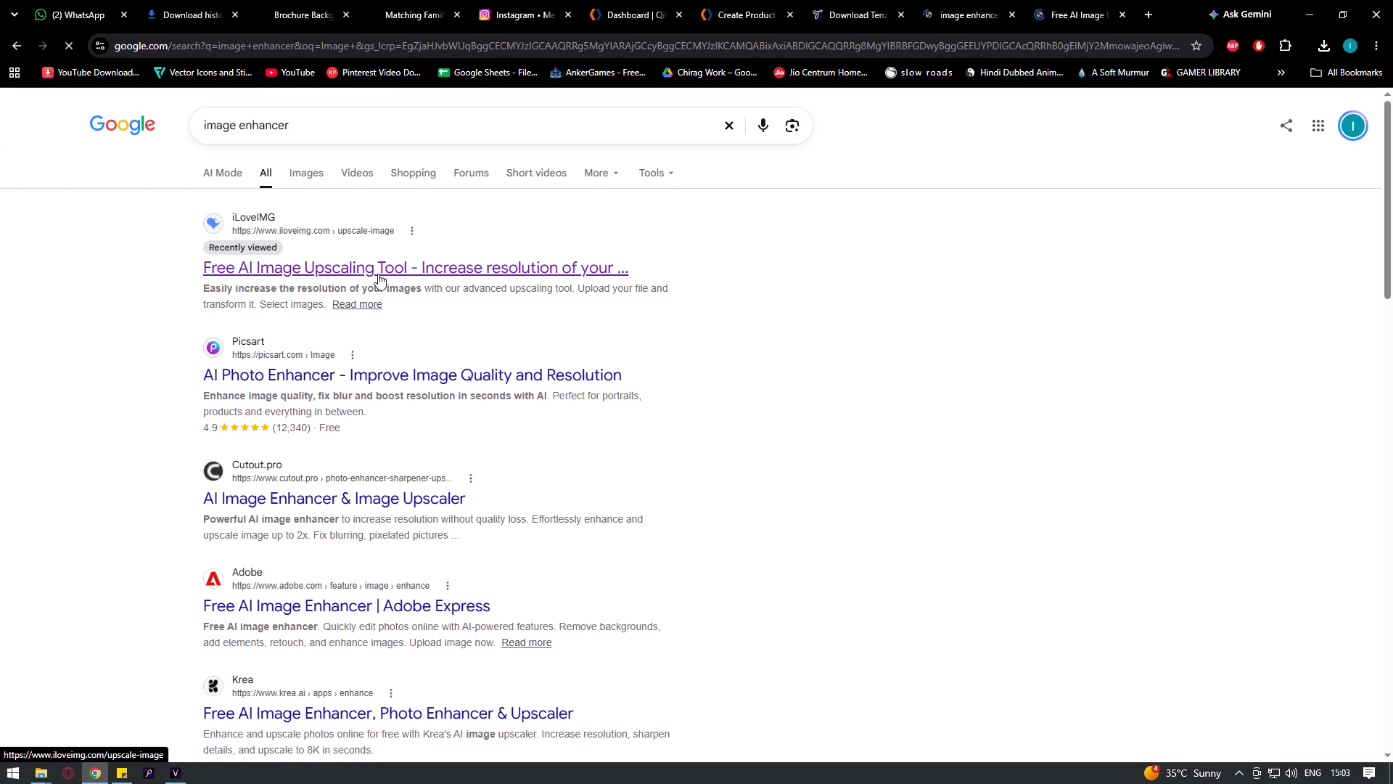
{"action": "left_click", "coordinate": [975, 6]}
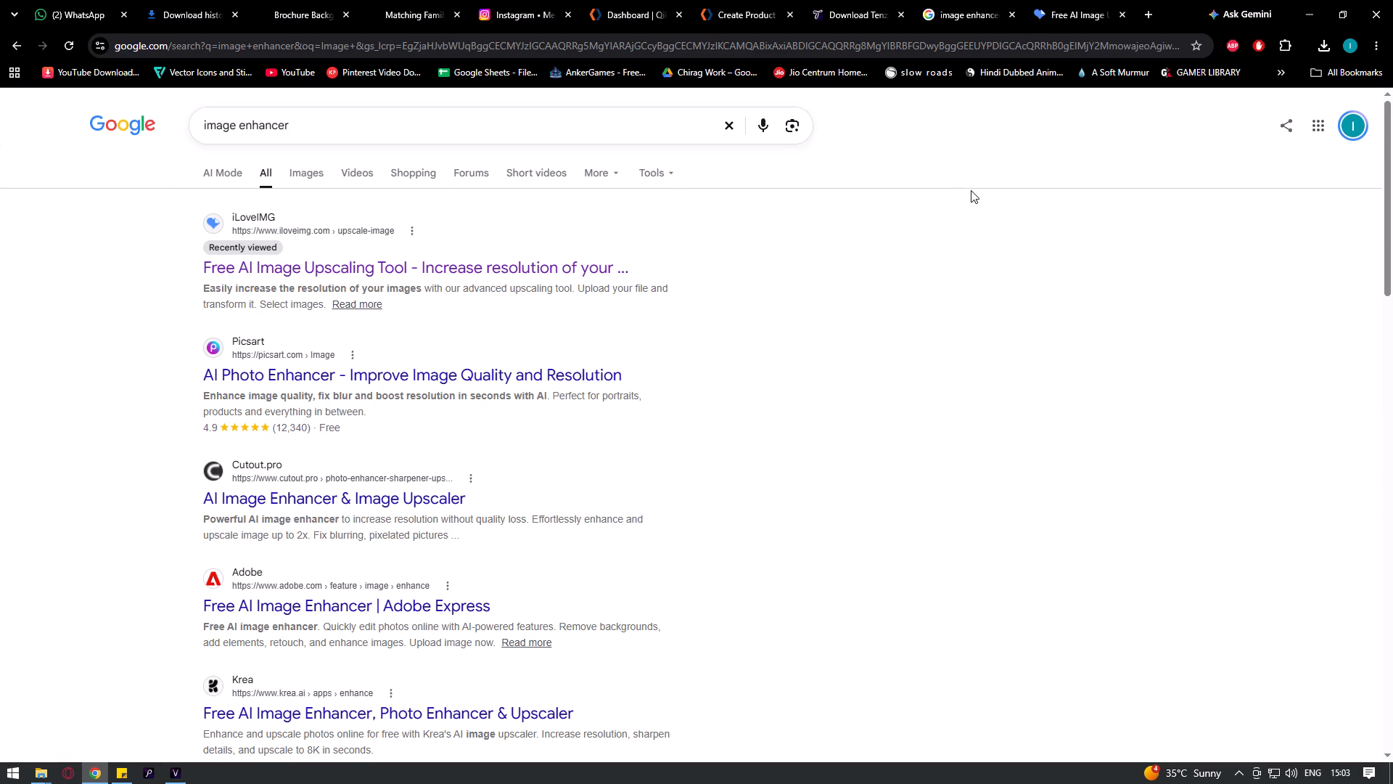
{"action": "left_click", "coordinate": [1010, 1]}
{"action": "left_click", "coordinate": [1036, 0]}
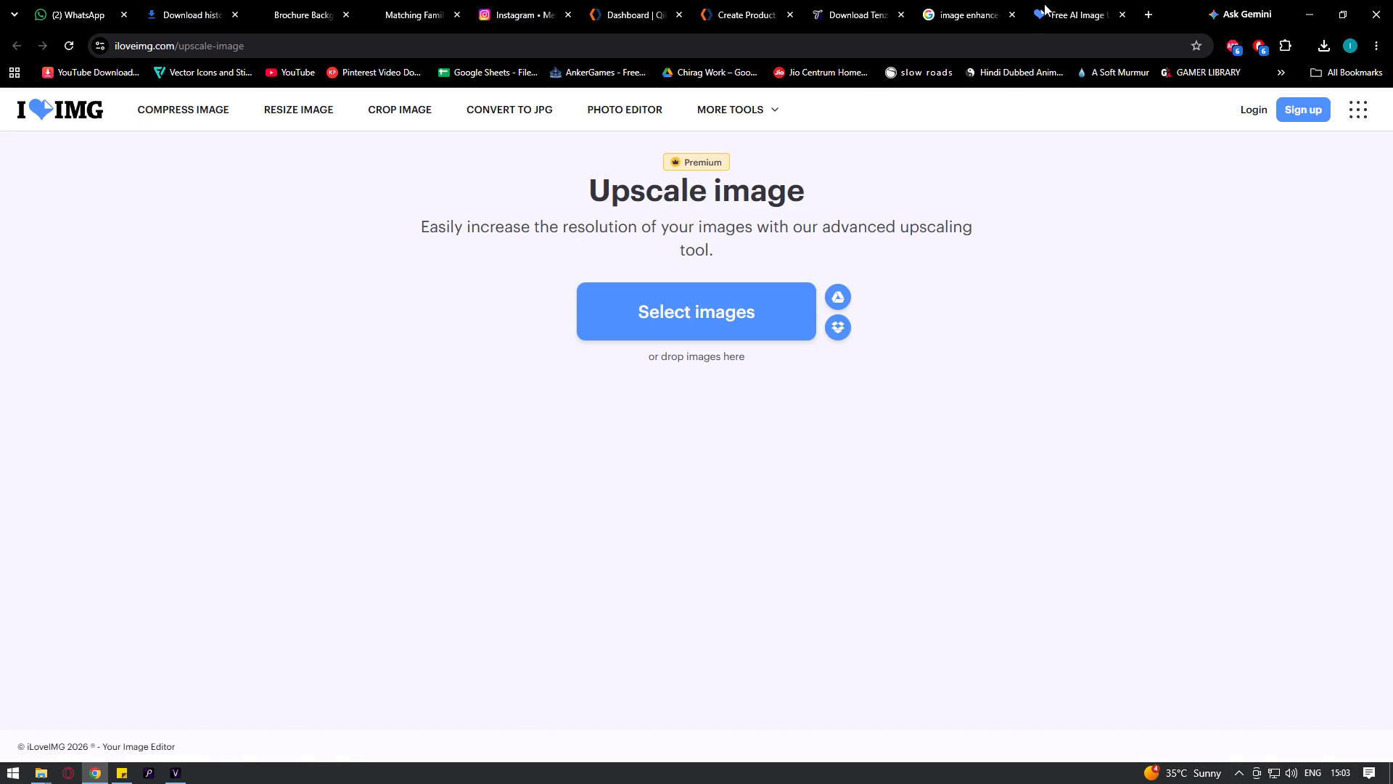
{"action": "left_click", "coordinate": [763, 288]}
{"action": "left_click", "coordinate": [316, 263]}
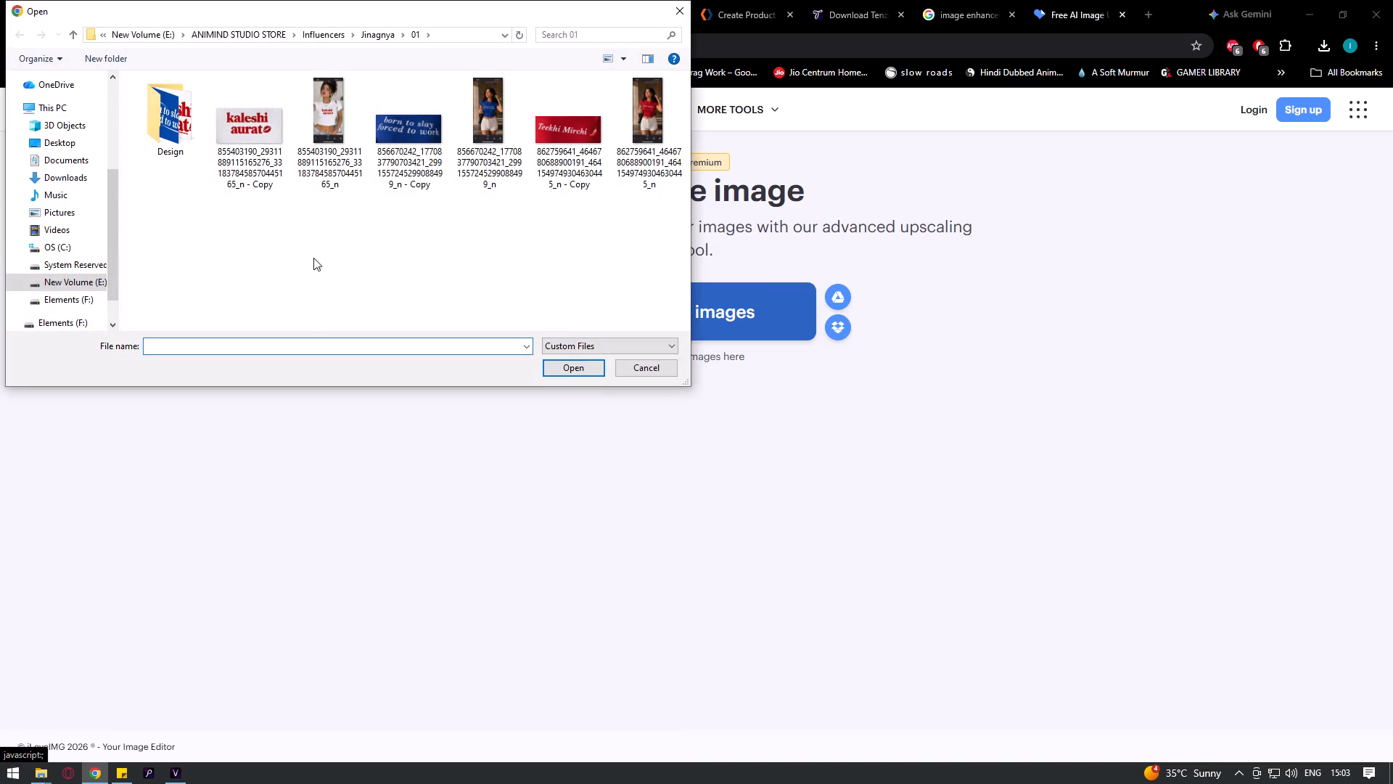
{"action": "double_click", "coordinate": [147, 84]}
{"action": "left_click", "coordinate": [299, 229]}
Switch to Vector Studio, close the untitled Kaleshi Aurat document without saving, and quit the program.
{"action": "key", "text": "alt+Tab"}
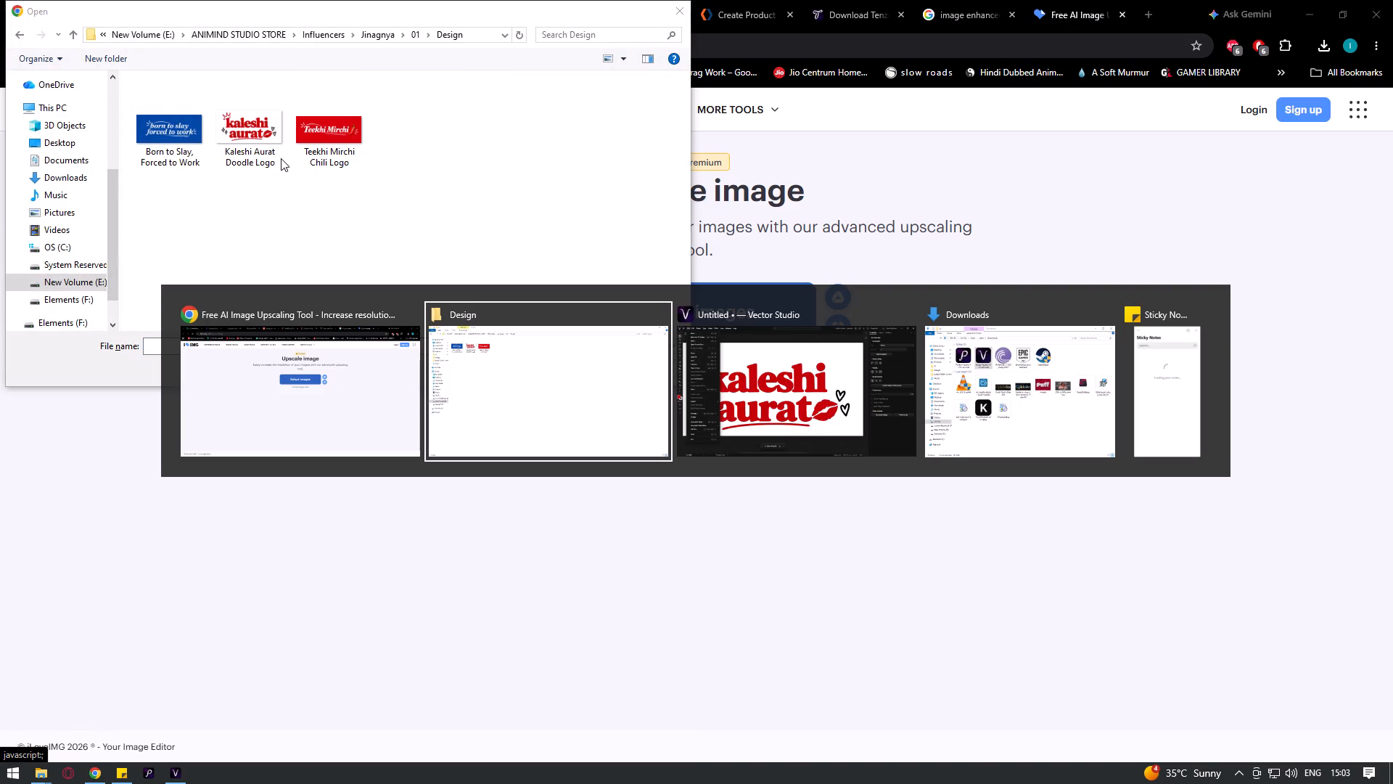
{"action": "key", "text": "alt+Tab"}
{"action": "left_click", "coordinate": [292, 57]}
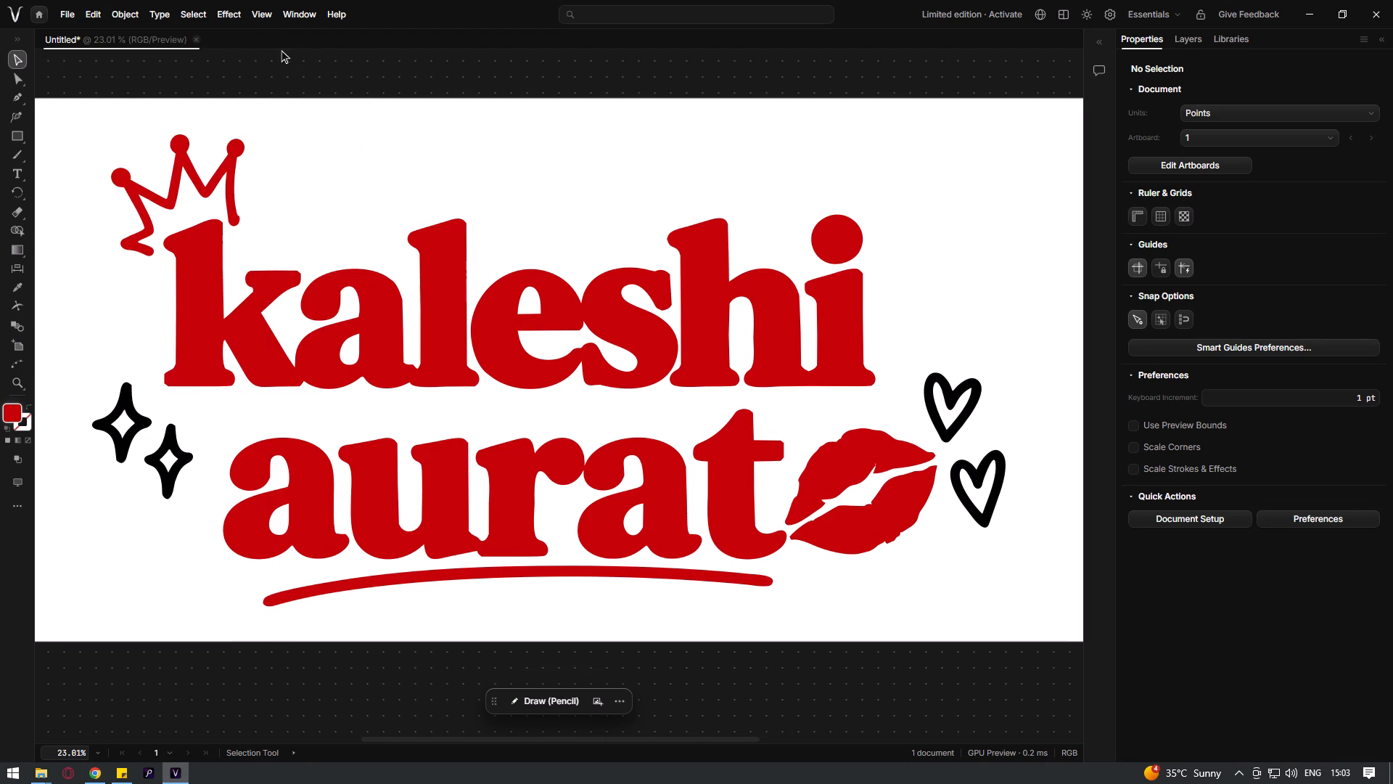
{"action": "left_click", "coordinate": [196, 41]}
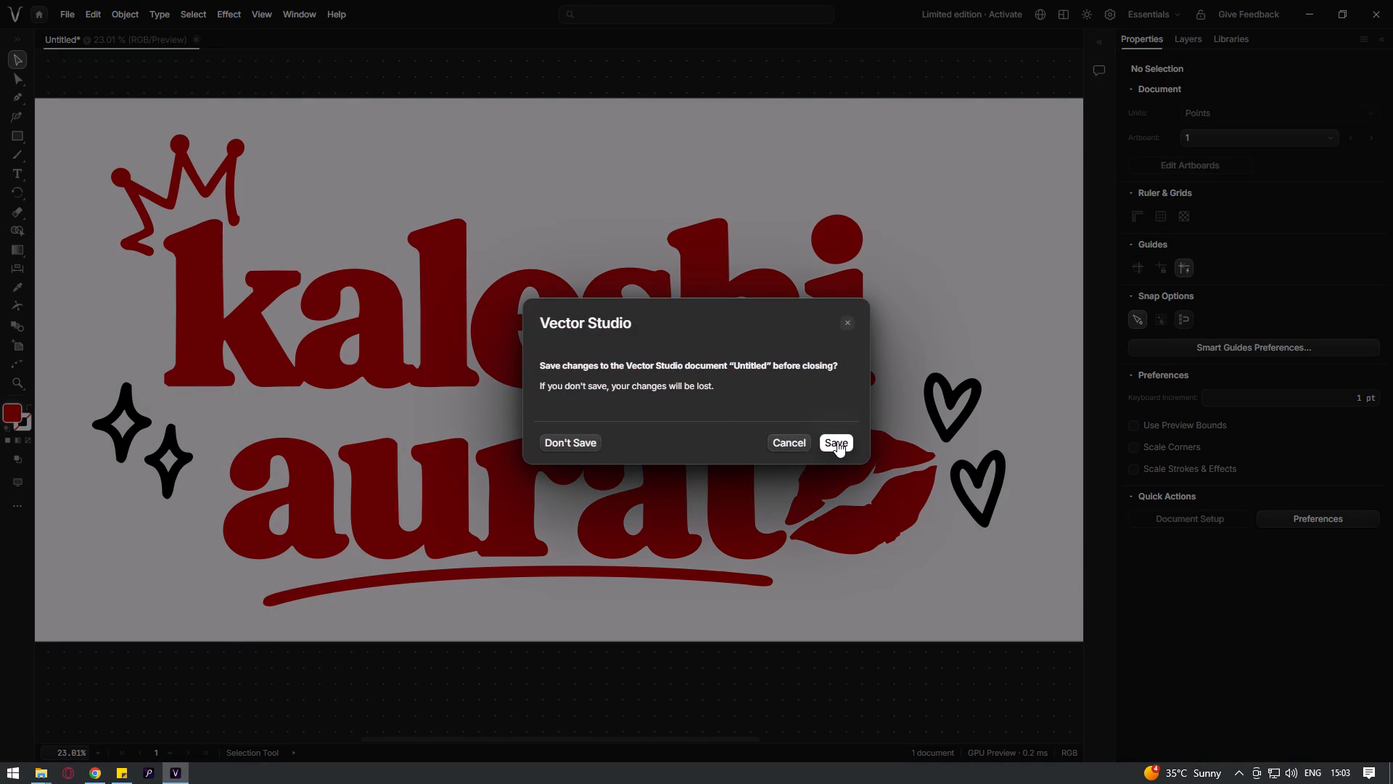
{"action": "left_click", "coordinate": [581, 439]}
{"action": "left_click", "coordinate": [451, 351]}
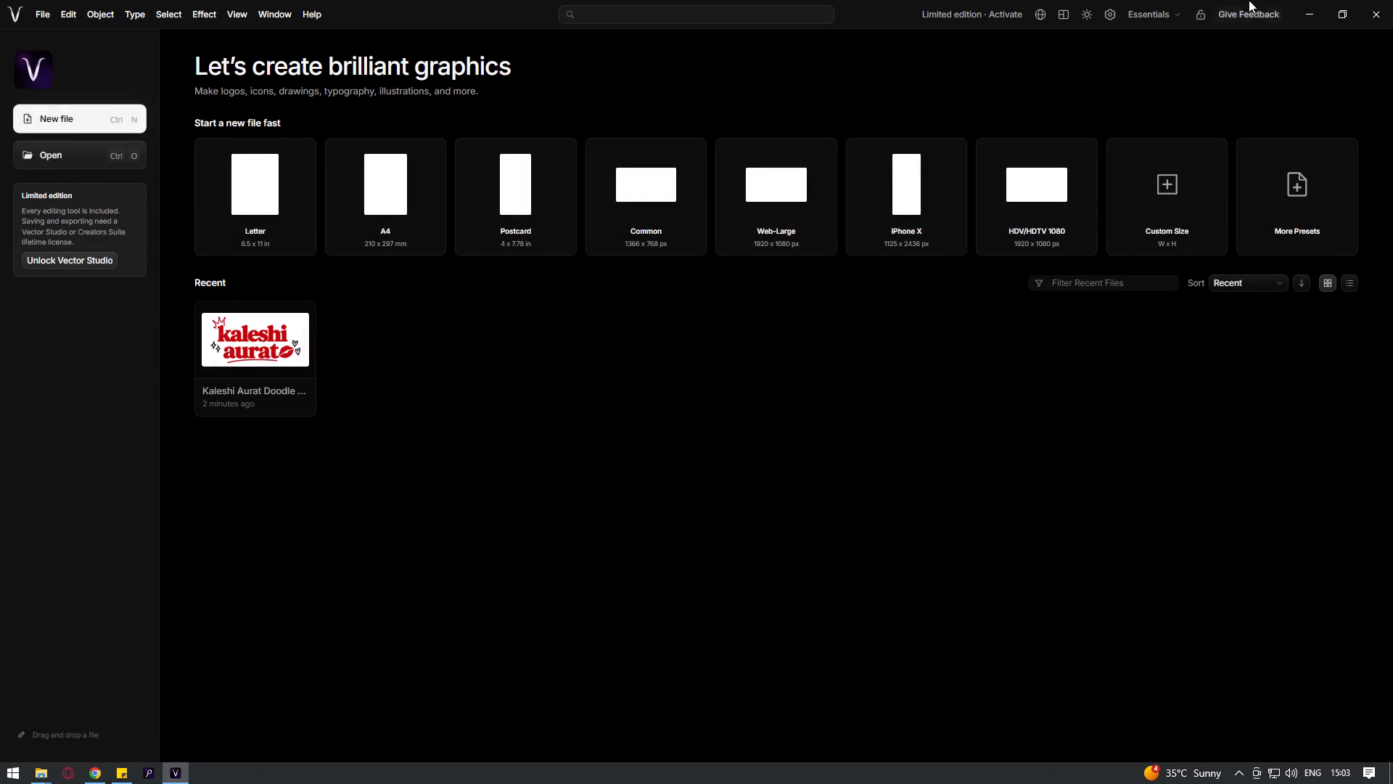
{"action": "left_click", "coordinate": [1373, 15]}
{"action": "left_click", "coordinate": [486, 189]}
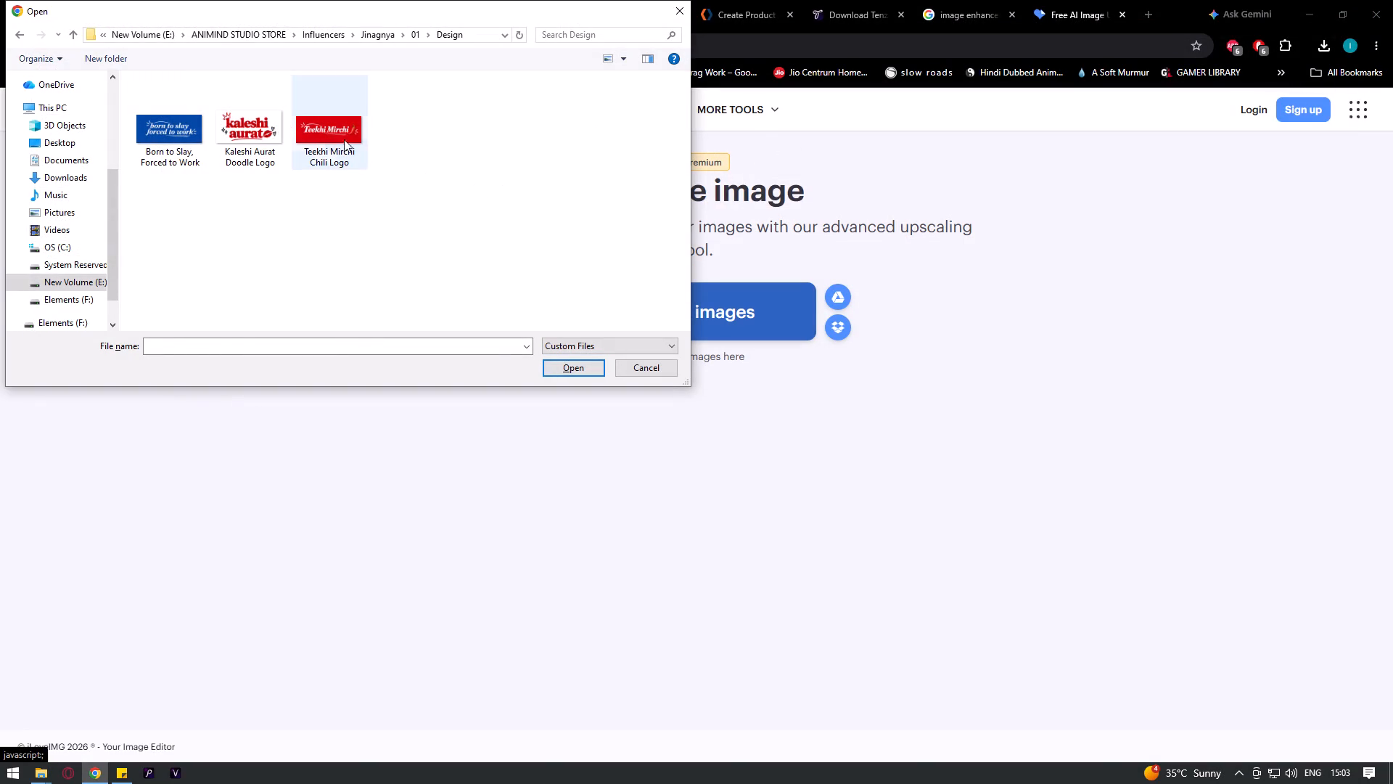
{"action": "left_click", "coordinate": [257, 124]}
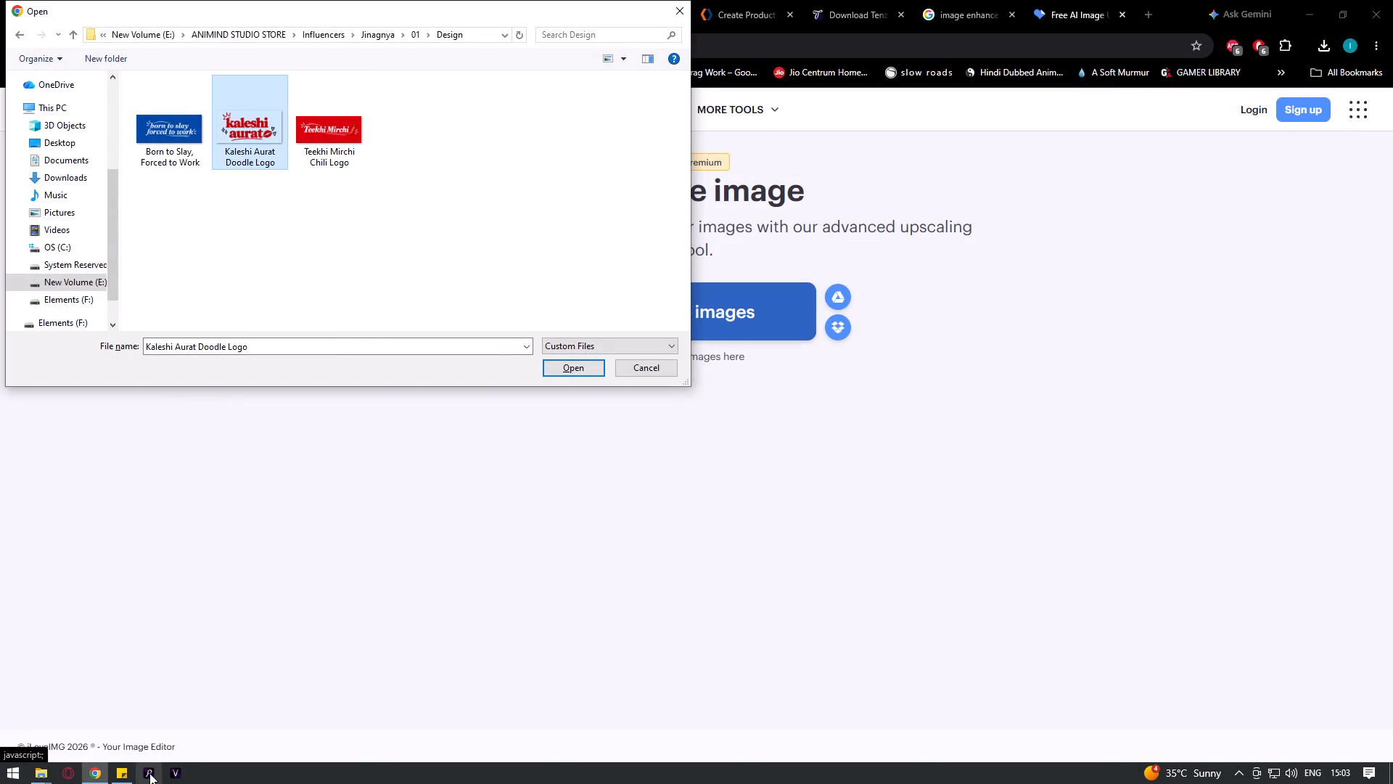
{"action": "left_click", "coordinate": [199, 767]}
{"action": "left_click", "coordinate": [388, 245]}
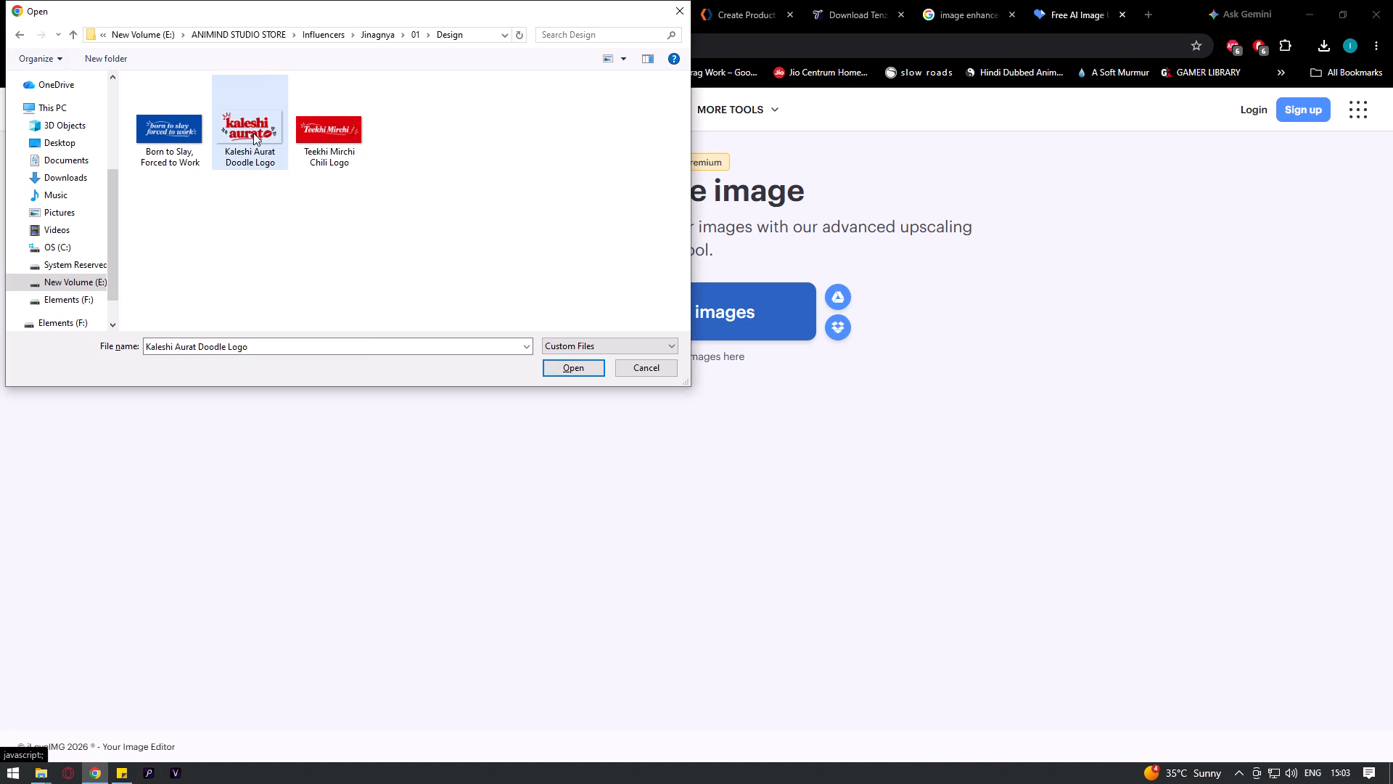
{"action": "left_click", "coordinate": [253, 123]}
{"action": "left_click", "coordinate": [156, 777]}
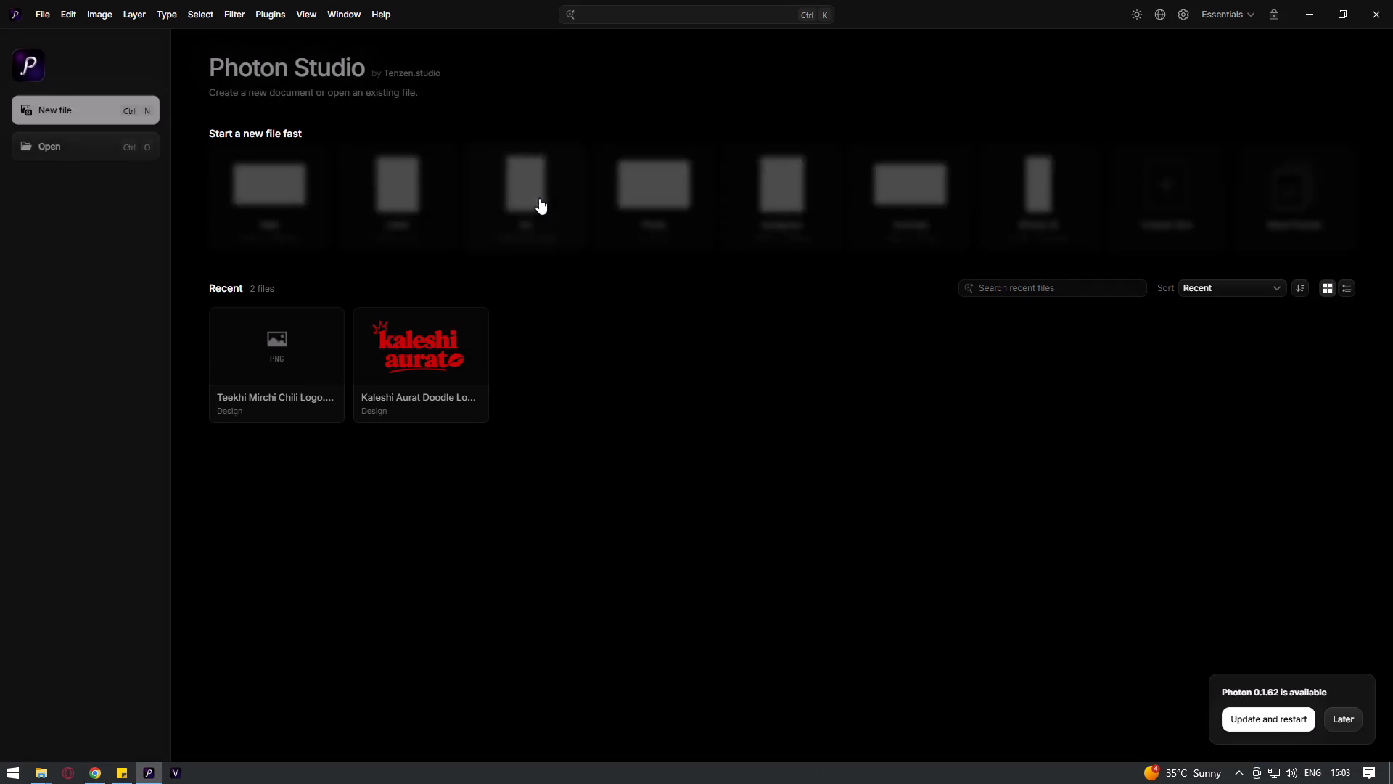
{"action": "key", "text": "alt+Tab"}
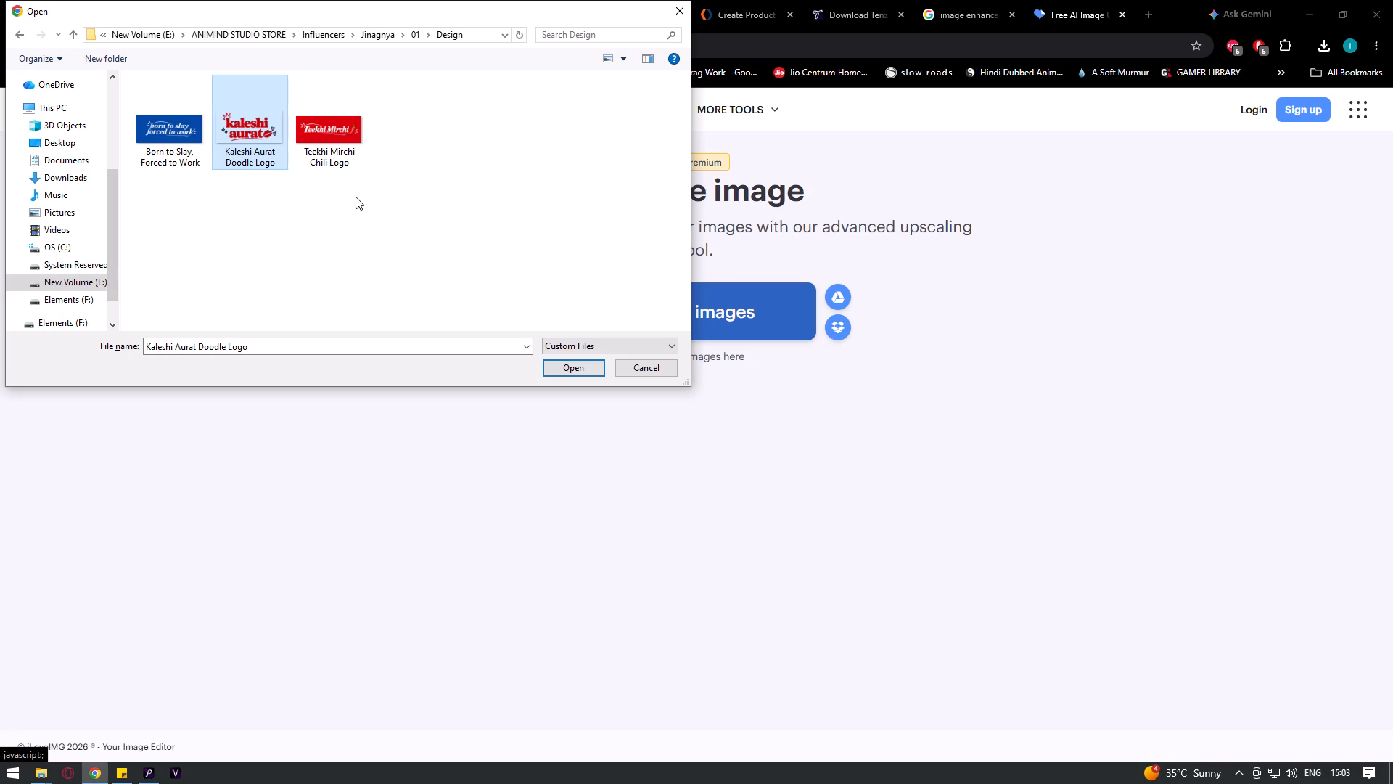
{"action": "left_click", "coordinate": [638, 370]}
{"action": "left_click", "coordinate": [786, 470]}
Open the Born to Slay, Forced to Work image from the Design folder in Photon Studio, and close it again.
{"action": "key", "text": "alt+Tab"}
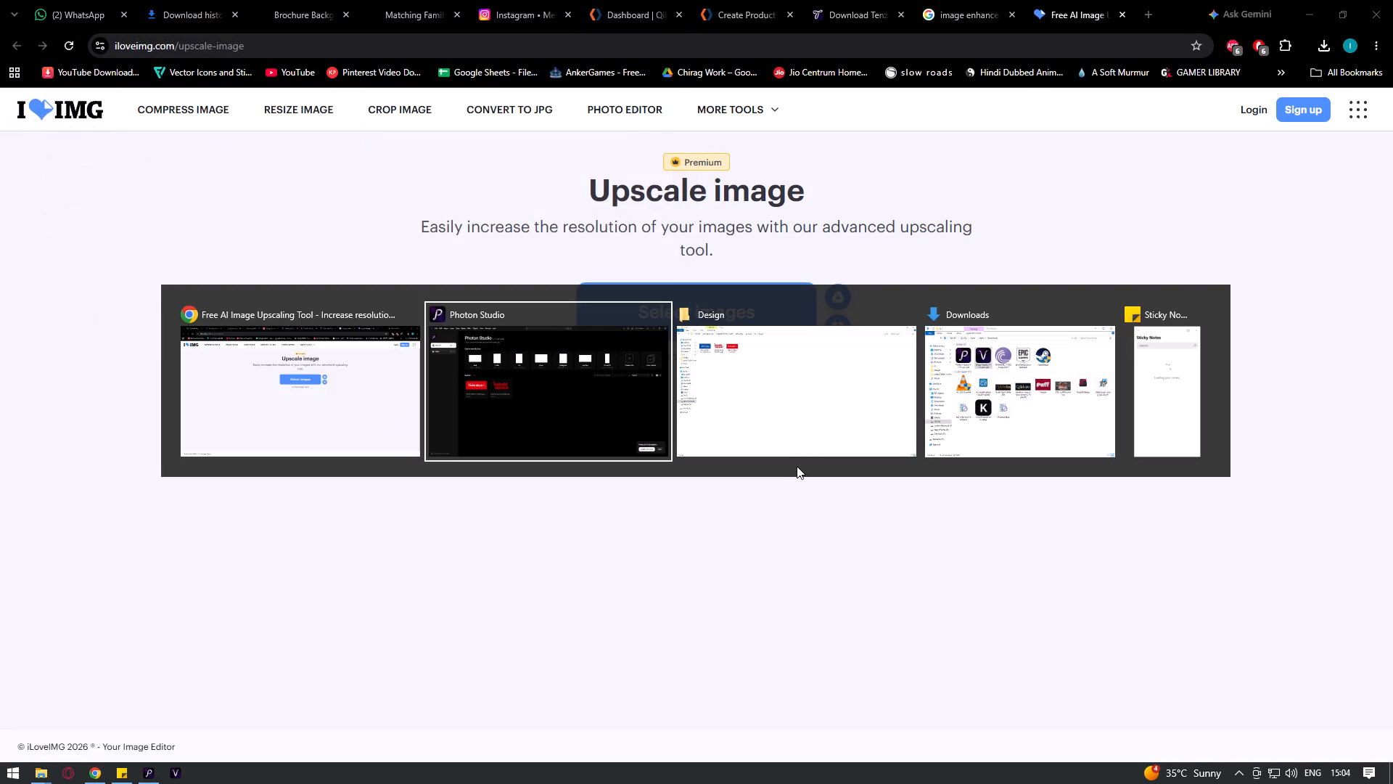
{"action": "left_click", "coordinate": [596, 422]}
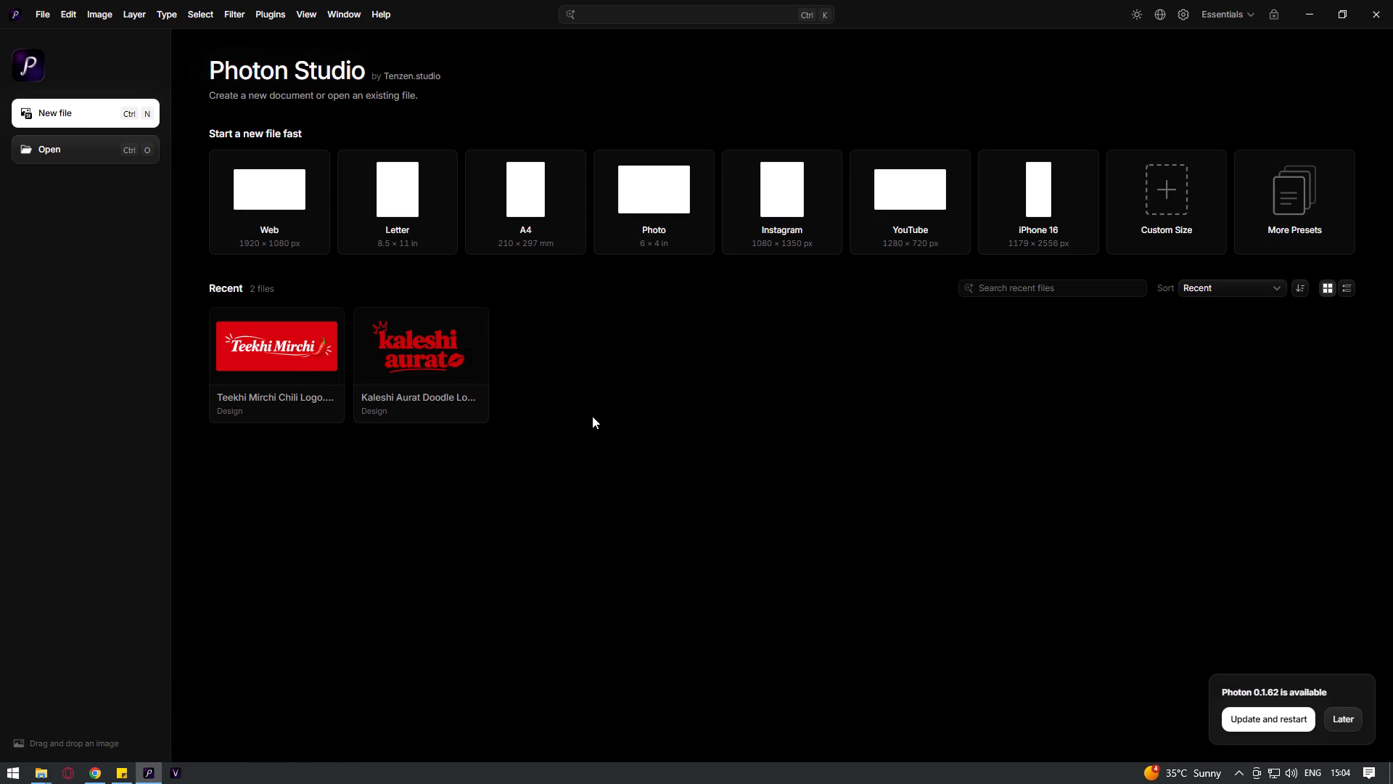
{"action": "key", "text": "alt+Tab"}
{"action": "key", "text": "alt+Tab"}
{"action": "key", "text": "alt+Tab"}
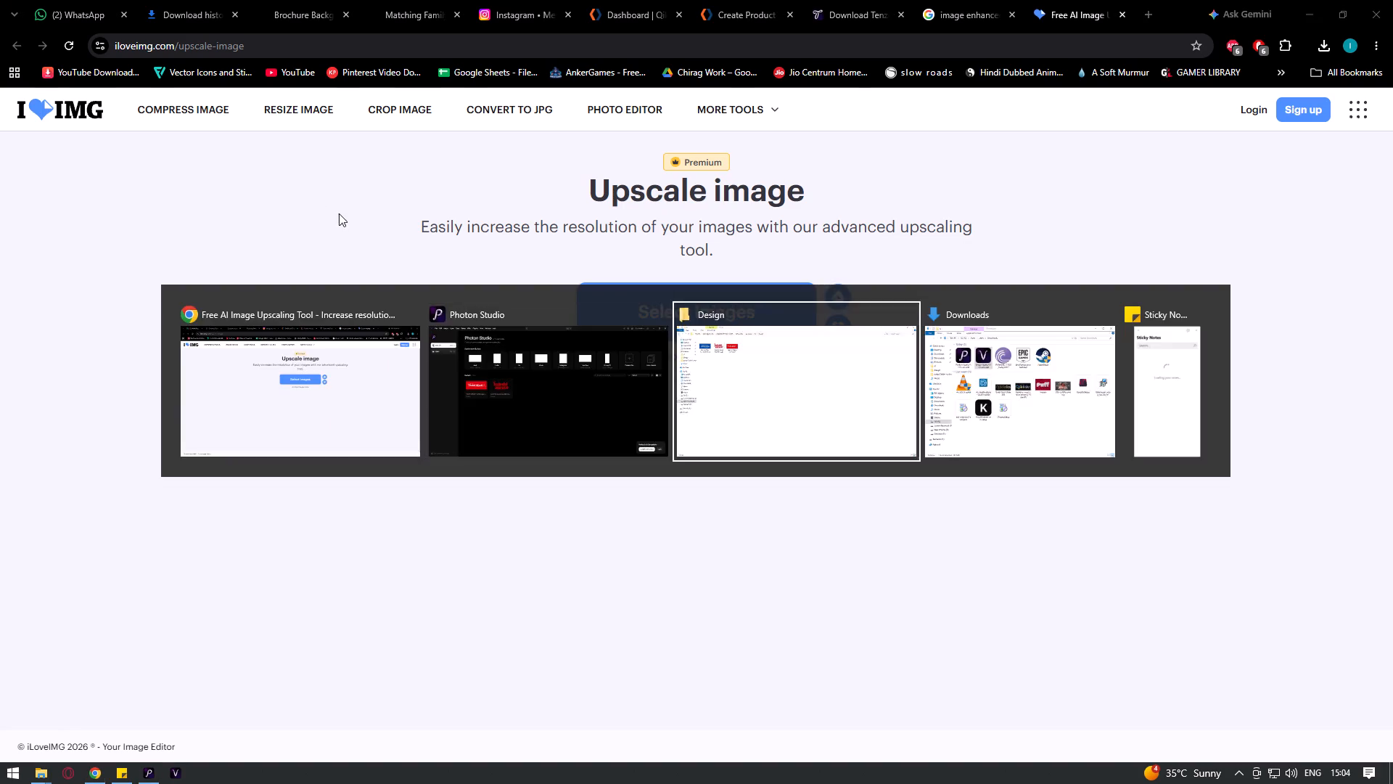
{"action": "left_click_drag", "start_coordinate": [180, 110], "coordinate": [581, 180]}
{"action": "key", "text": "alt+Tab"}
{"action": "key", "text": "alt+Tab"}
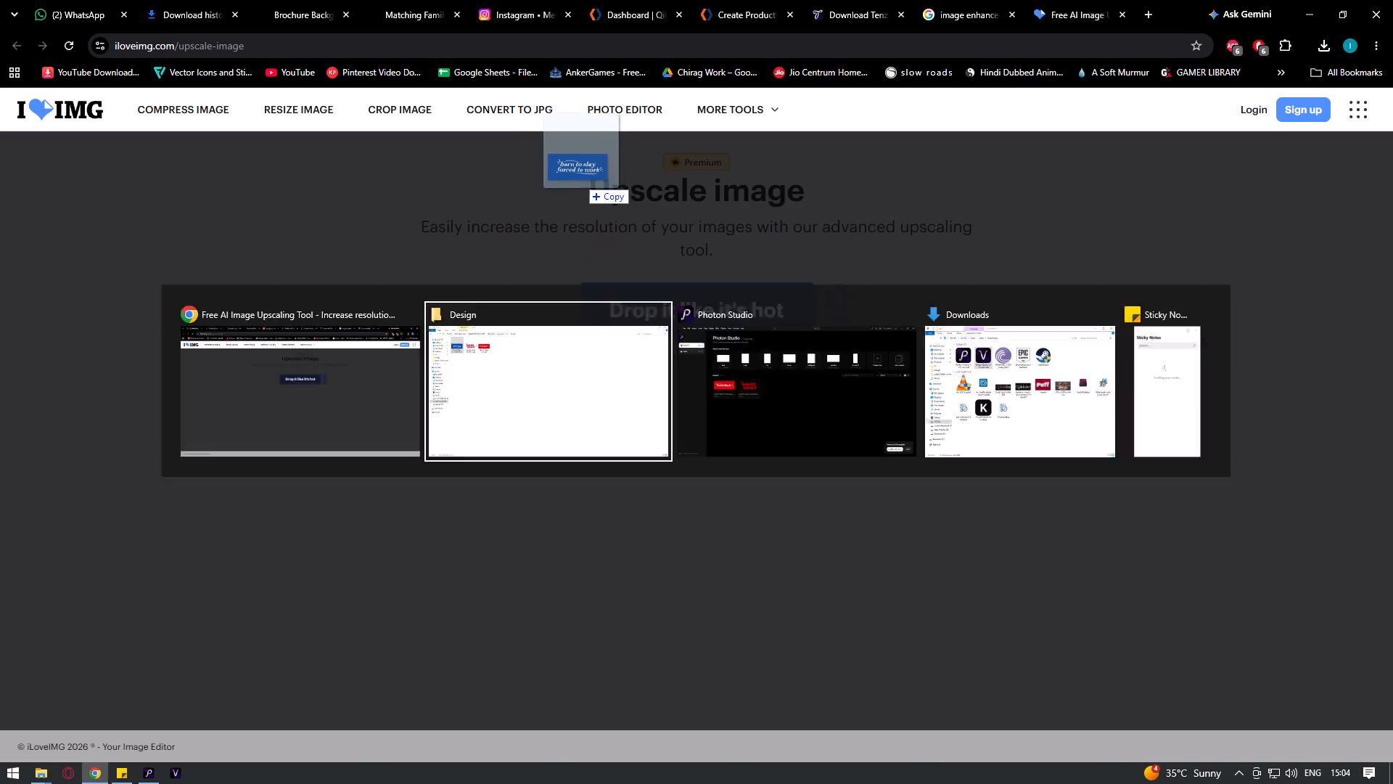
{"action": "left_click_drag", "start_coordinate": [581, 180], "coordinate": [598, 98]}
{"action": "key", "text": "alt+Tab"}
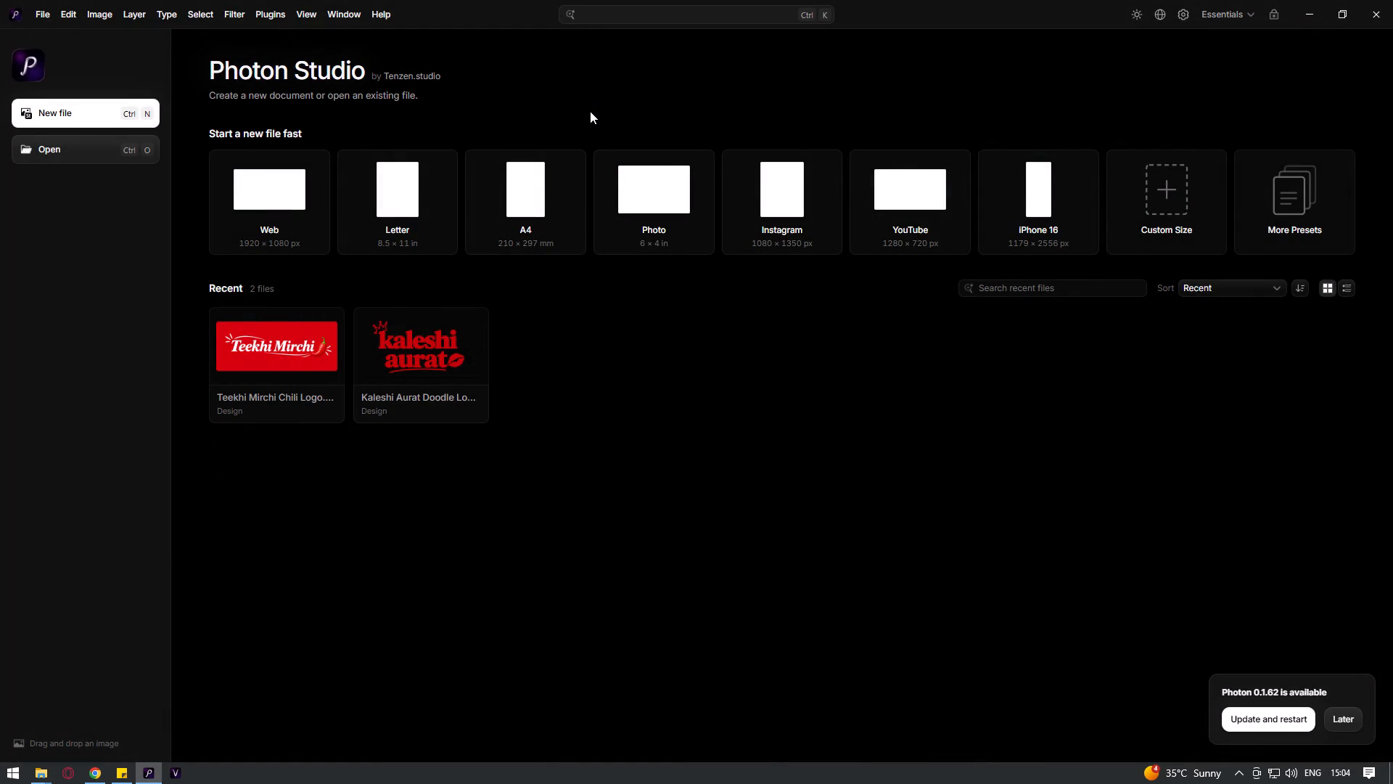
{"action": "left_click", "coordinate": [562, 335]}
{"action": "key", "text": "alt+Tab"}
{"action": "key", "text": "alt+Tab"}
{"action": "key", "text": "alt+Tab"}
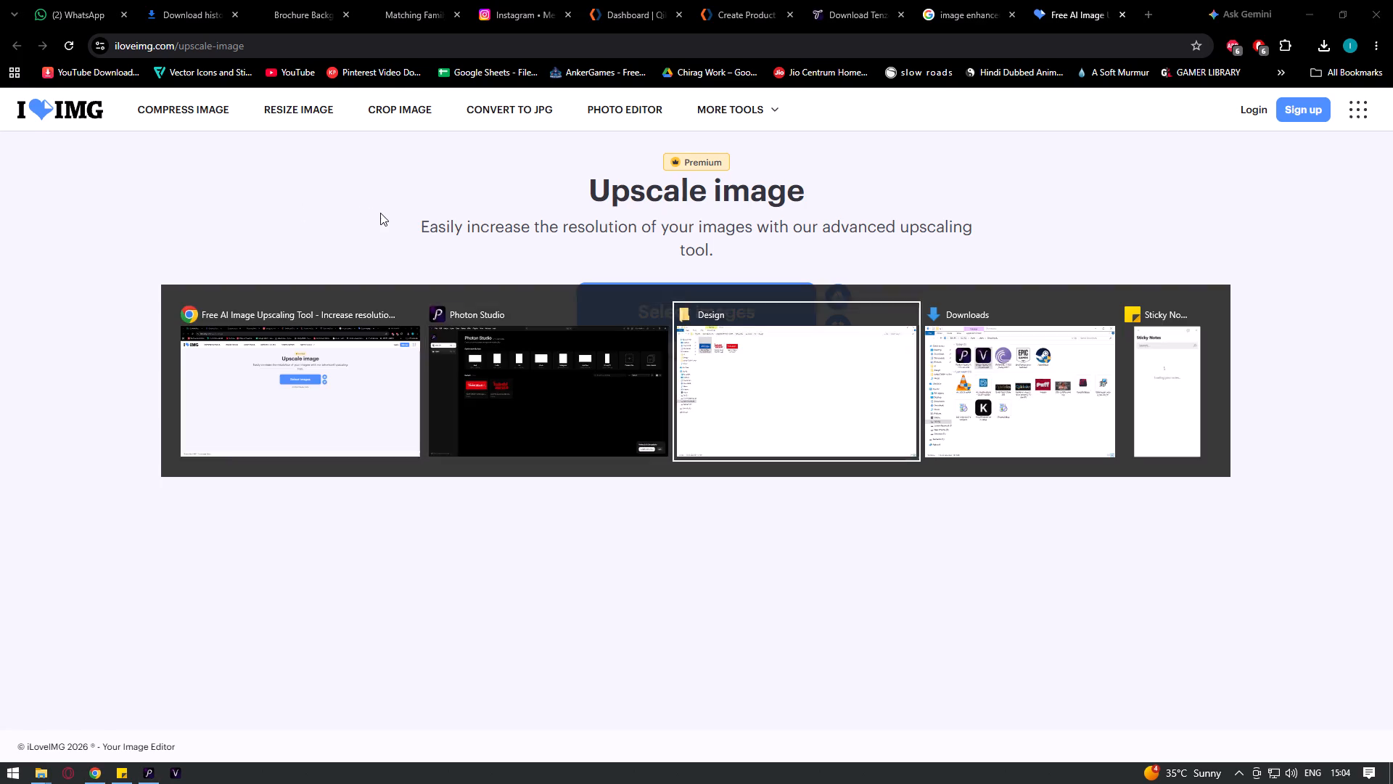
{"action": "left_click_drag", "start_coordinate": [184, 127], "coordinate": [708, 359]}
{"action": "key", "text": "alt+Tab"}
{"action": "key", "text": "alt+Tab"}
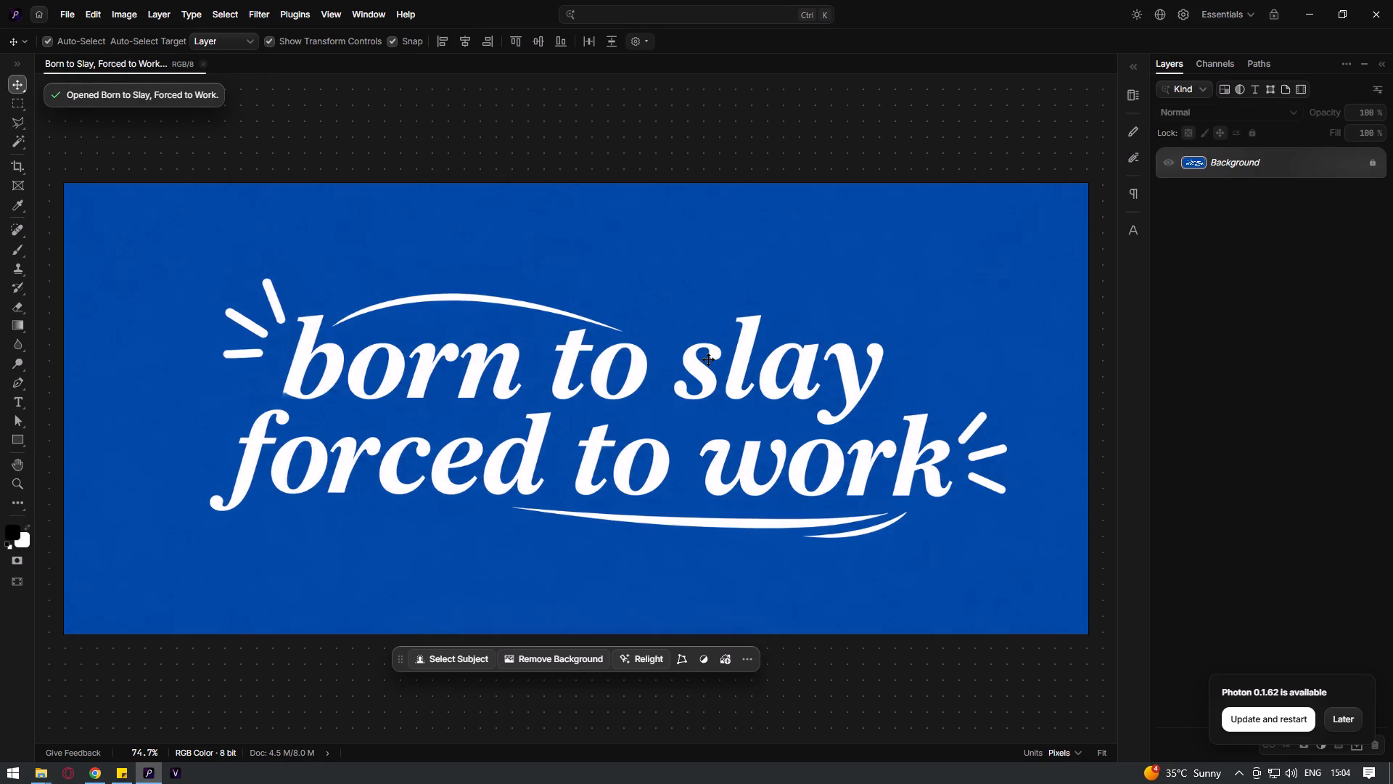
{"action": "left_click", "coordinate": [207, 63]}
Load the Born to Slay, Forced to Work image from the Design folder into iLoveIMG and upscale it 2x.
{"action": "key", "text": "alt+Tab"}
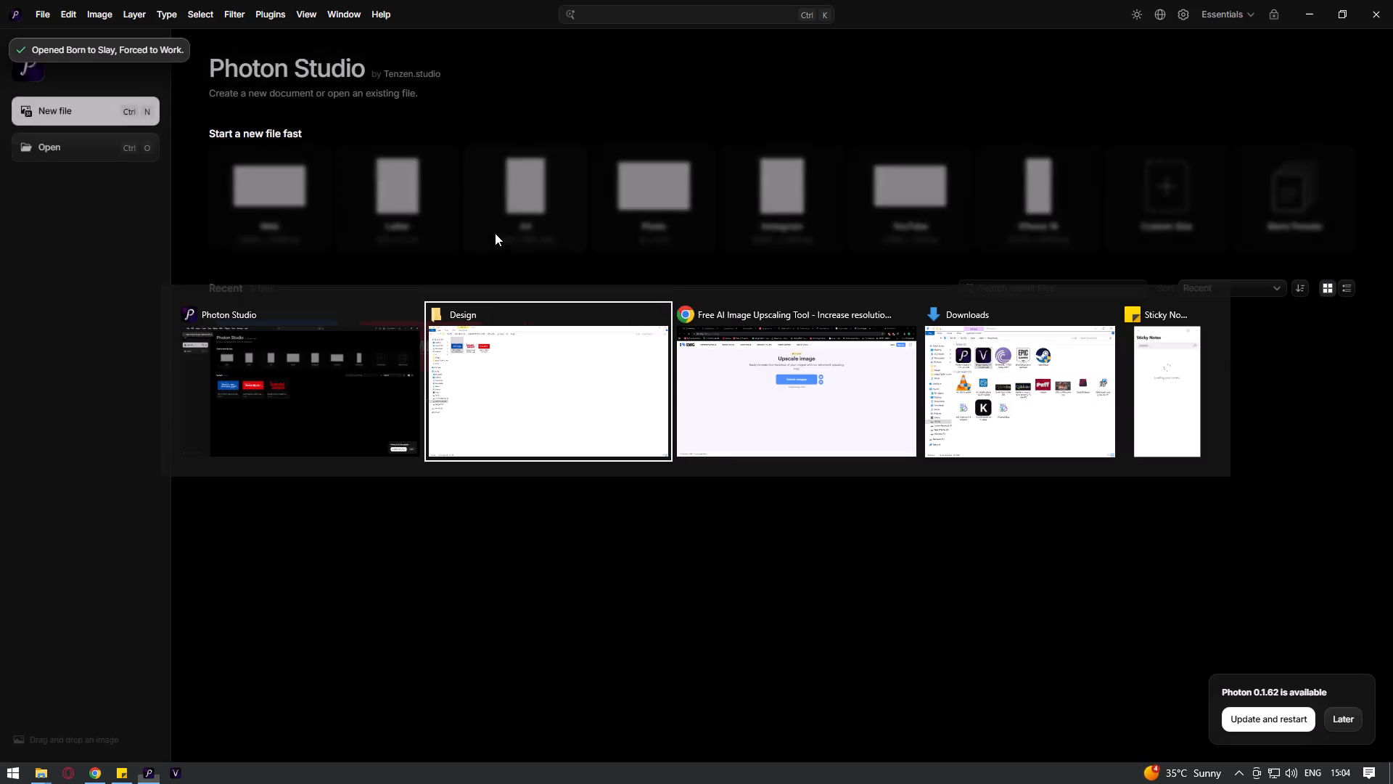
{"action": "left_click", "coordinate": [349, 240]}
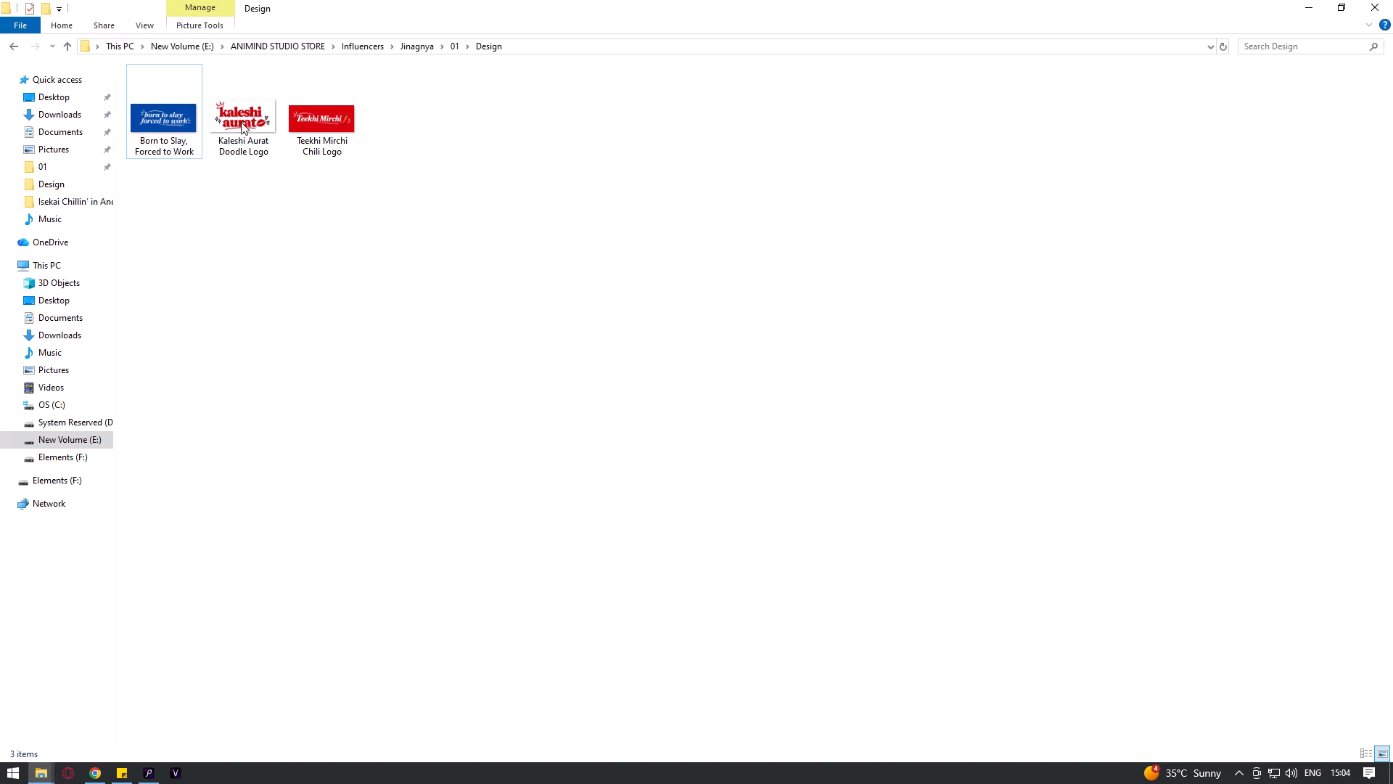
{"action": "left_click", "coordinate": [581, 50]}
{"action": "key", "text": "ctrl+c"}
{"action": "key", "text": "alt+Tab"}
{"action": "key", "text": "alt+Tab"}
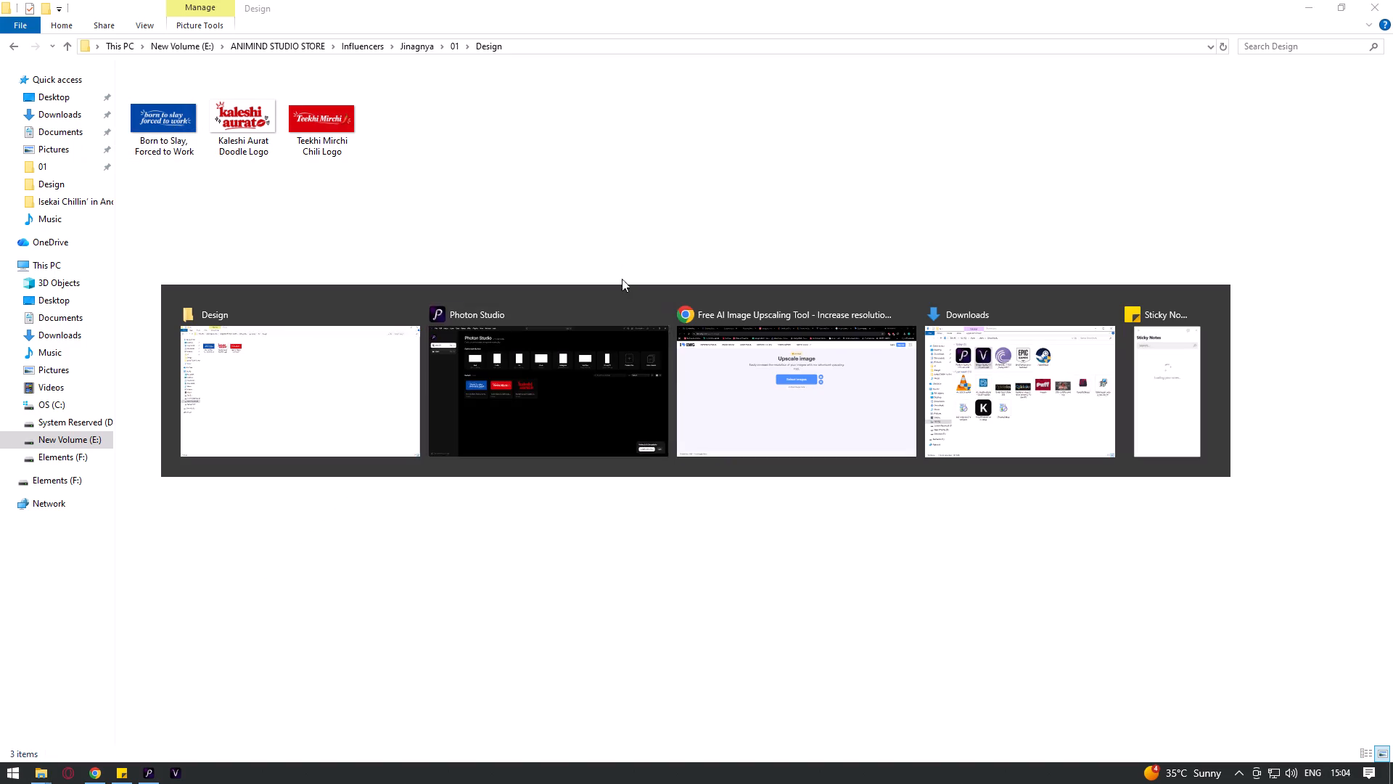
{"action": "left_click", "coordinate": [660, 302]}
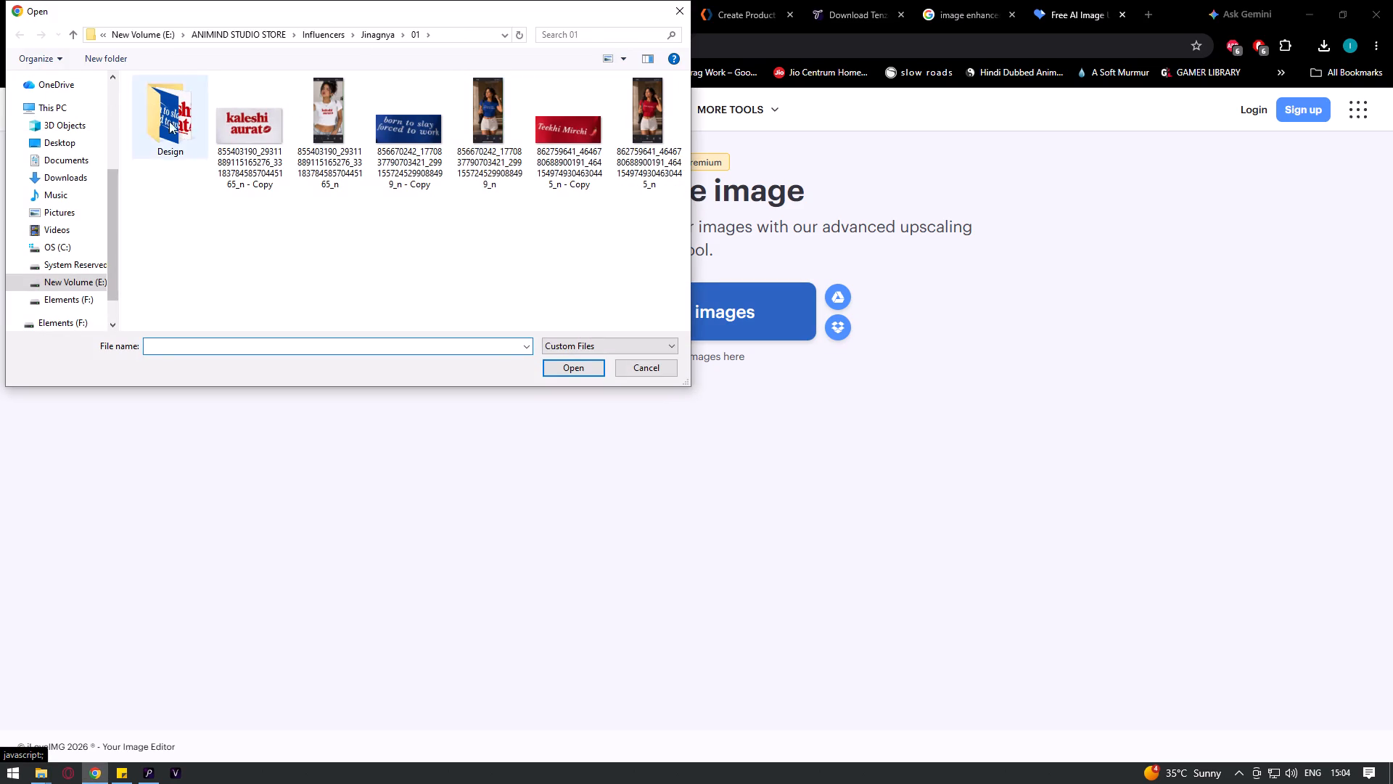
{"action": "double_click", "coordinate": [180, 121]}
{"action": "double_click", "coordinate": [173, 134]}
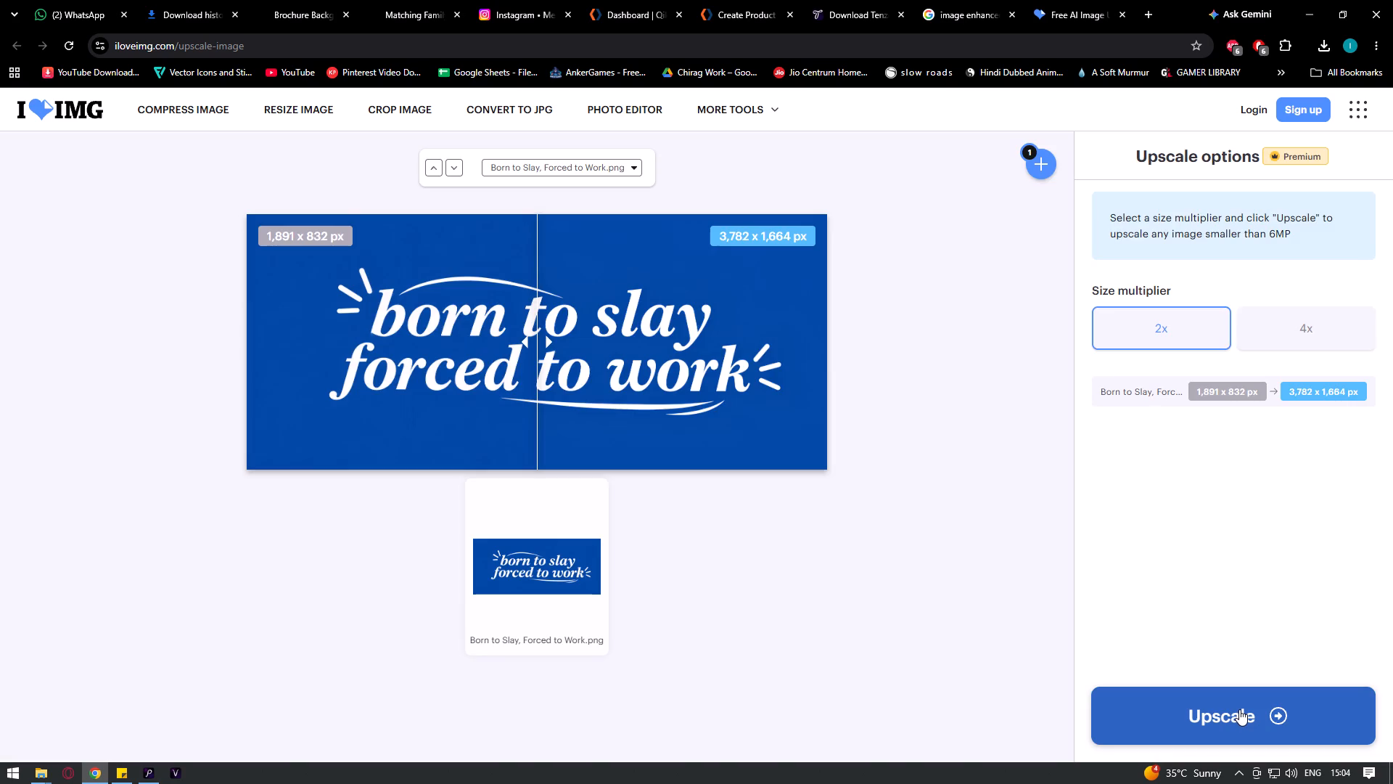
{"action": "left_click", "coordinate": [1239, 709]}
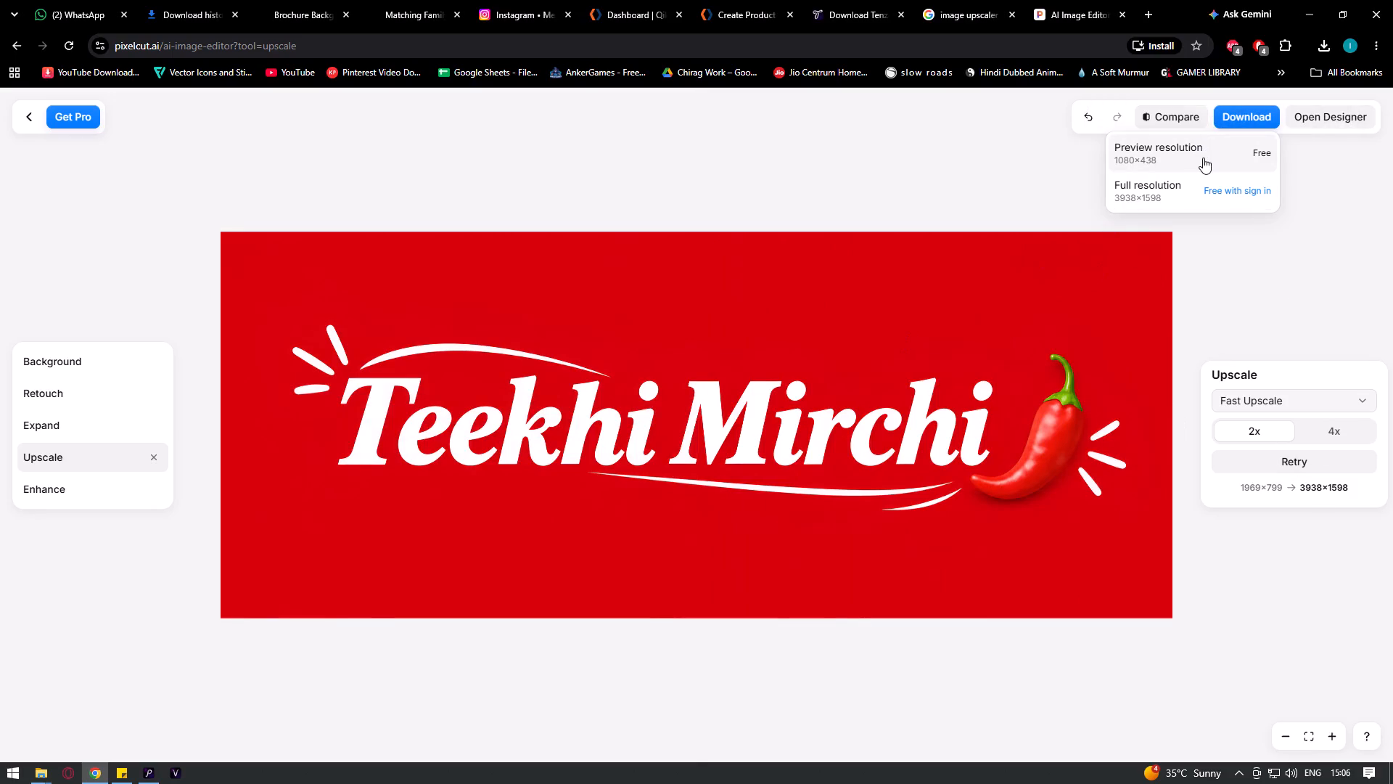
{"action": "left_click", "coordinate": [1327, 203]}
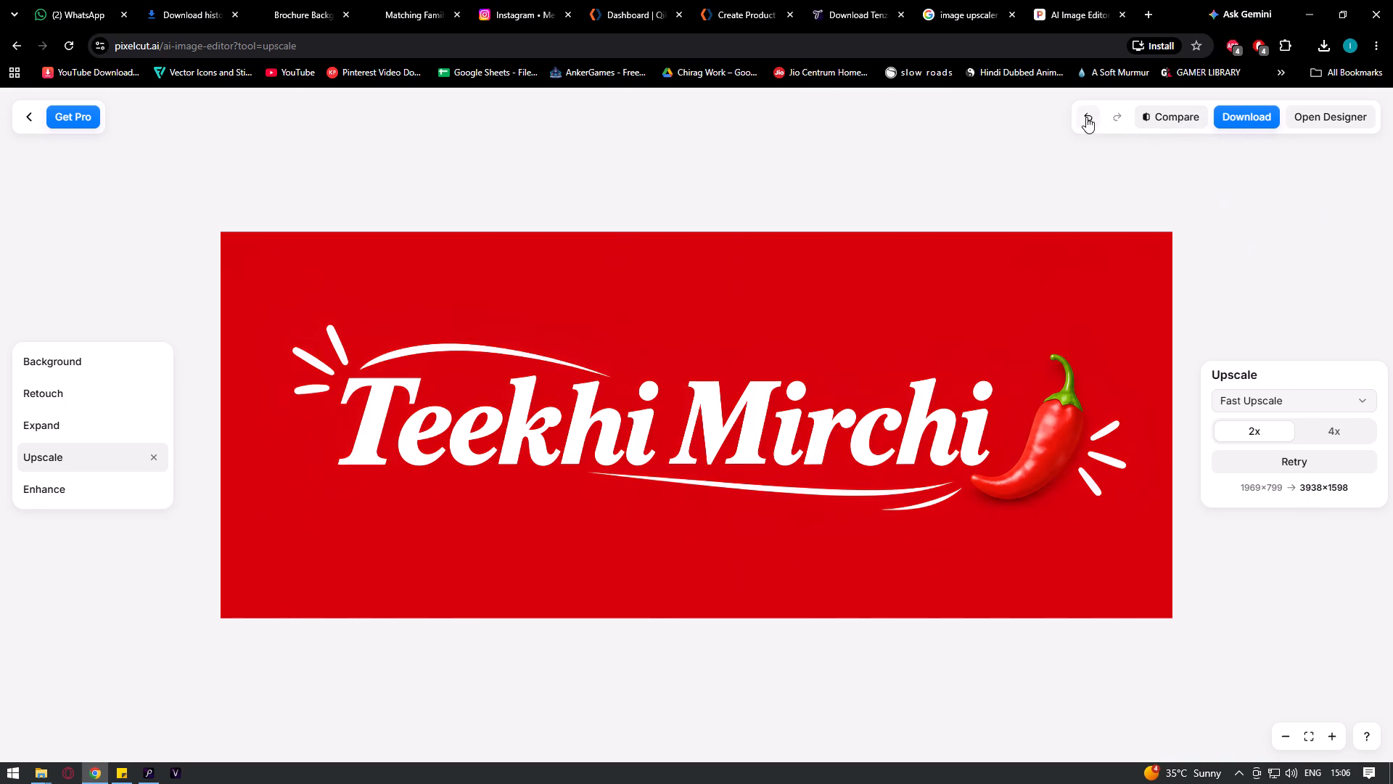
{"action": "left_click", "coordinate": [1251, 111]}
{"action": "left_click", "coordinate": [1230, 187]}
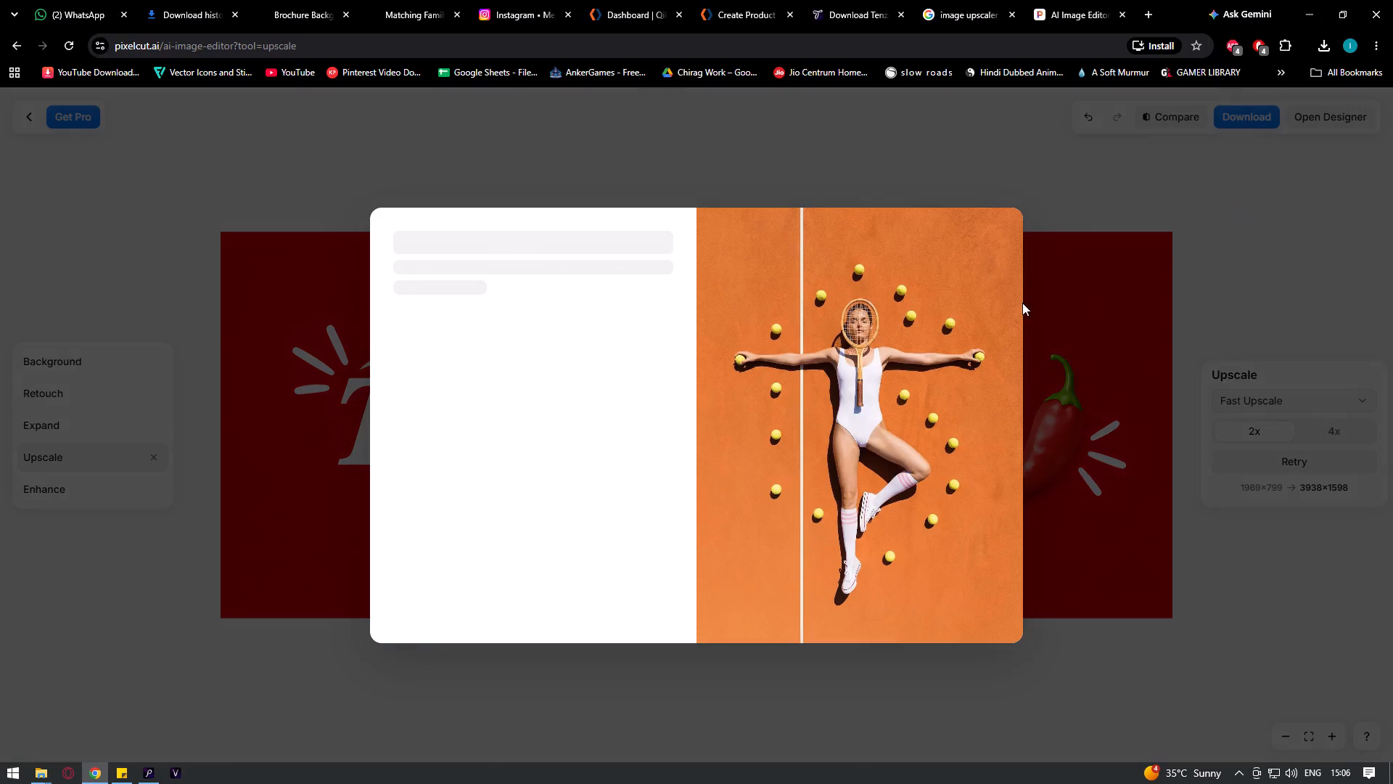
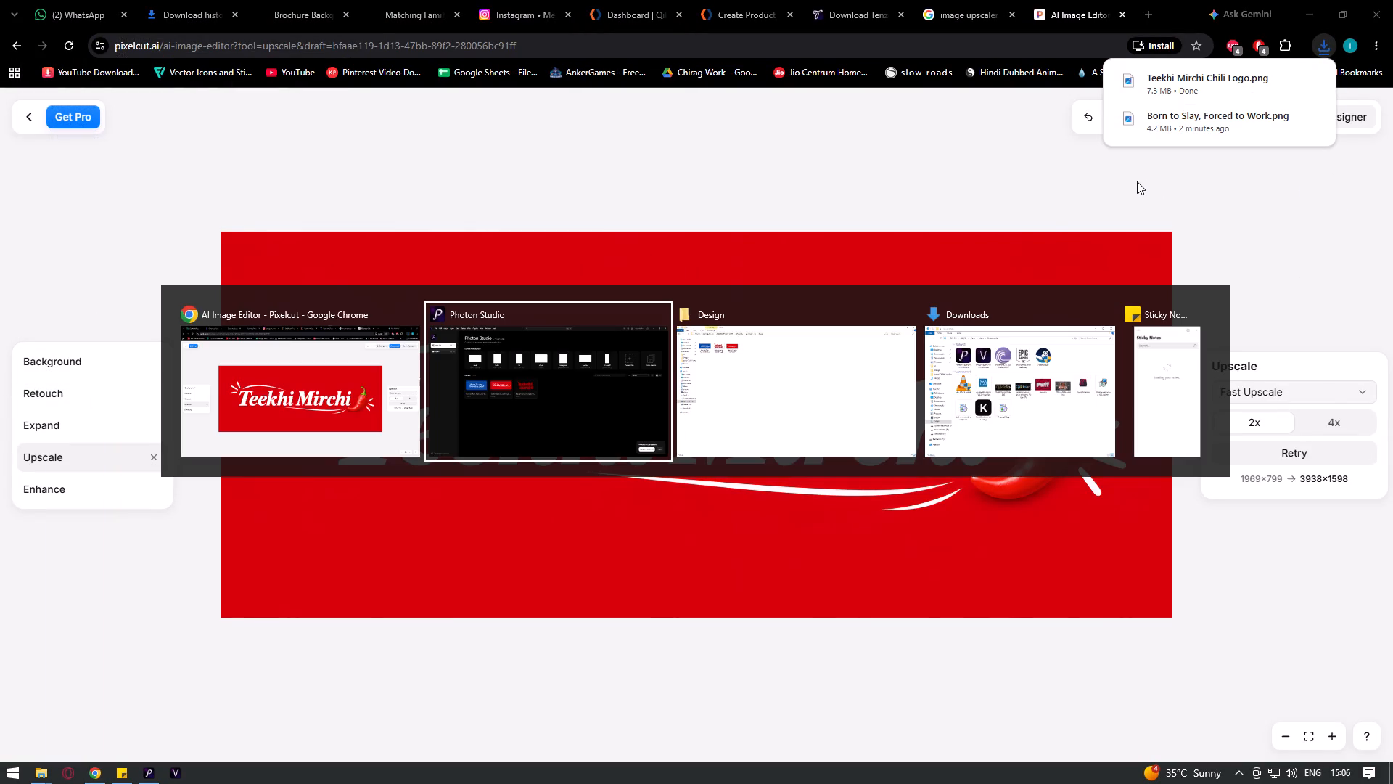
Undo the Teekhi Mirchi logo's upscale and leave its Pixelcut editor, discarding the unsaved changes.
{"action": "key", "text": "alt+shift+Tab"}
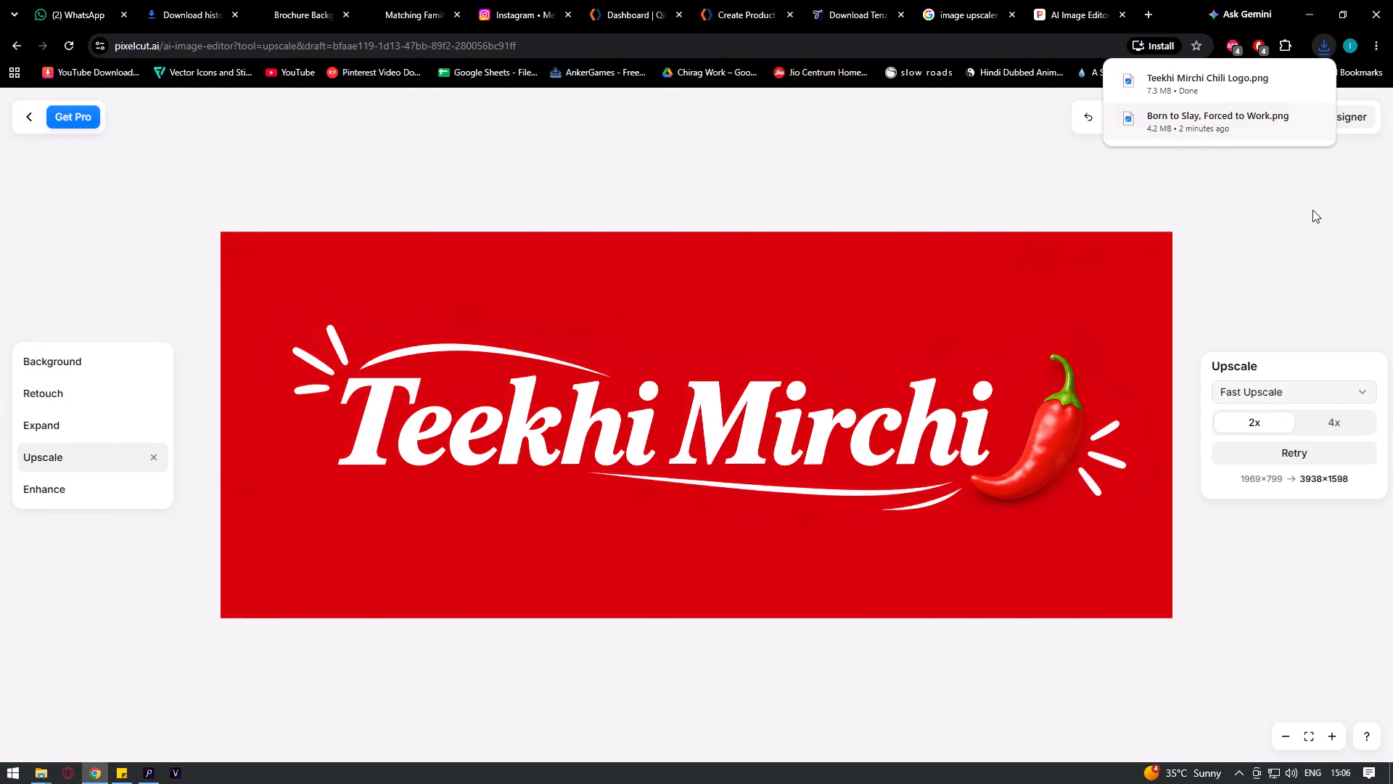
{"action": "left_click", "coordinate": [1312, 210]}
{"action": "left_click", "coordinate": [1096, 118]}
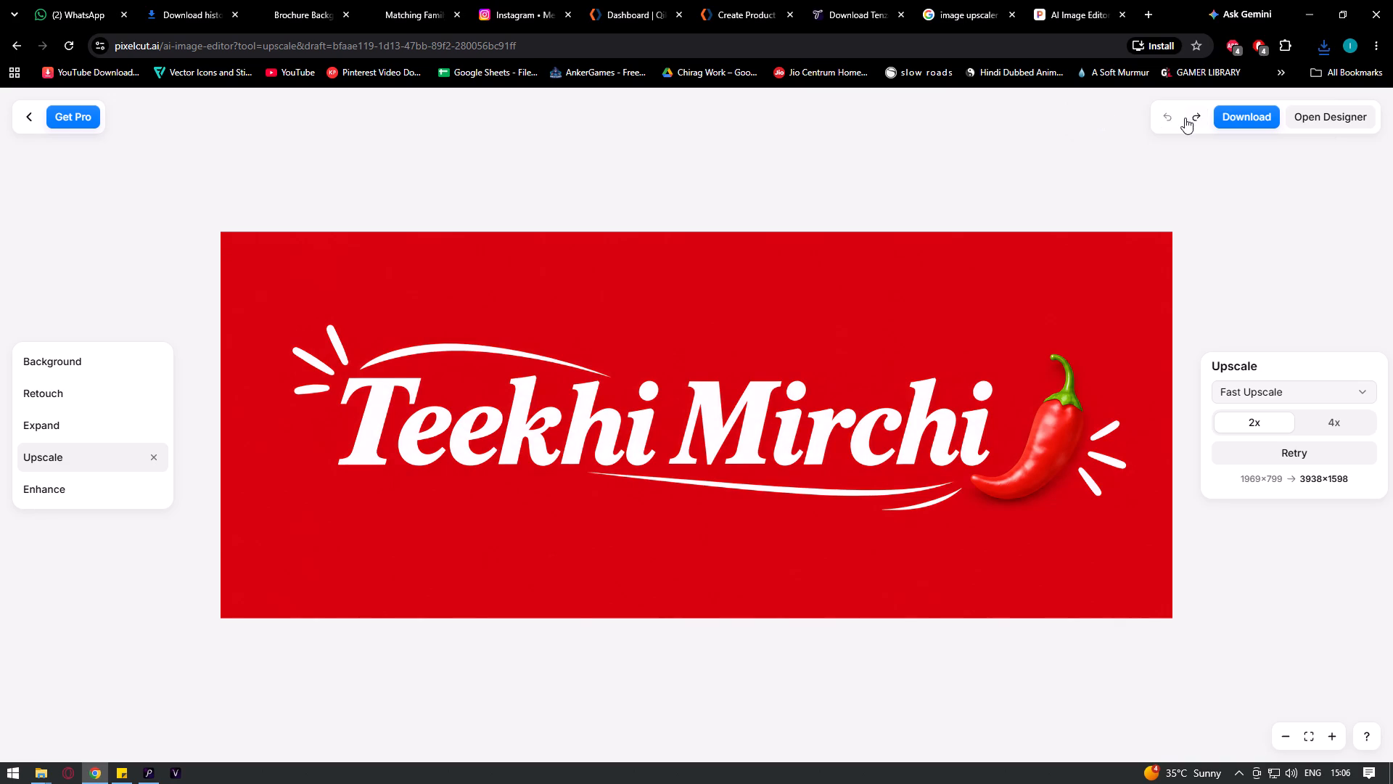
{"action": "left_click", "coordinate": [28, 116]}
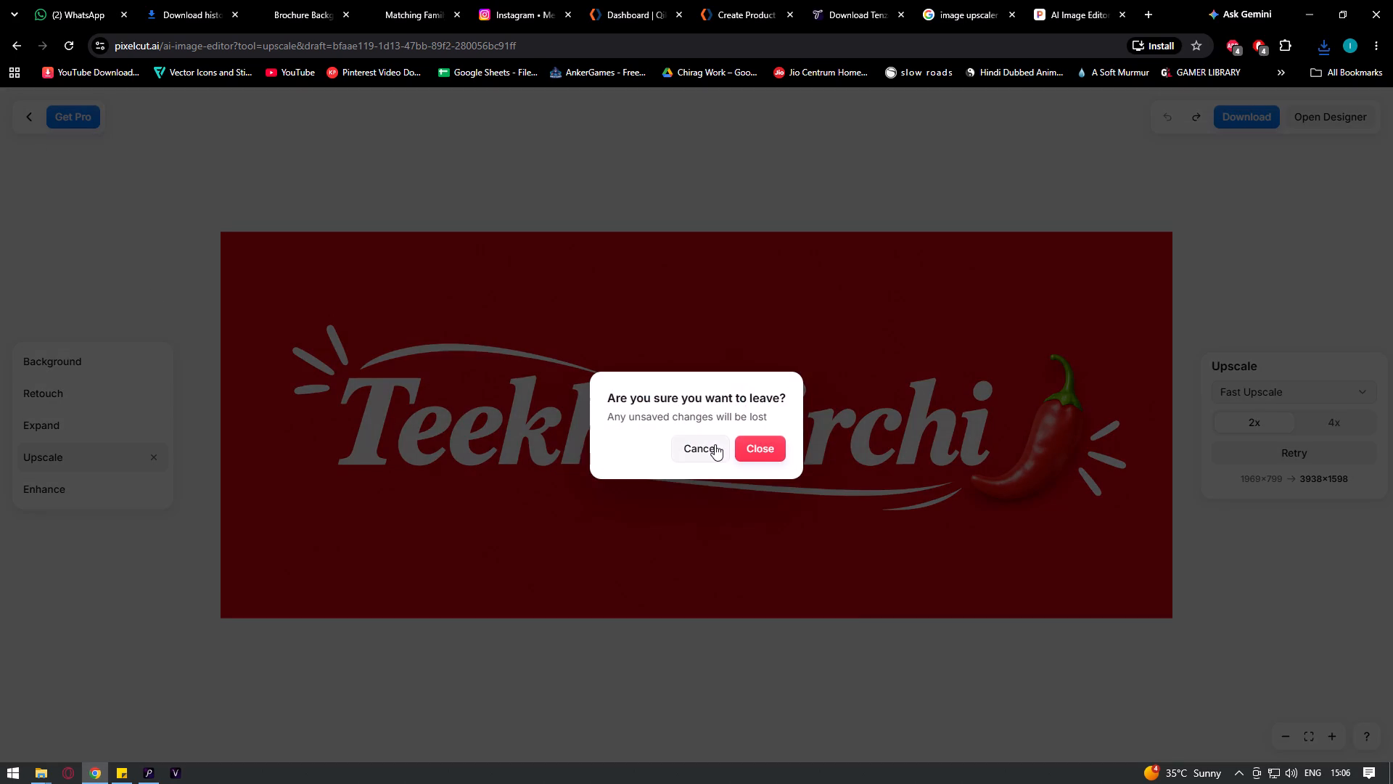
{"action": "left_click", "coordinate": [760, 449]}
Load the Kaleshi Aurat Doodle Logo image into the Pixelcut upscaler at 2x.
{"action": "left_click", "coordinate": [684, 460]}
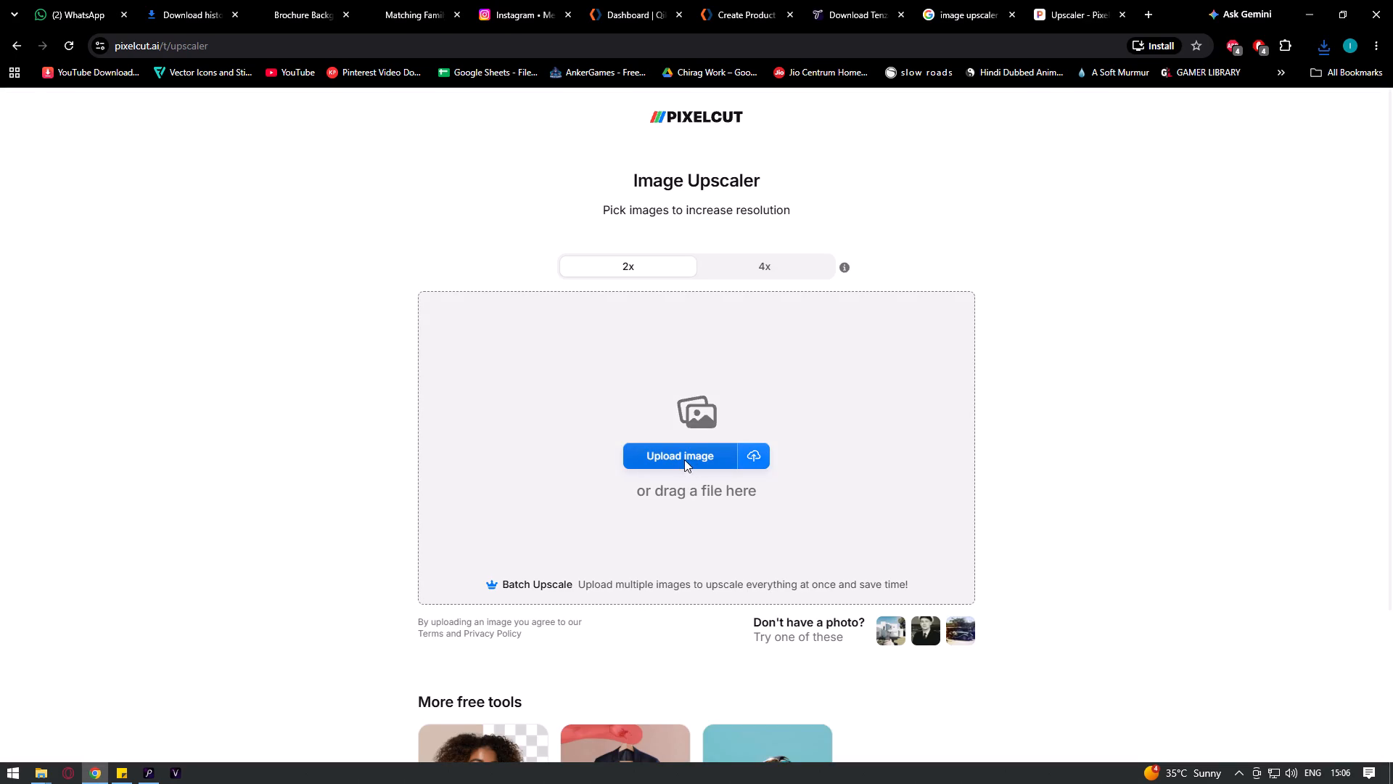
{"action": "double_click", "coordinate": [262, 135]}
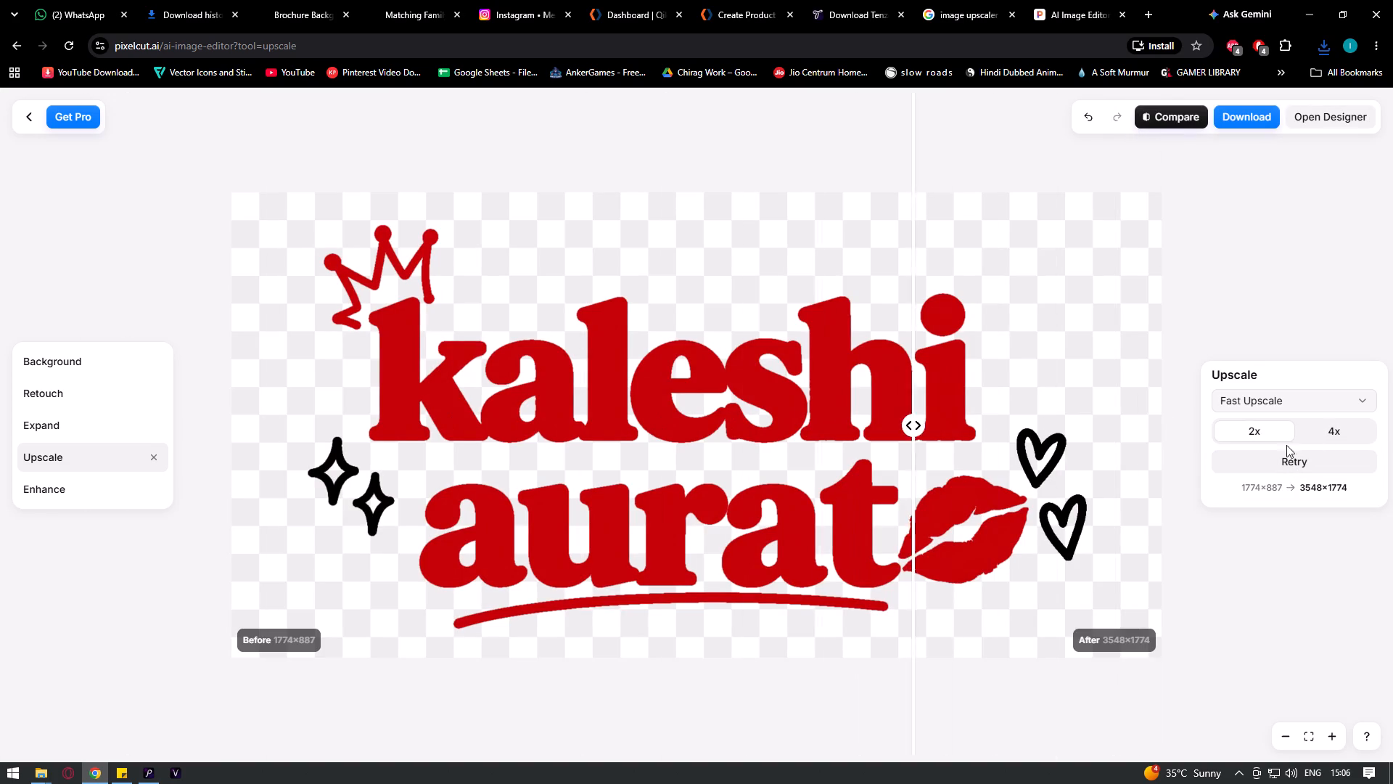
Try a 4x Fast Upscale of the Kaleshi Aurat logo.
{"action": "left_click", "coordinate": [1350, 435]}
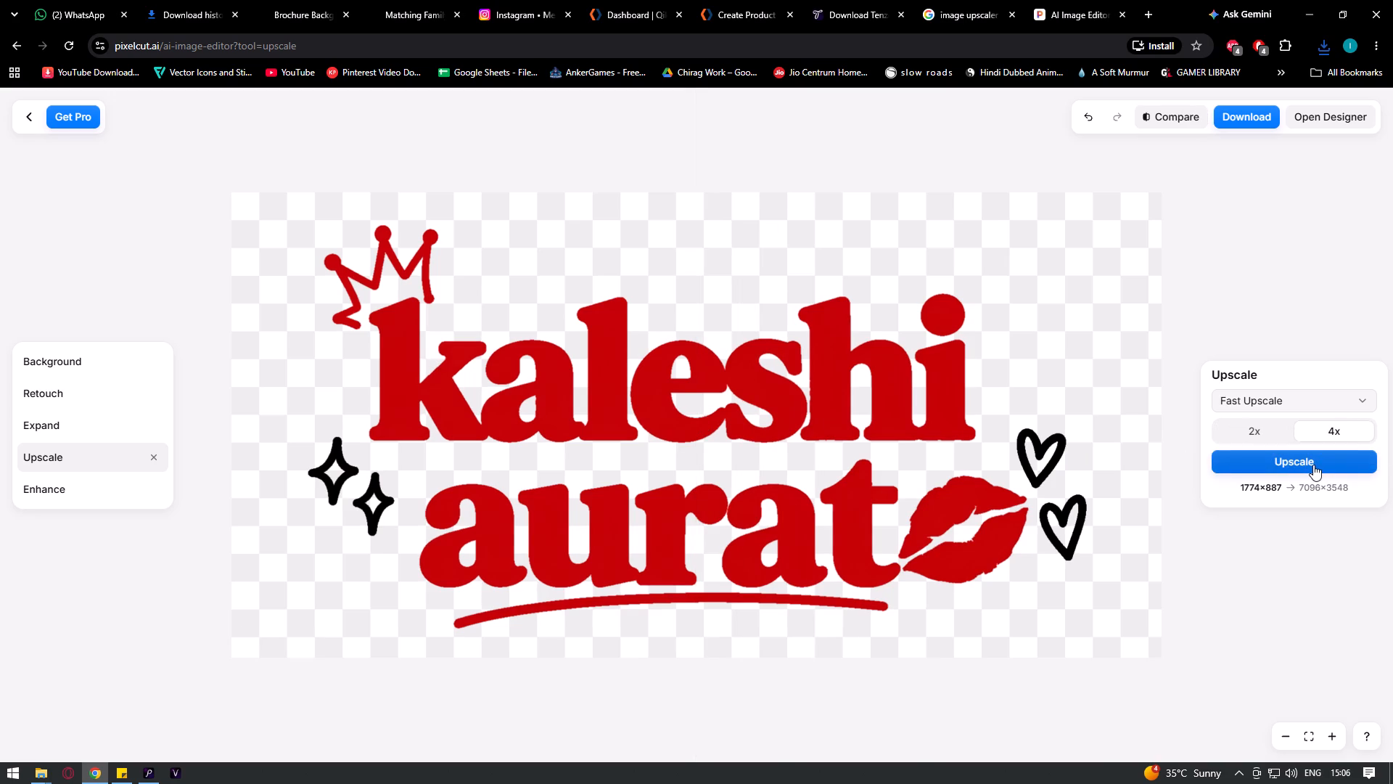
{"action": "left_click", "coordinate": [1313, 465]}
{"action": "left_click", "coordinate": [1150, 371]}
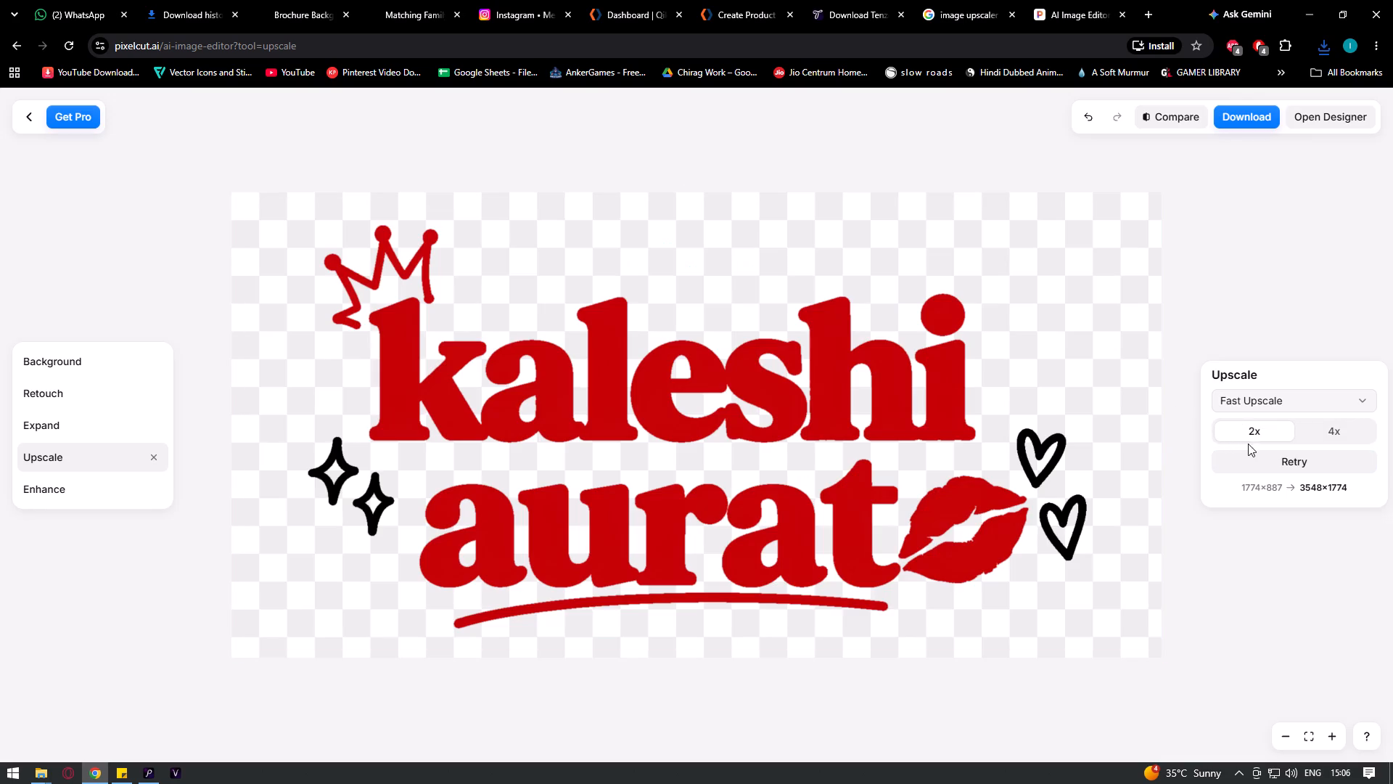
Rerun the 2x Fast Upscale on the Kaleshi Aurat logo.
{"action": "left_click", "coordinate": [1267, 463]}
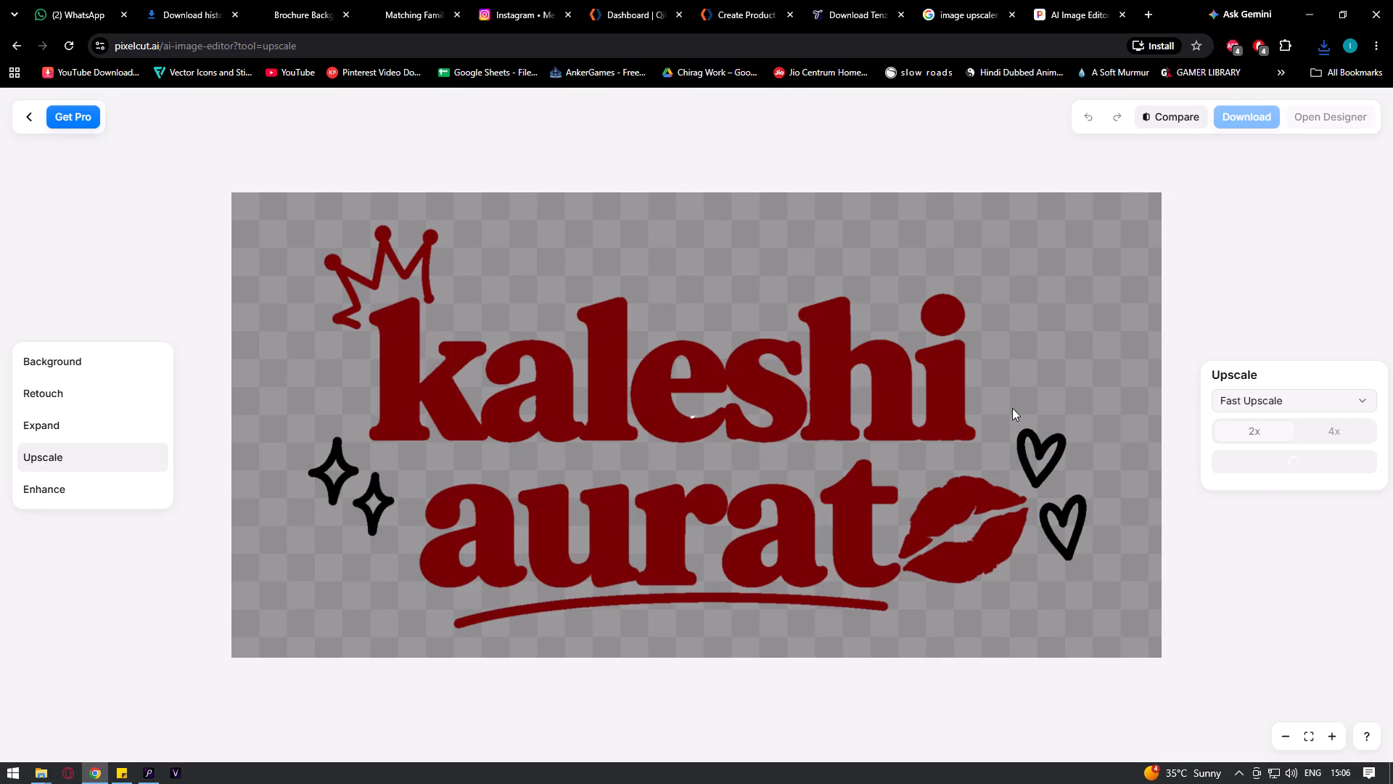
Open the iLoveIMG upscaling tool from the image upscaler search results and load the Kaleshi Aurat Doodle Logo image.
{"action": "left_click", "coordinate": [978, 4]}
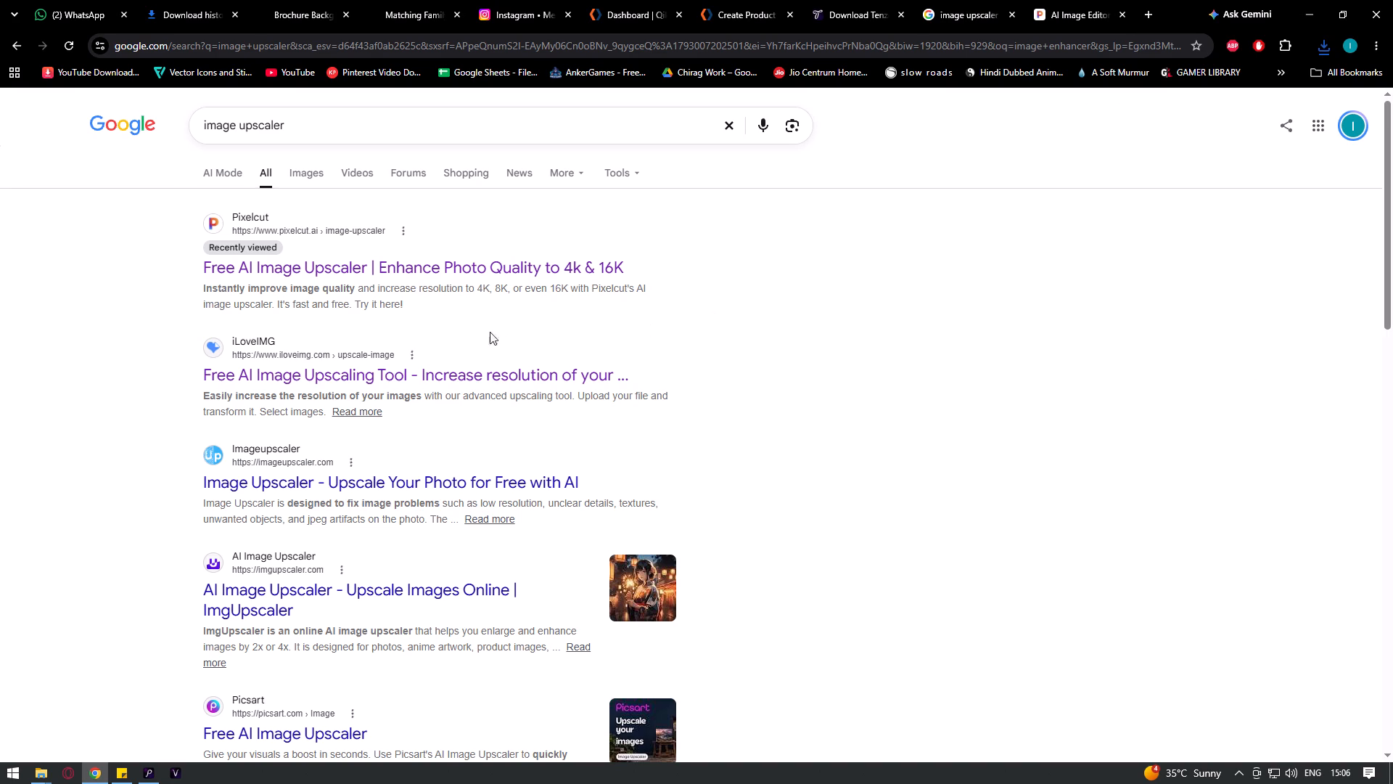
{"action": "middle_click", "coordinate": [325, 370]}
{"action": "left_click", "coordinate": [1074, 4]}
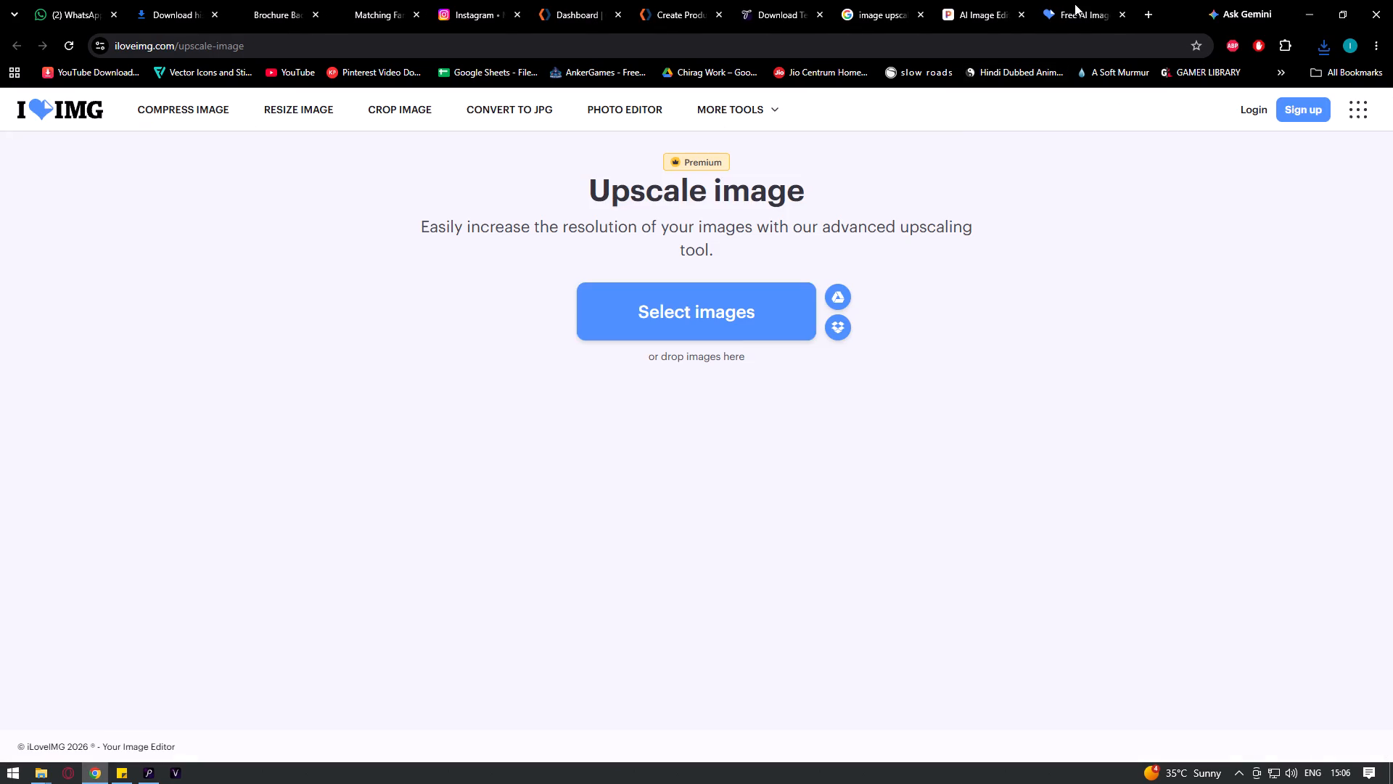
{"action": "left_click", "coordinate": [731, 323]}
{"action": "double_click", "coordinate": [250, 131]}
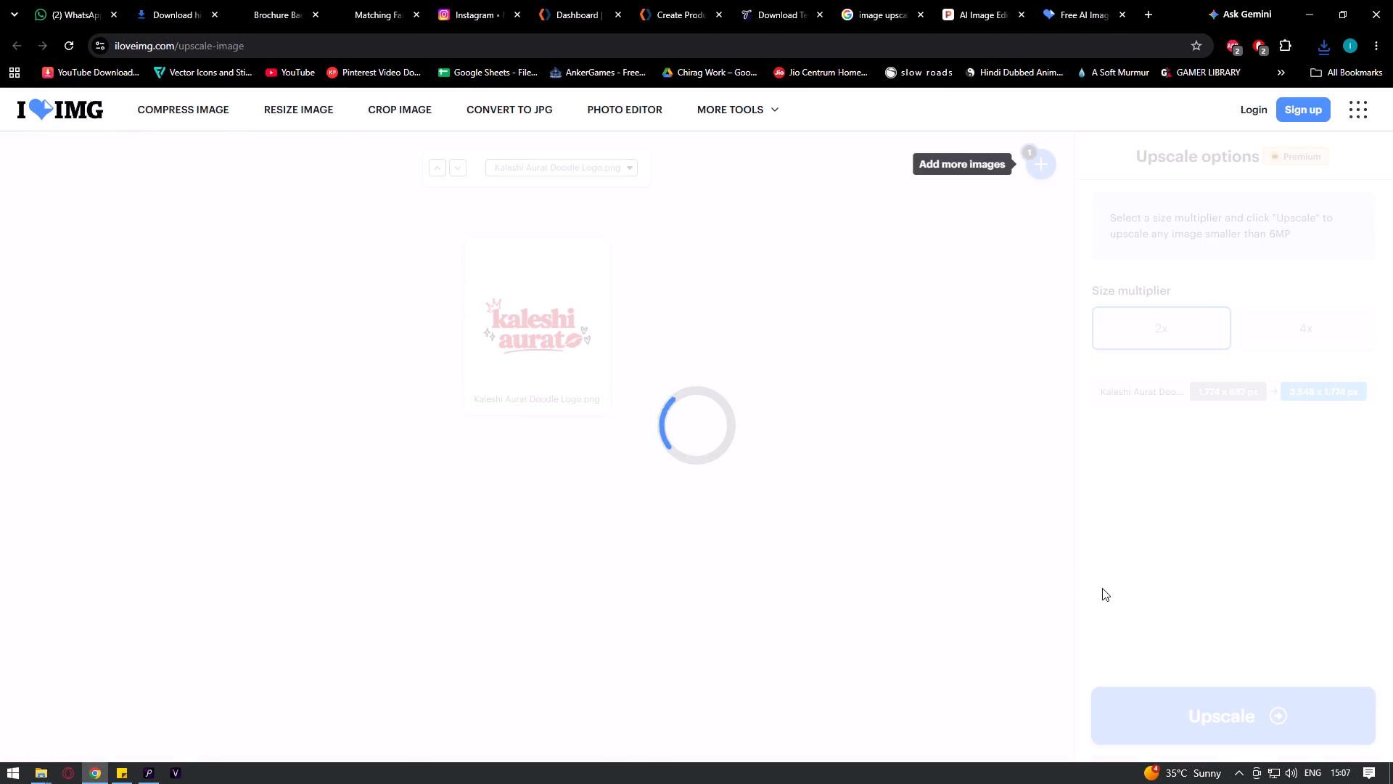
Compare the before and after versions of the Kaleshi Aurat logo across the Pixelcut preview.
{"action": "left_click", "coordinate": [1061, 0]}
{"action": "left_click", "coordinate": [1005, 0]}
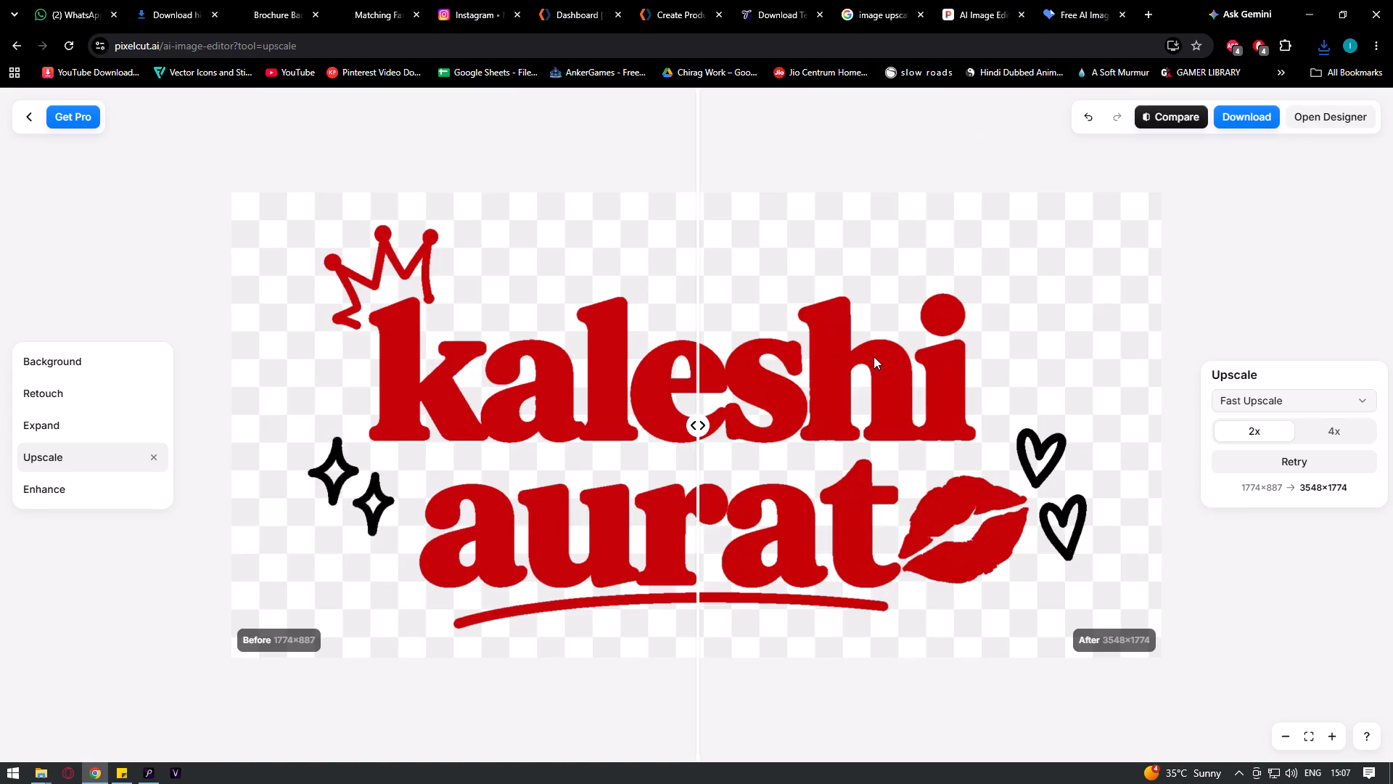
{"action": "scroll", "coordinate": [767, 364], "scroll_direction": "up", "scroll_amount": 11}
{"action": "left_click_drag", "start_coordinate": [704, 425], "coordinate": [461, 462]}
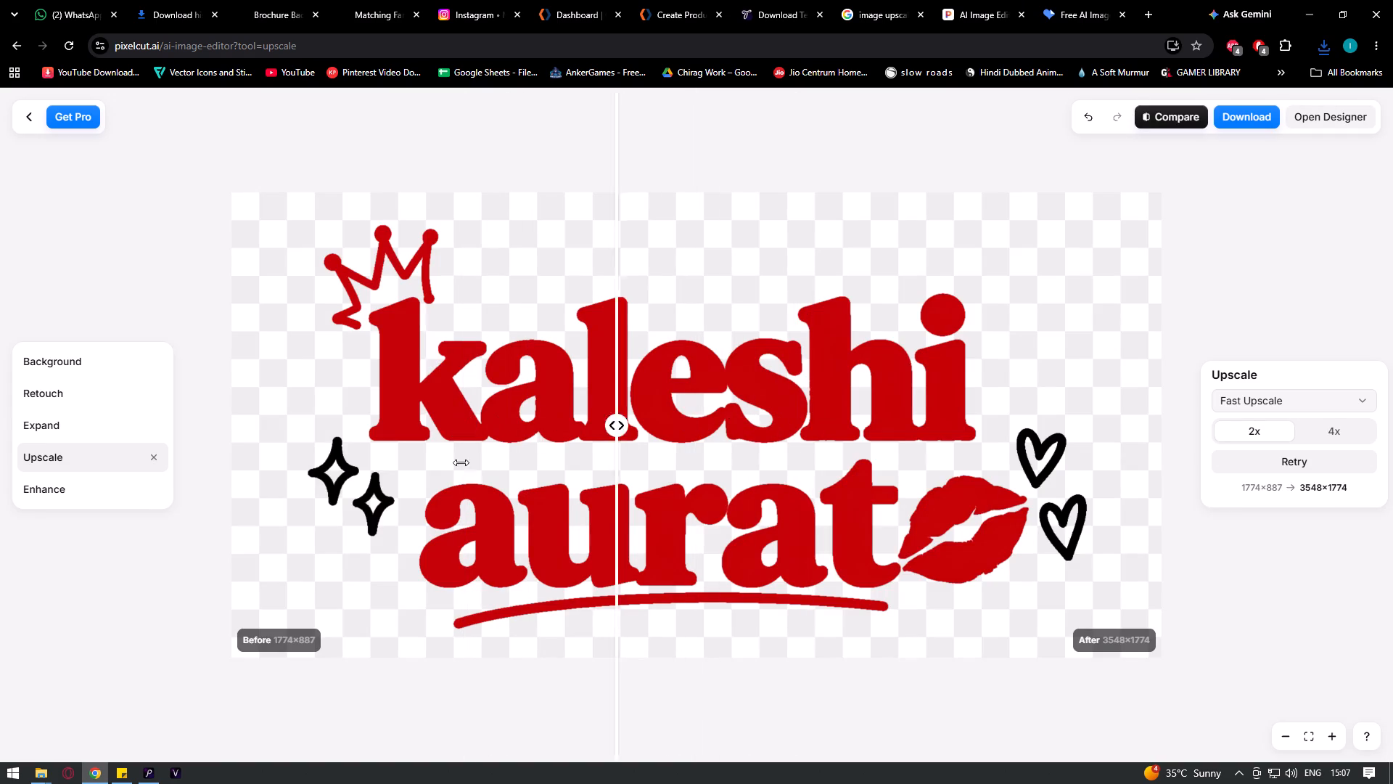
{"action": "left_click_drag", "start_coordinate": [461, 462], "coordinate": [190, 505]}
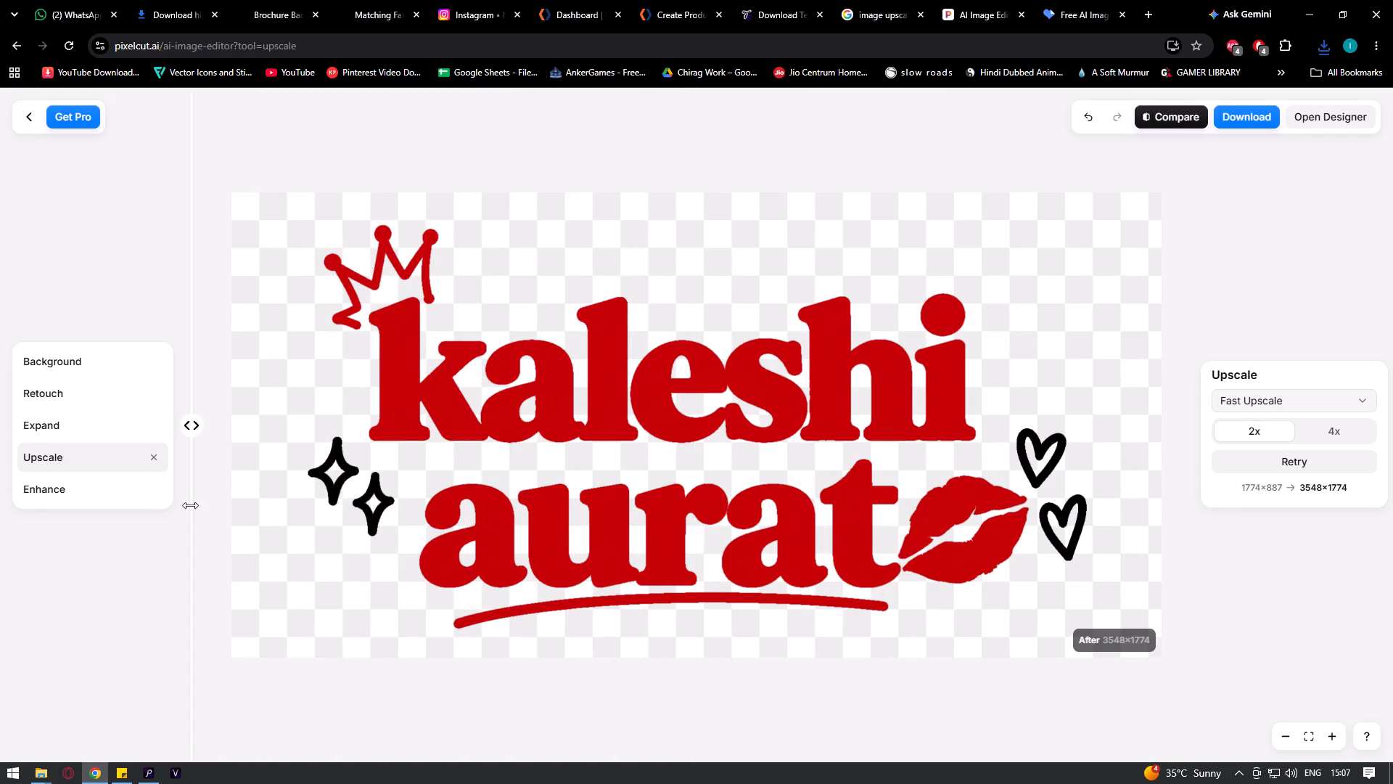
{"action": "left_click_drag", "start_coordinate": [190, 505], "coordinate": [659, 502]}
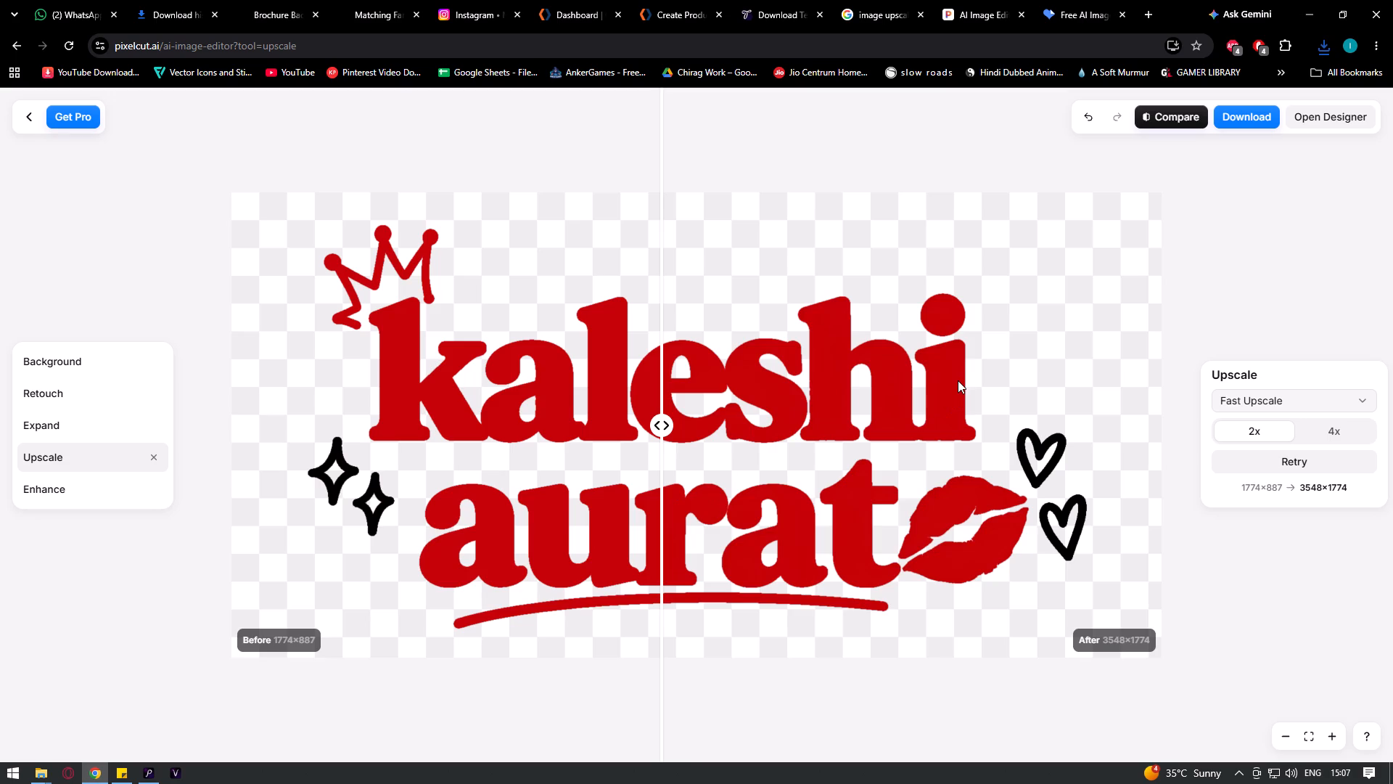
Compare the original and 2x versions of the Kaleshi Aurat logo across the iLoveIMG preview.
{"action": "left_click", "coordinate": [1087, 19]}
{"action": "left_click_drag", "start_coordinate": [535, 367], "coordinate": [353, 375]}
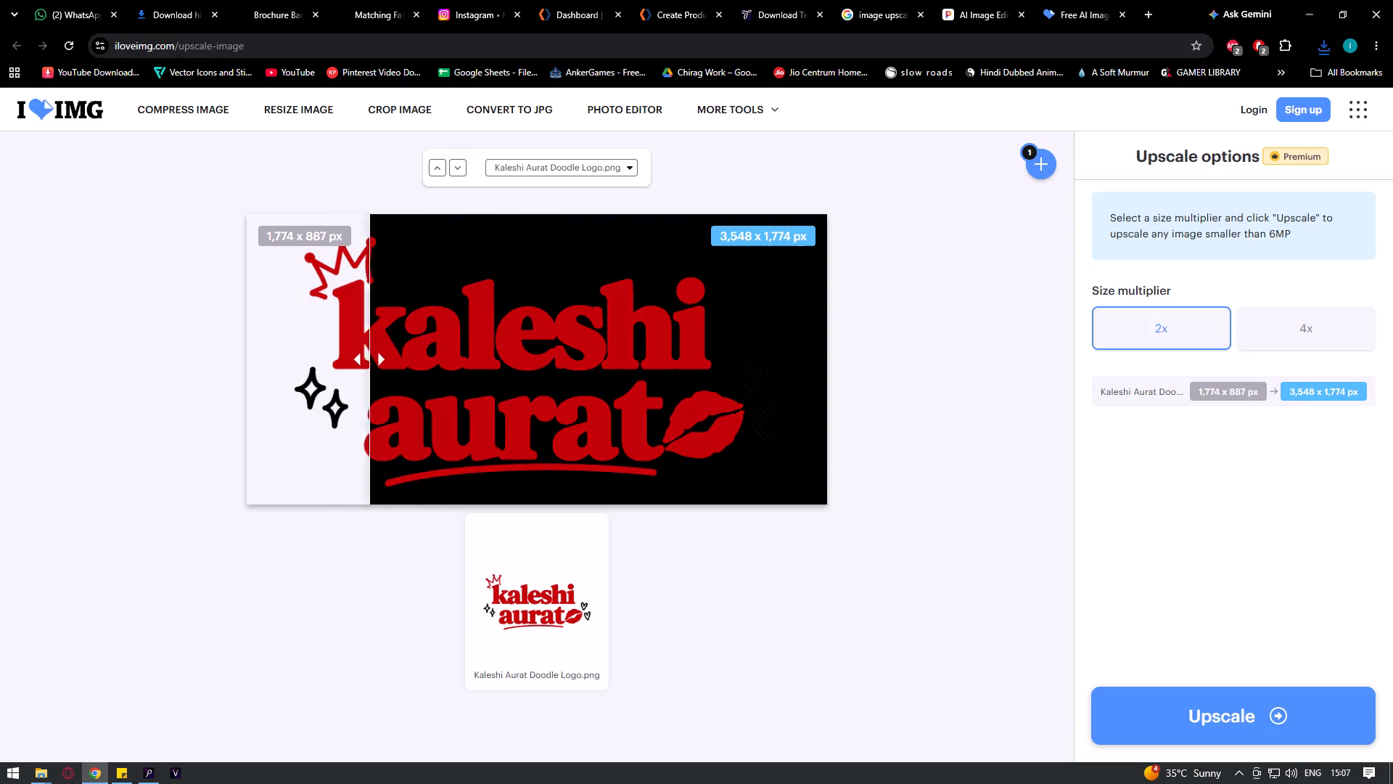
{"action": "left_click_drag", "start_coordinate": [353, 375], "coordinate": [221, 377]}
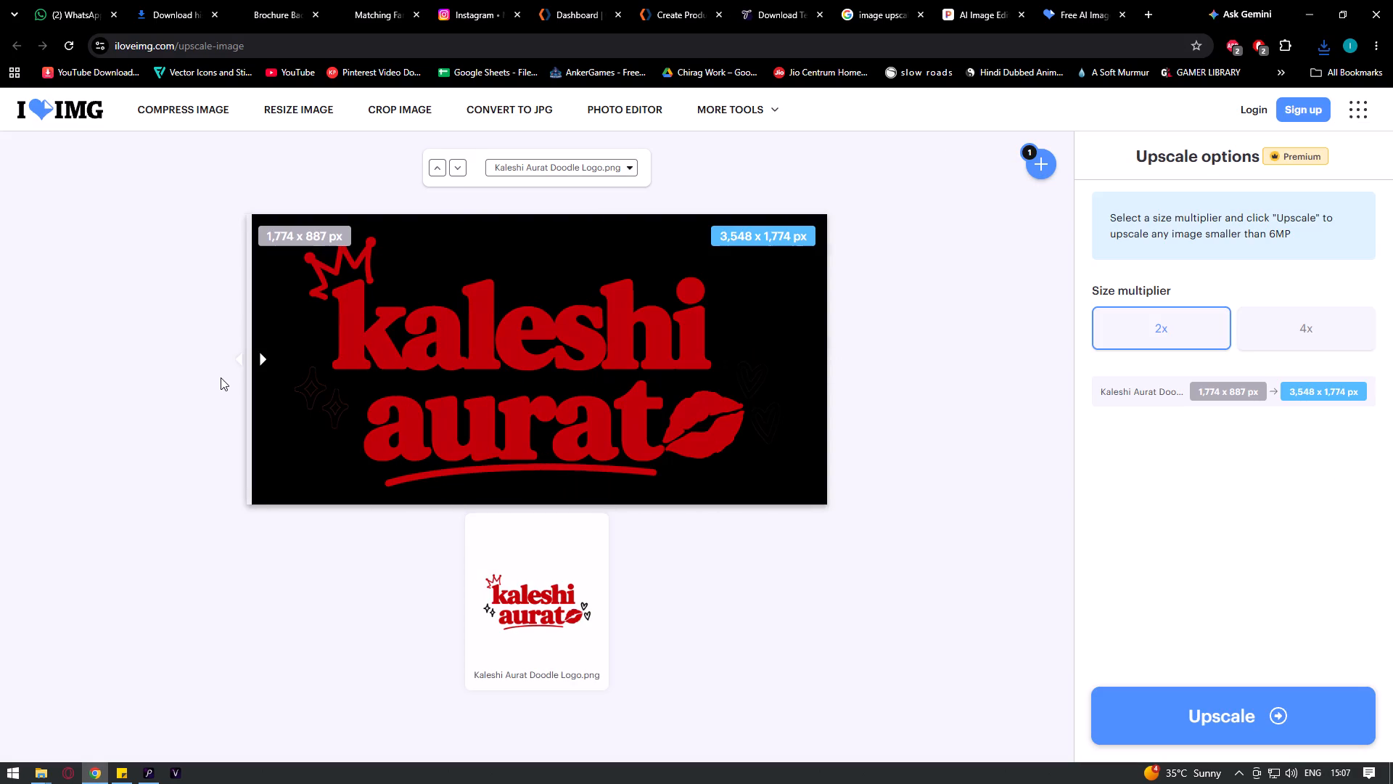
{"action": "left_click_drag", "start_coordinate": [221, 377], "coordinate": [664, 385]}
{"action": "left_click_drag", "start_coordinate": [258, 362], "coordinate": [832, 362]}
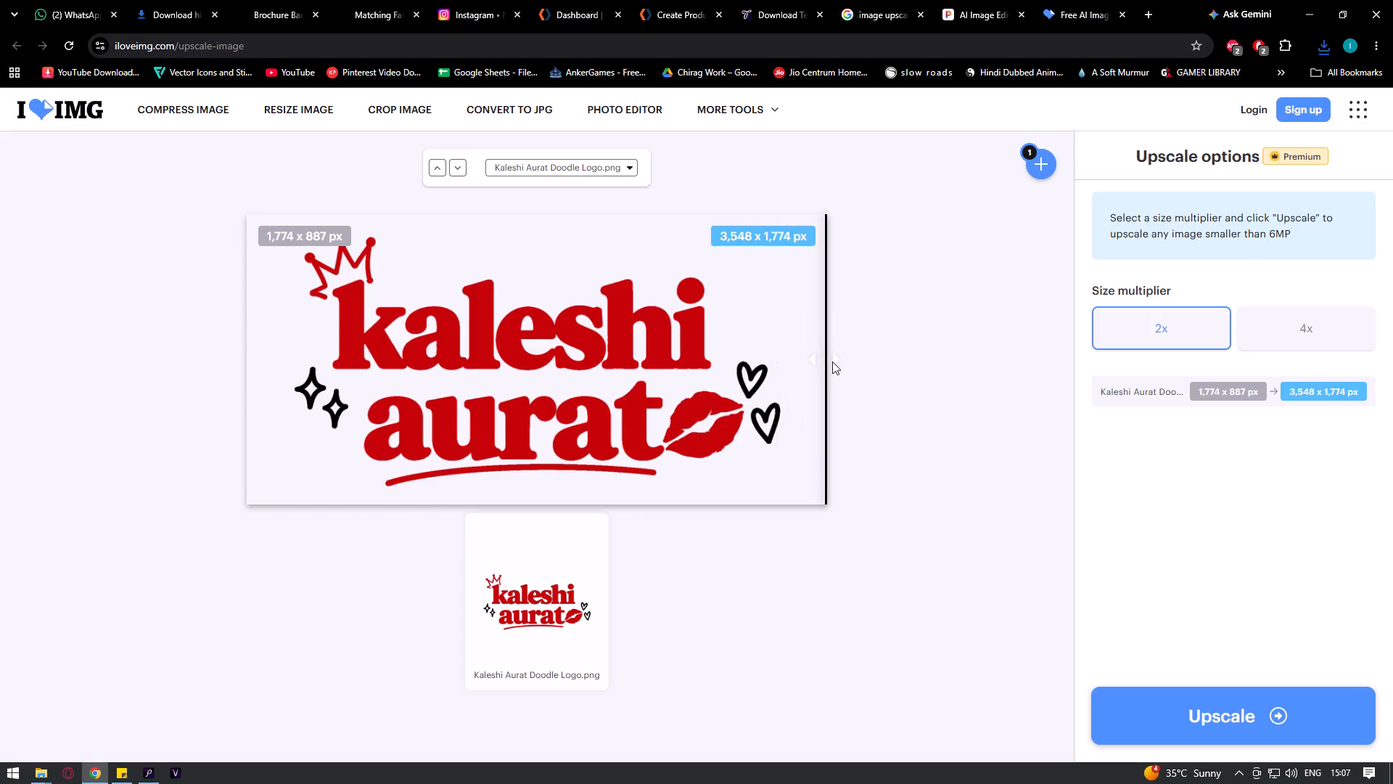
{"action": "left_click_drag", "start_coordinate": [832, 362], "coordinate": [659, 369]}
{"action": "left_click_drag", "start_coordinate": [664, 364], "coordinate": [530, 363]}
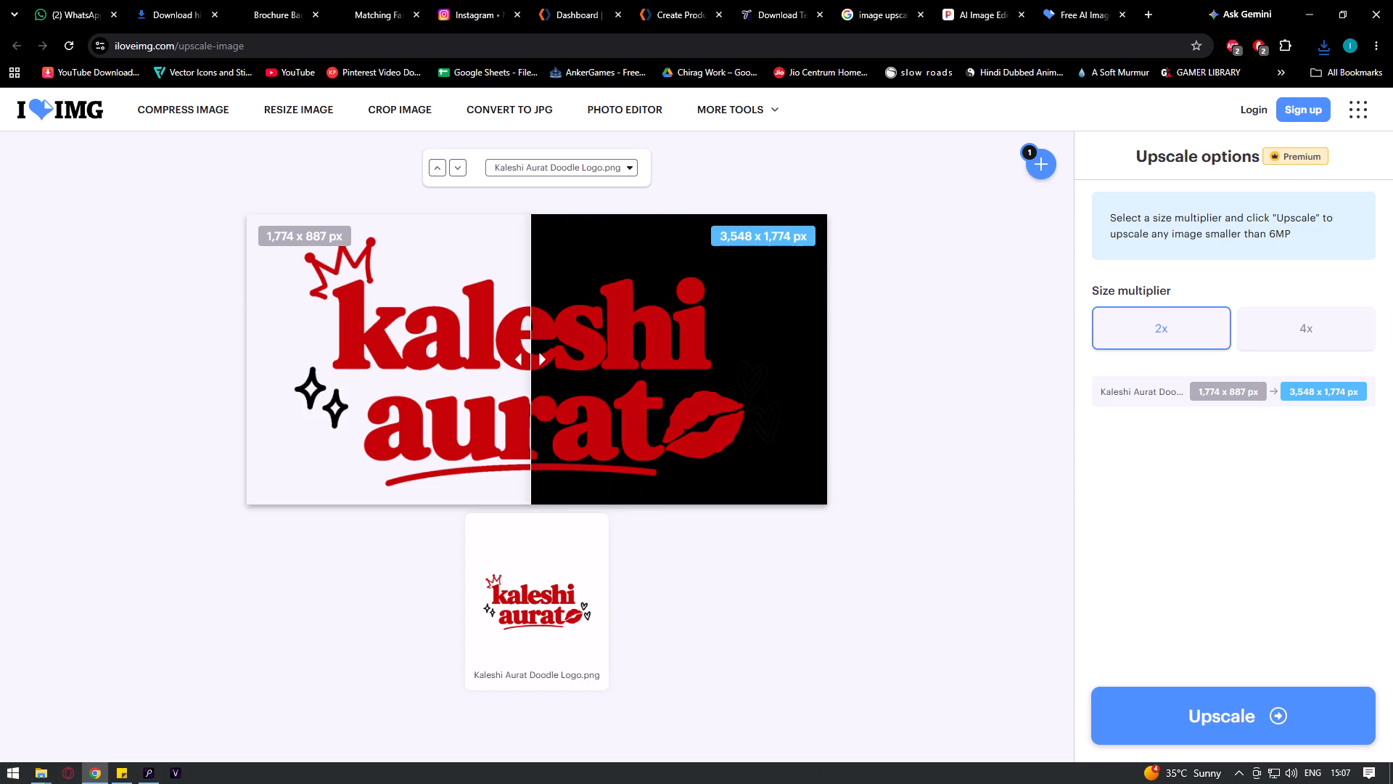
{"action": "left_click", "coordinate": [1090, 14]}
Switch to Photon Studio, open the recent Kaleshi Aurat Doodle Logo file and postpone the Photon update.
{"action": "key", "text": "alt+Tab"}
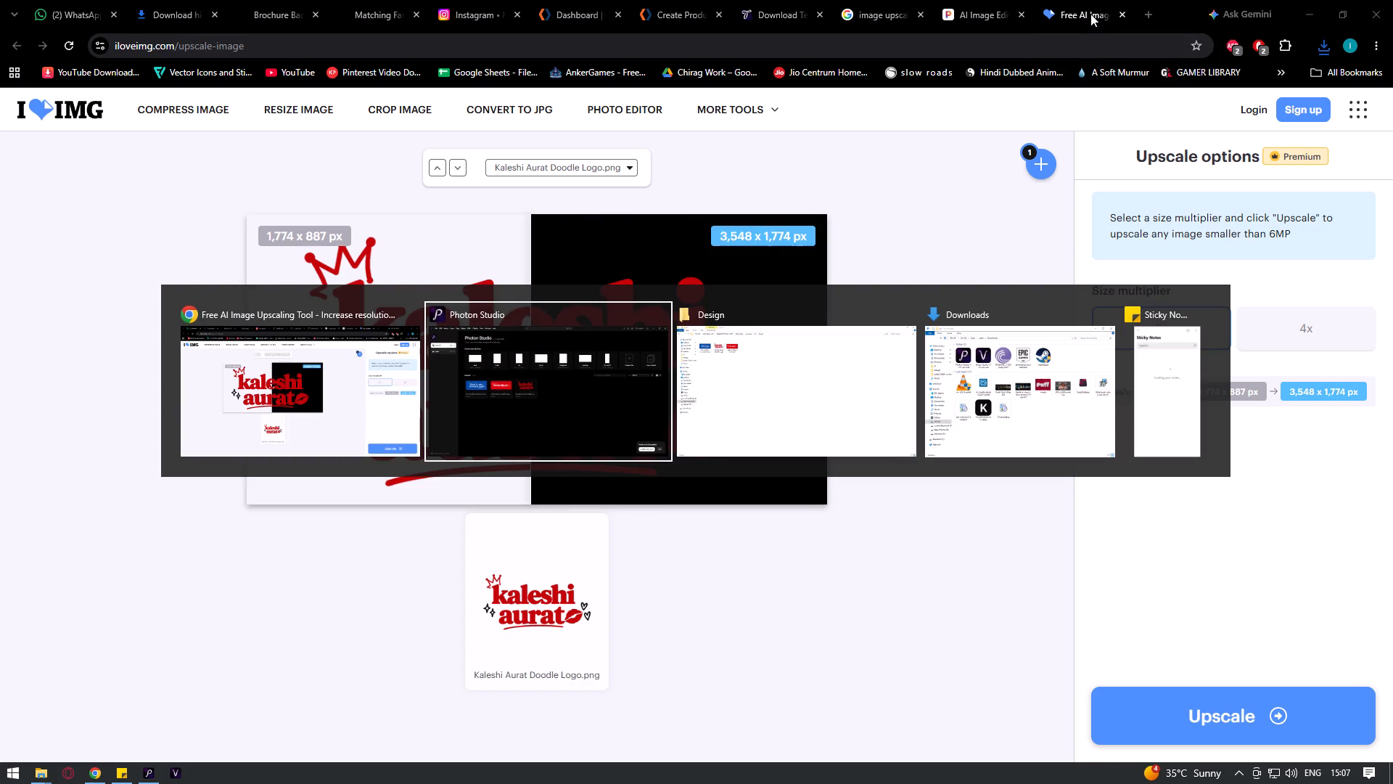
{"action": "key", "text": "alt+Tab"}
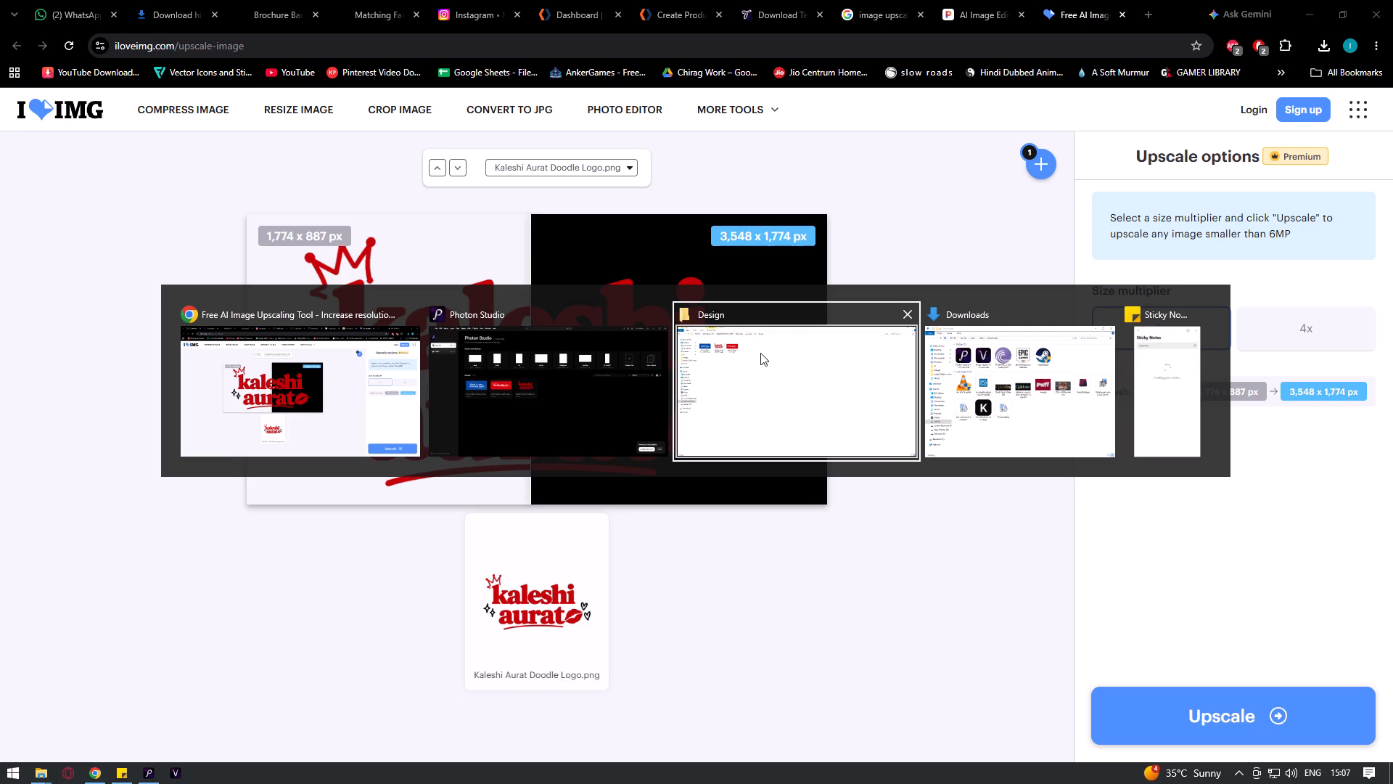
{"action": "key", "text": "alt+shift+Tab"}
{"action": "left_click", "coordinate": [560, 358]}
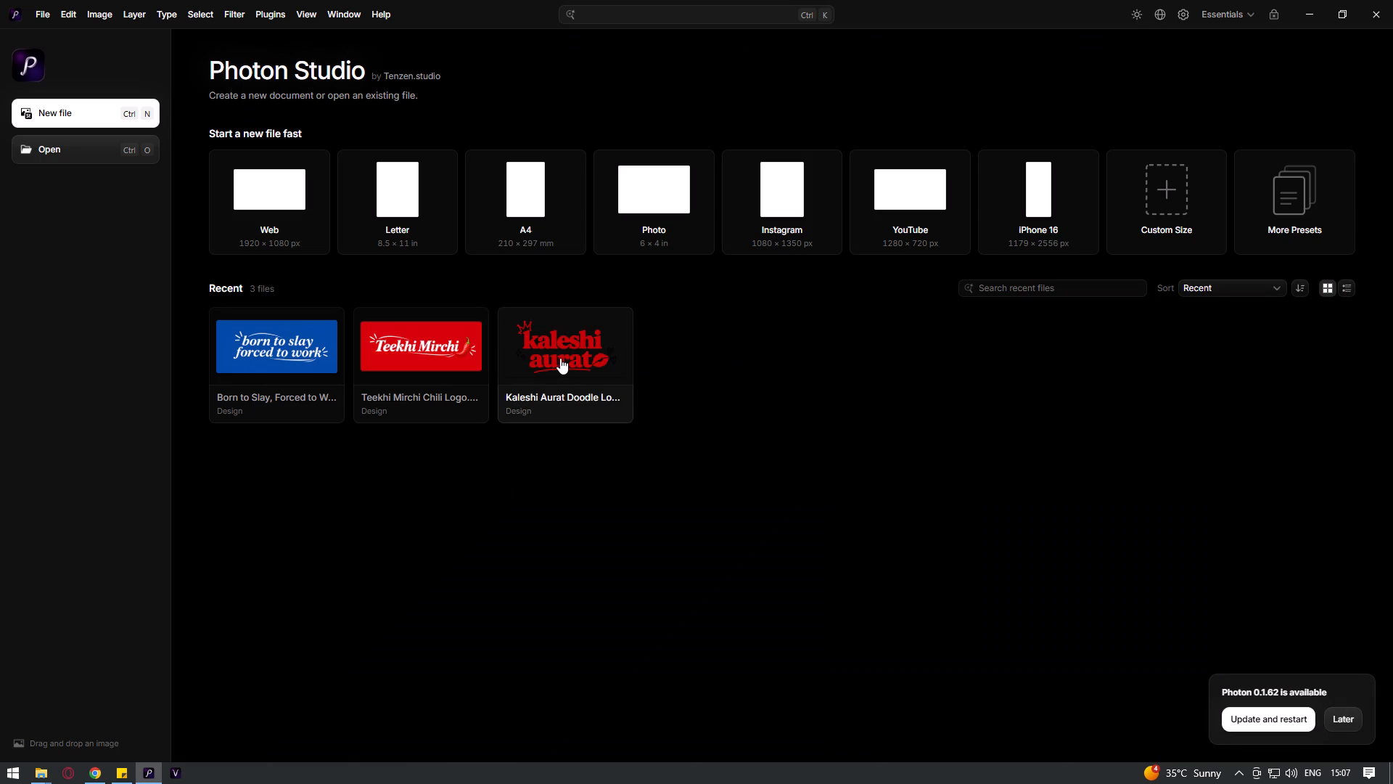
{"action": "left_click", "coordinate": [1270, 285]}
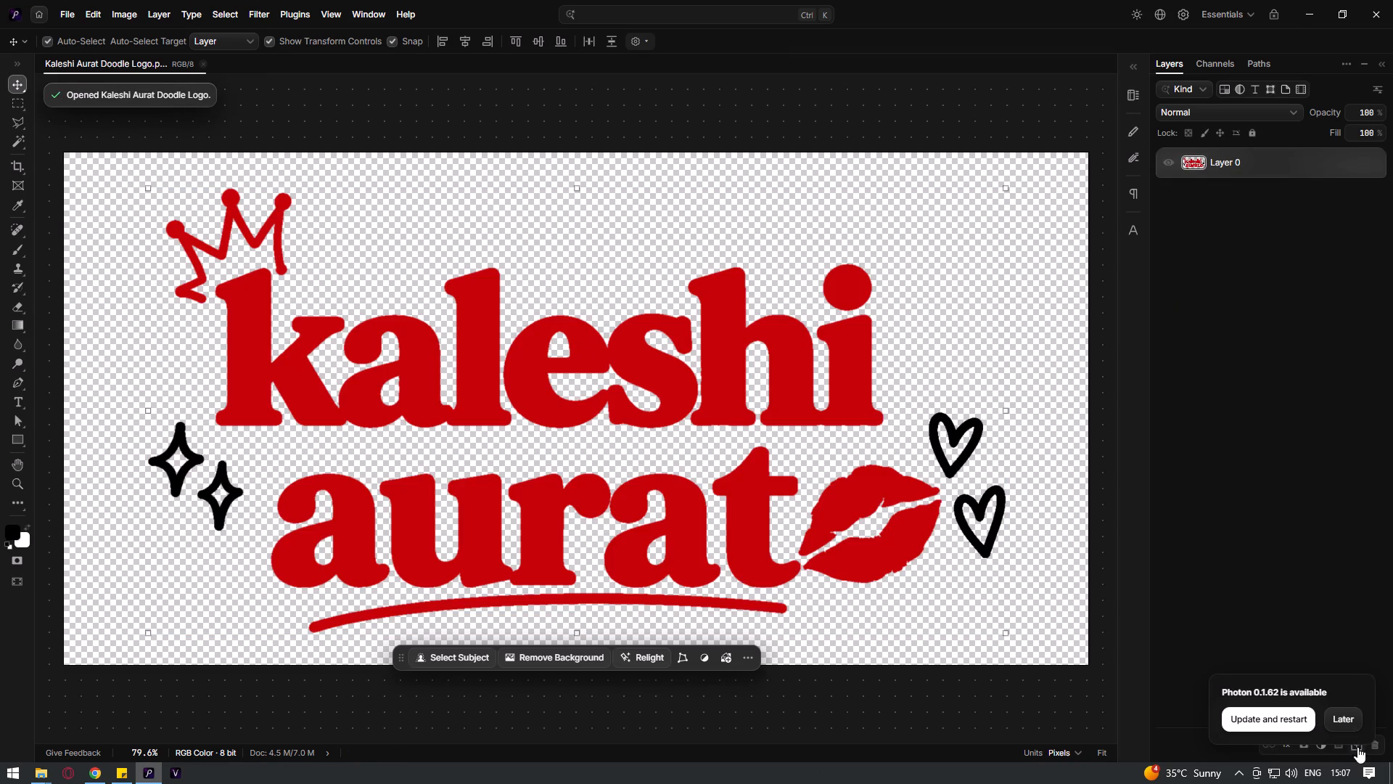
{"action": "left_click", "coordinate": [1347, 720]}
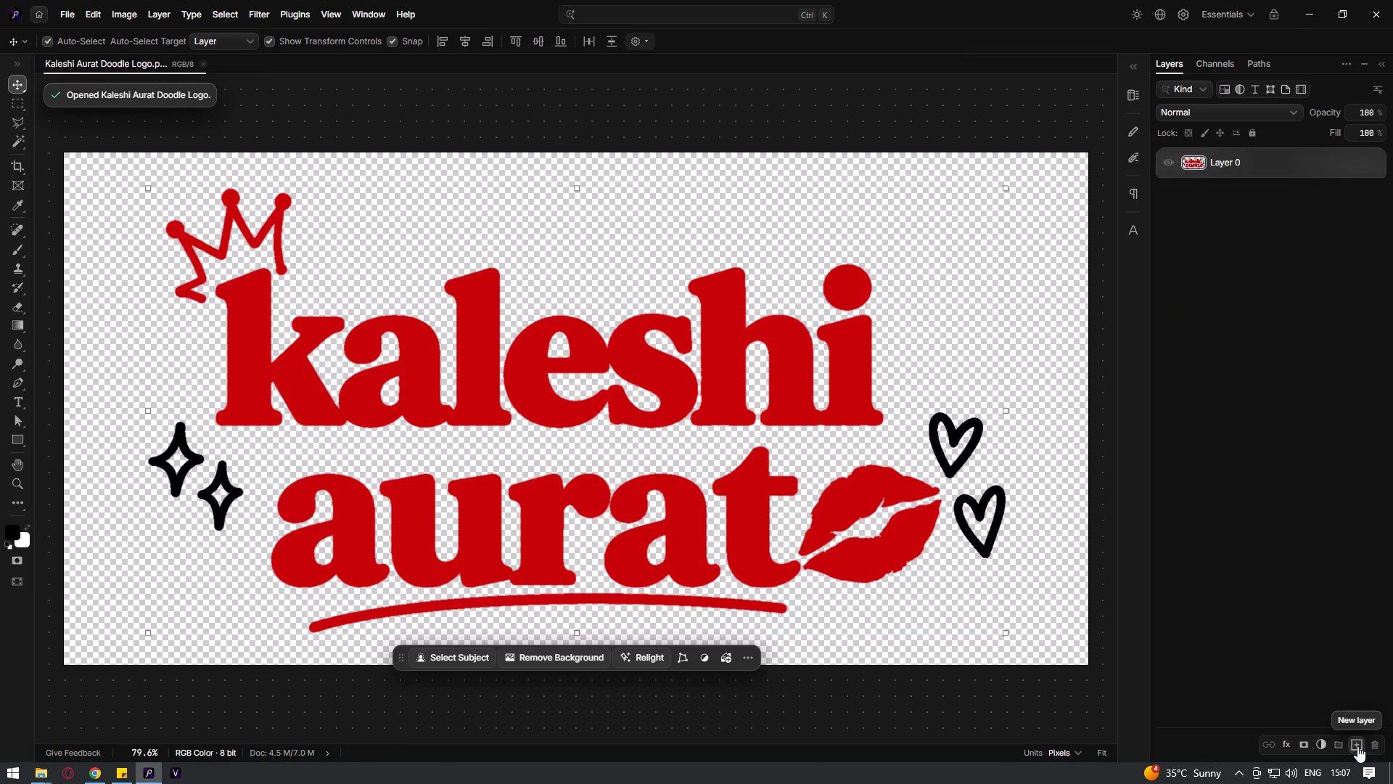
Add a new layer beneath the Kaleshi Aurat artwork and fill it with the white background colour.
{"action": "left_click", "coordinate": [1357, 746]}
{"action": "left_click_drag", "start_coordinate": [1270, 165], "coordinate": [1270, 287]}
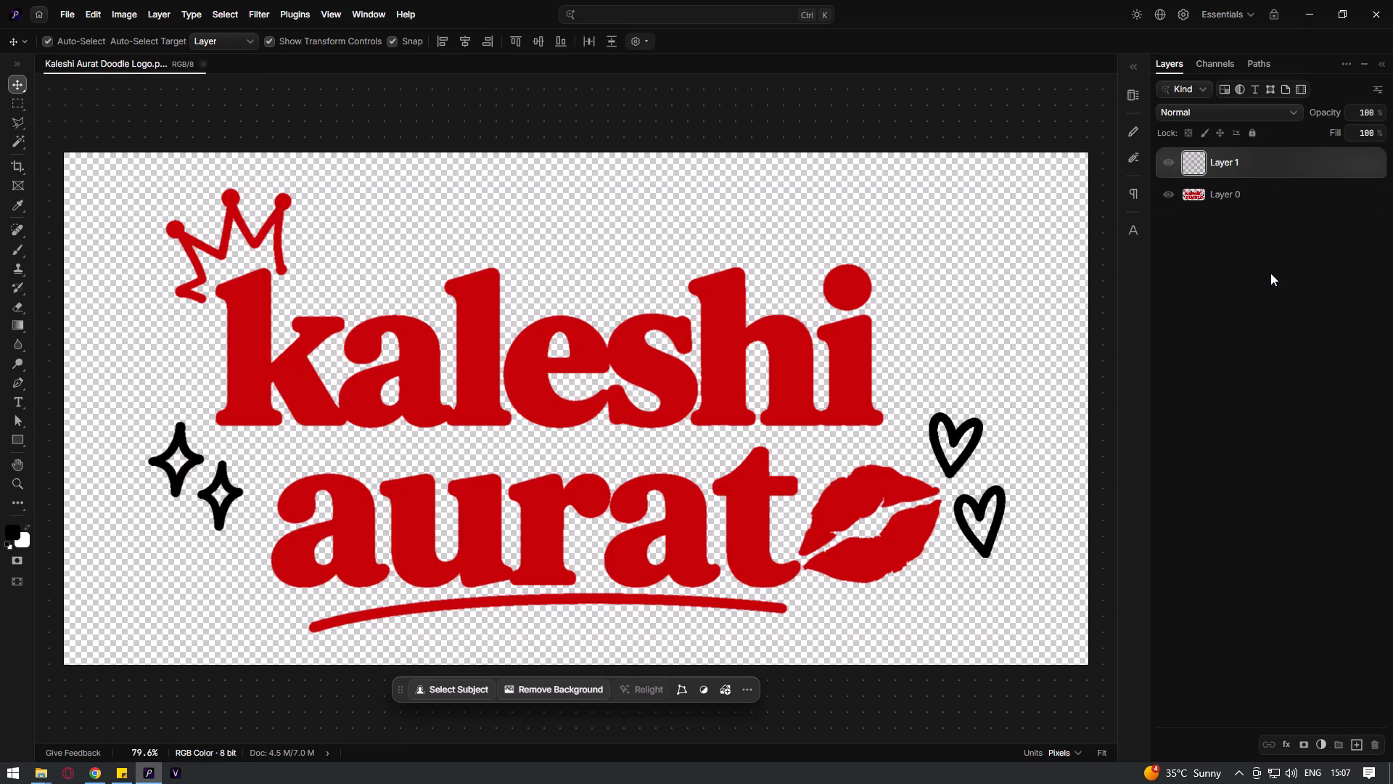
{"action": "left_click_drag", "start_coordinate": [1253, 159], "coordinate": [1252, 216]}
{"action": "left_click_drag", "start_coordinate": [1252, 163], "coordinate": [1252, 203]}
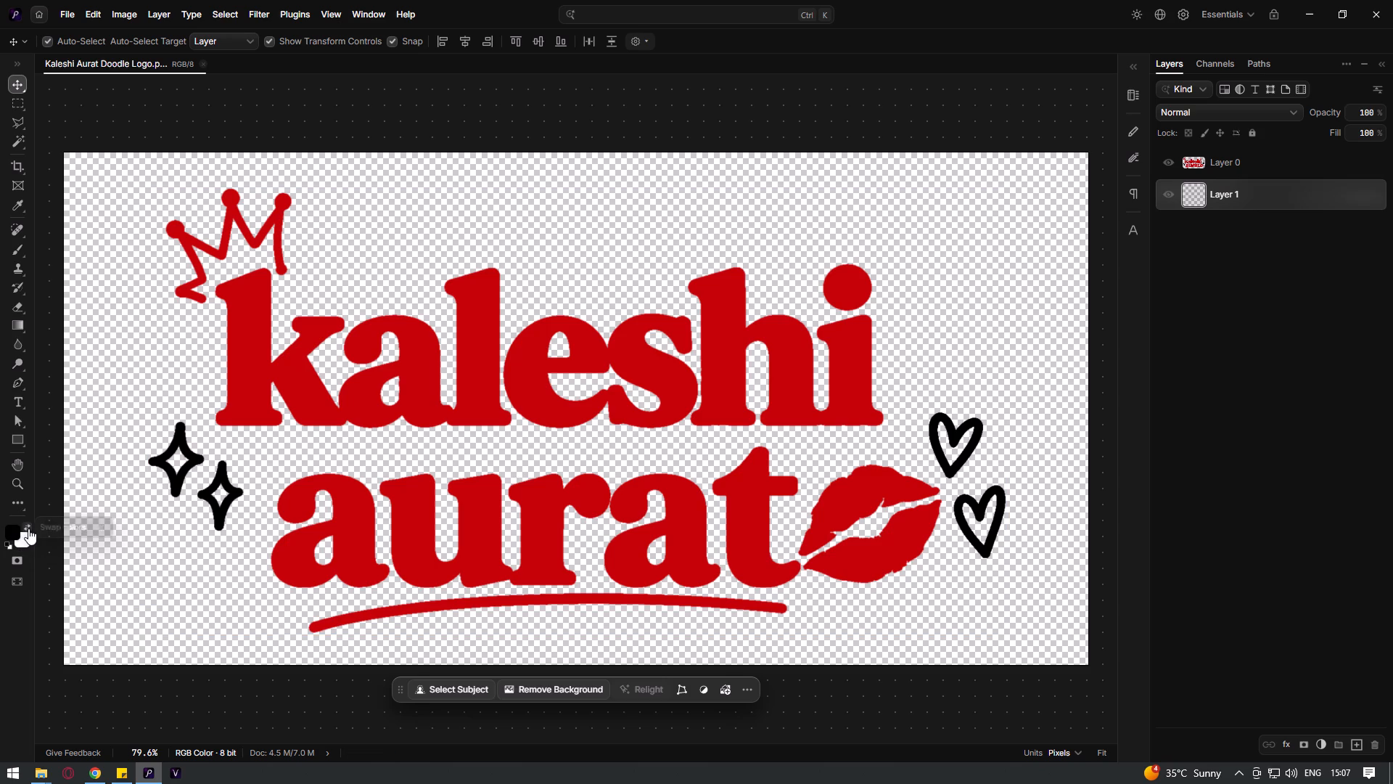
{"action": "key", "text": "ctrl+BackSpace"}
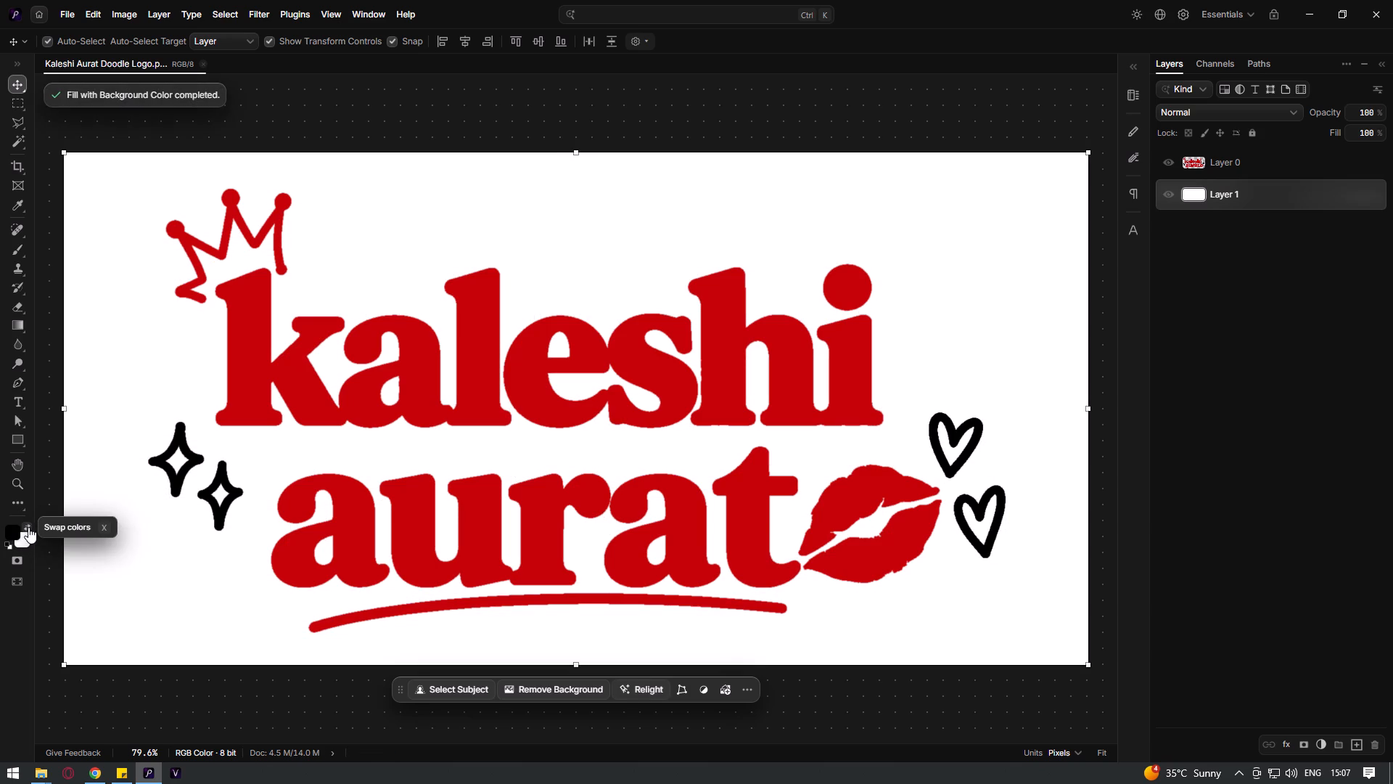
Save the Kaleshi Aurat Doodle Logo file, close the document and quit Photon Studio.
{"action": "key", "text": "ctrl+s"}
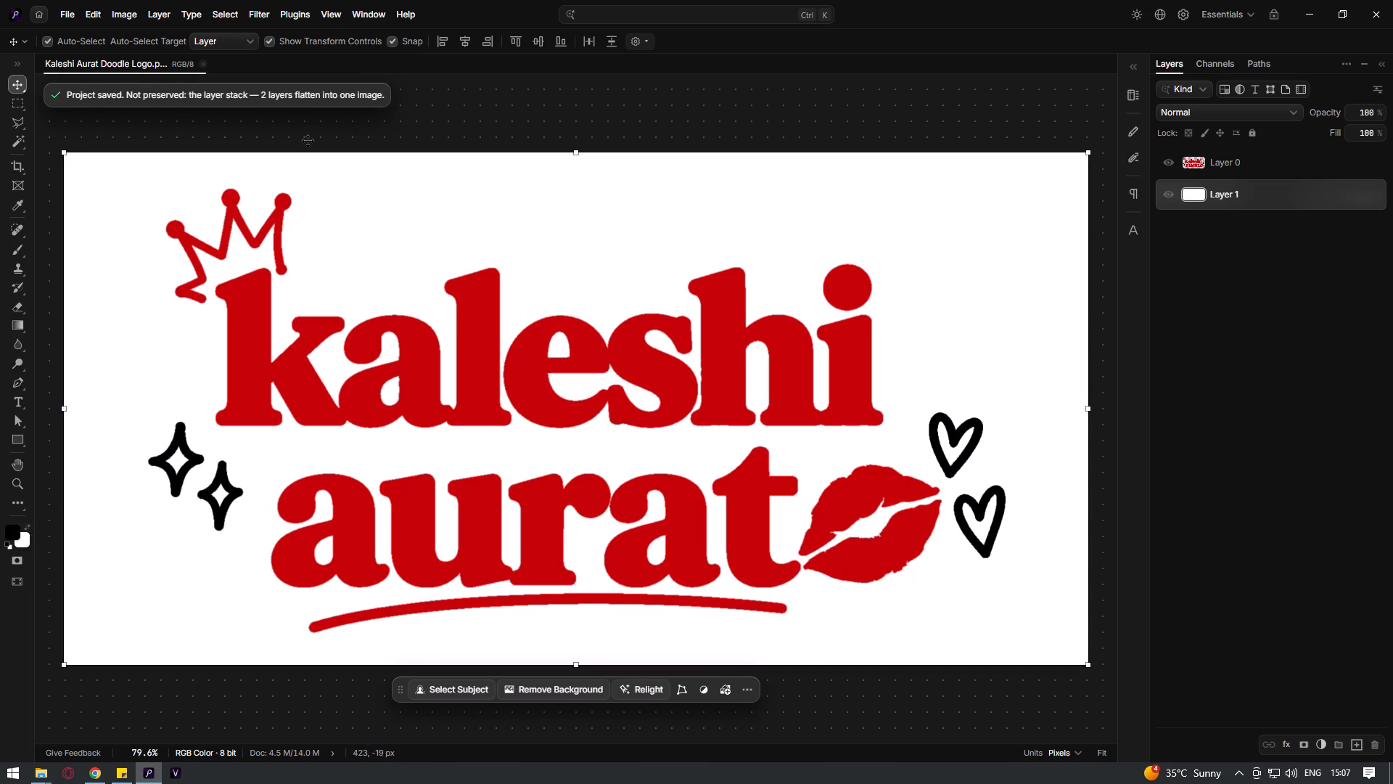
{"action": "left_click", "coordinate": [207, 62]}
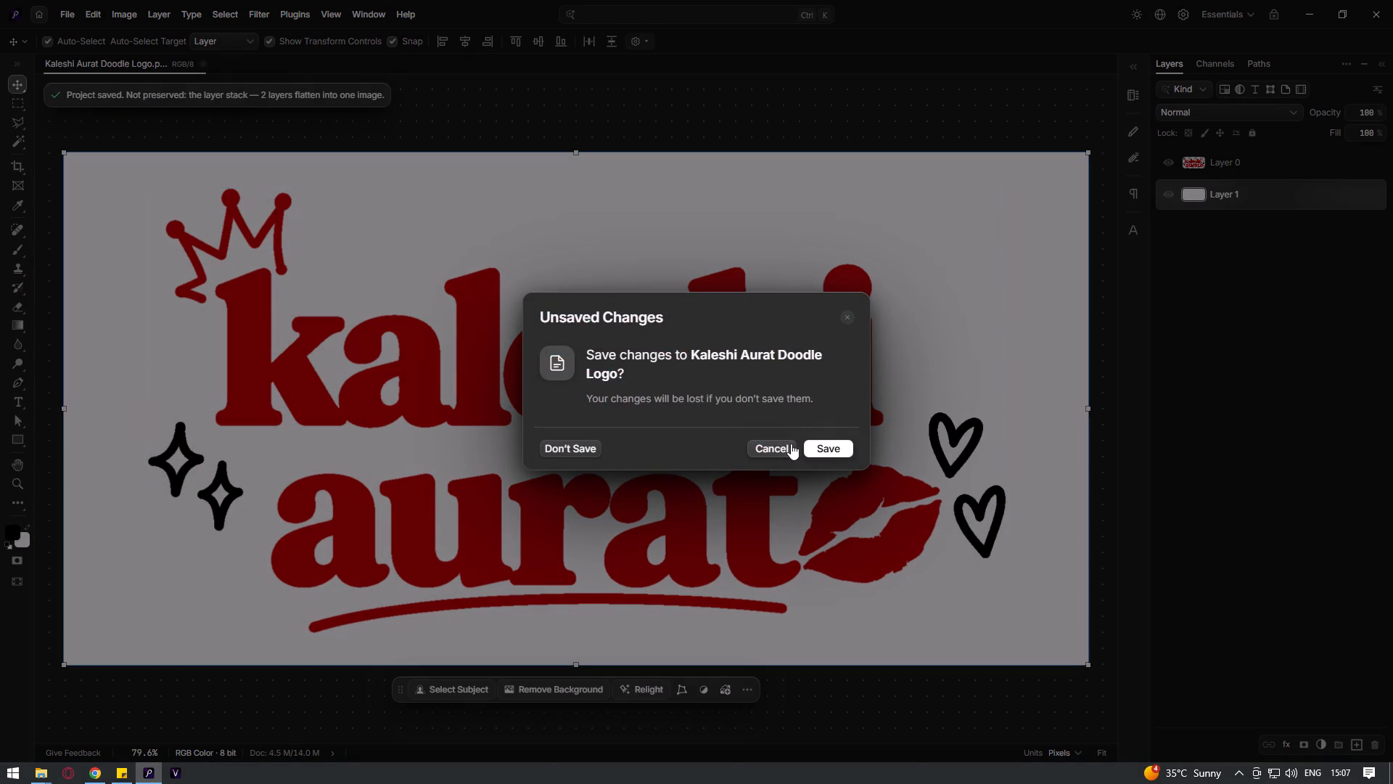
{"action": "left_click", "coordinate": [831, 447]}
{"action": "left_click_drag", "start_coordinate": [620, 348], "coordinate": [630, 365]}
{"action": "left_click", "coordinate": [630, 365]}
{"action": "left_click", "coordinate": [202, 61]}
{"action": "left_click", "coordinate": [599, 438]}
{"action": "left_click", "coordinate": [593, 444]}
{"action": "left_click", "coordinate": [547, 526]}
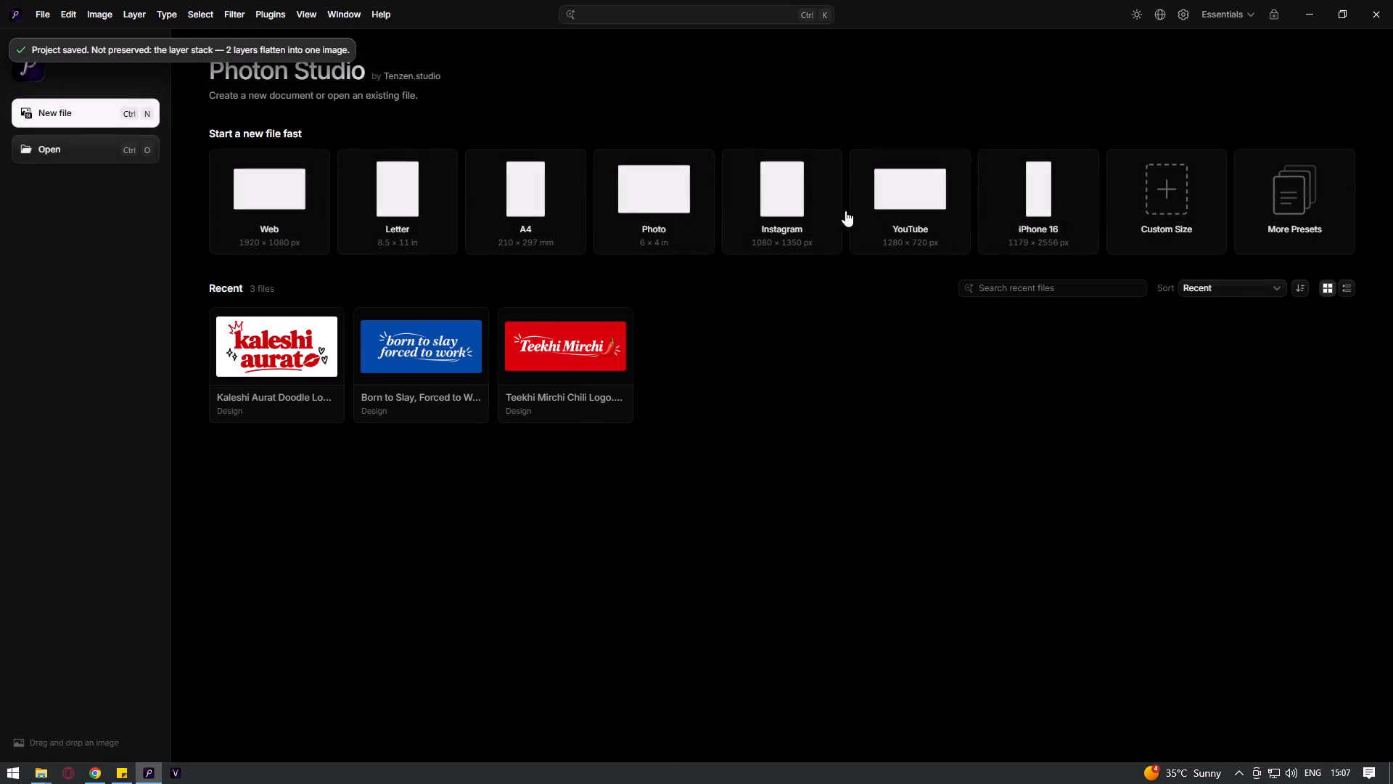
{"action": "left_click", "coordinate": [1384, 19]}
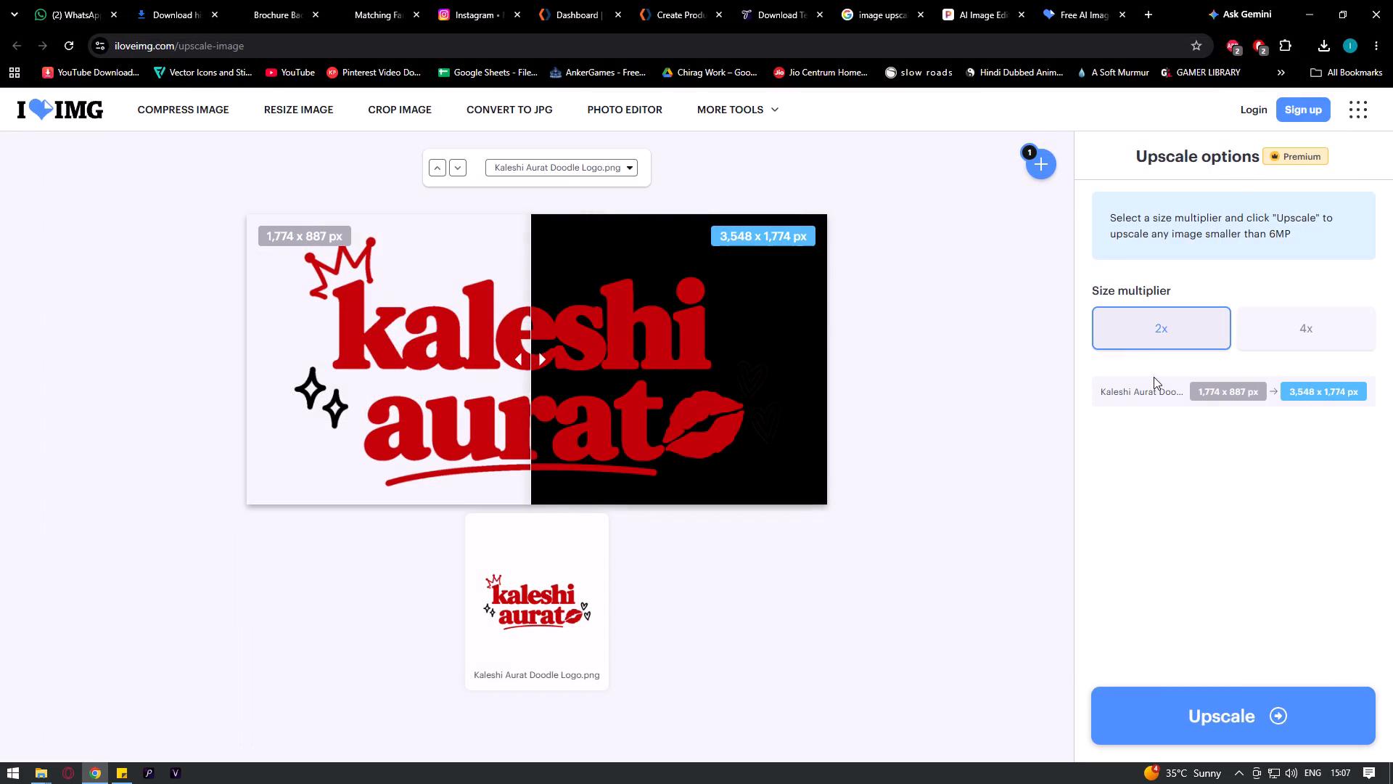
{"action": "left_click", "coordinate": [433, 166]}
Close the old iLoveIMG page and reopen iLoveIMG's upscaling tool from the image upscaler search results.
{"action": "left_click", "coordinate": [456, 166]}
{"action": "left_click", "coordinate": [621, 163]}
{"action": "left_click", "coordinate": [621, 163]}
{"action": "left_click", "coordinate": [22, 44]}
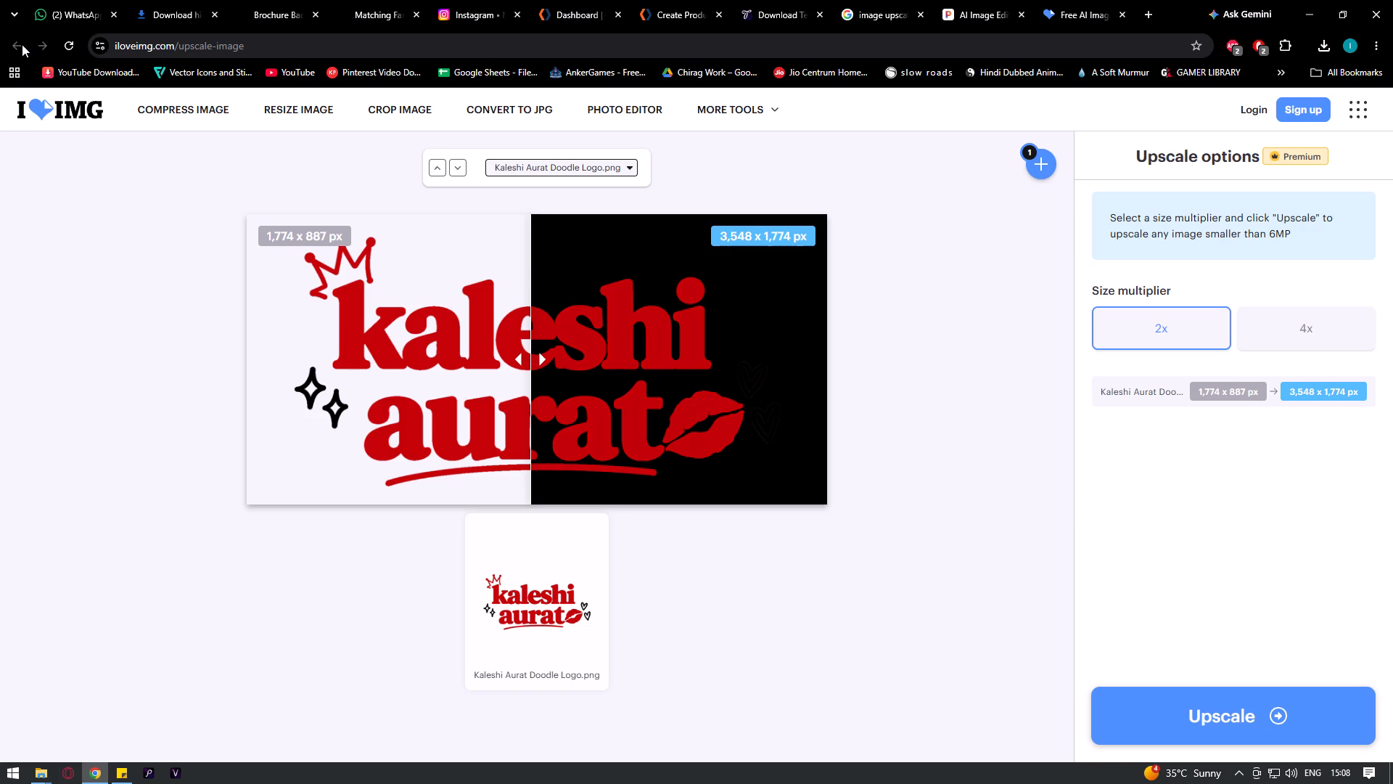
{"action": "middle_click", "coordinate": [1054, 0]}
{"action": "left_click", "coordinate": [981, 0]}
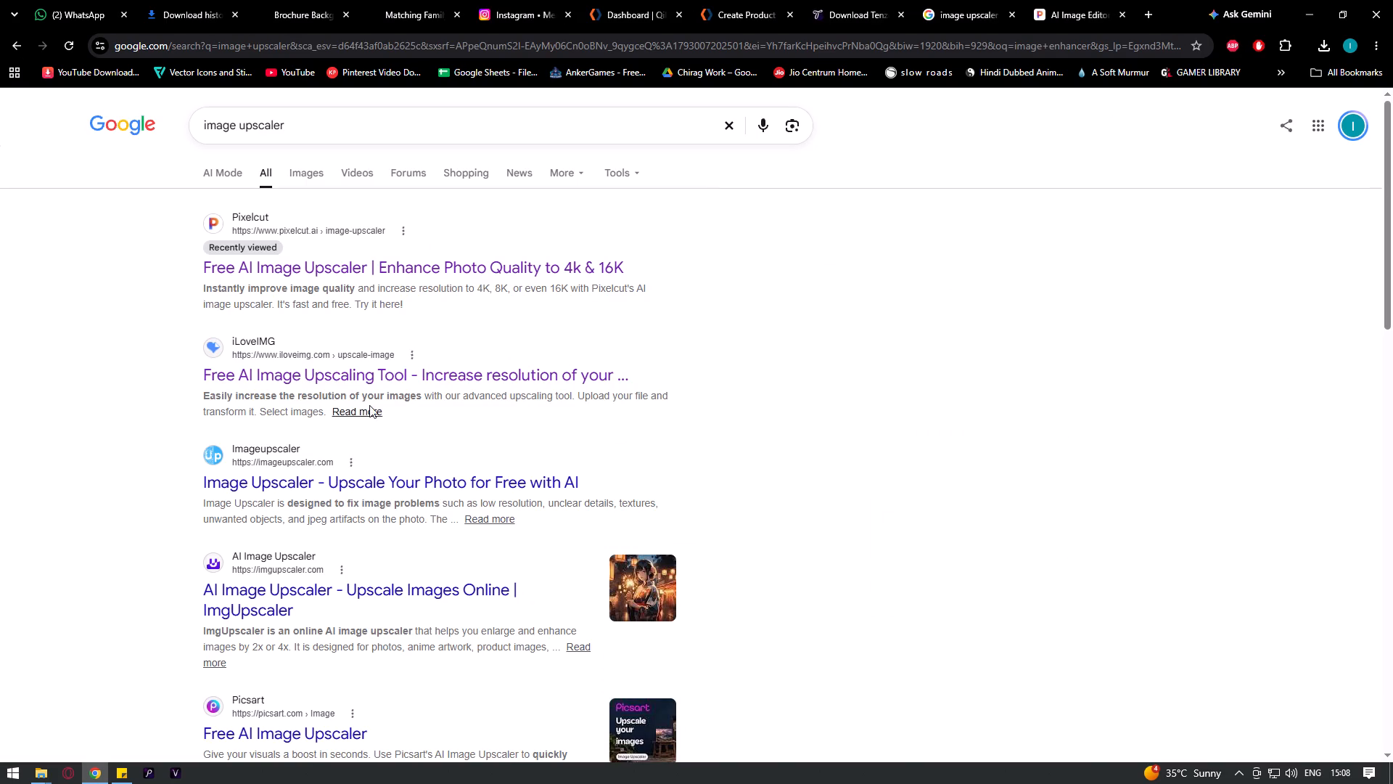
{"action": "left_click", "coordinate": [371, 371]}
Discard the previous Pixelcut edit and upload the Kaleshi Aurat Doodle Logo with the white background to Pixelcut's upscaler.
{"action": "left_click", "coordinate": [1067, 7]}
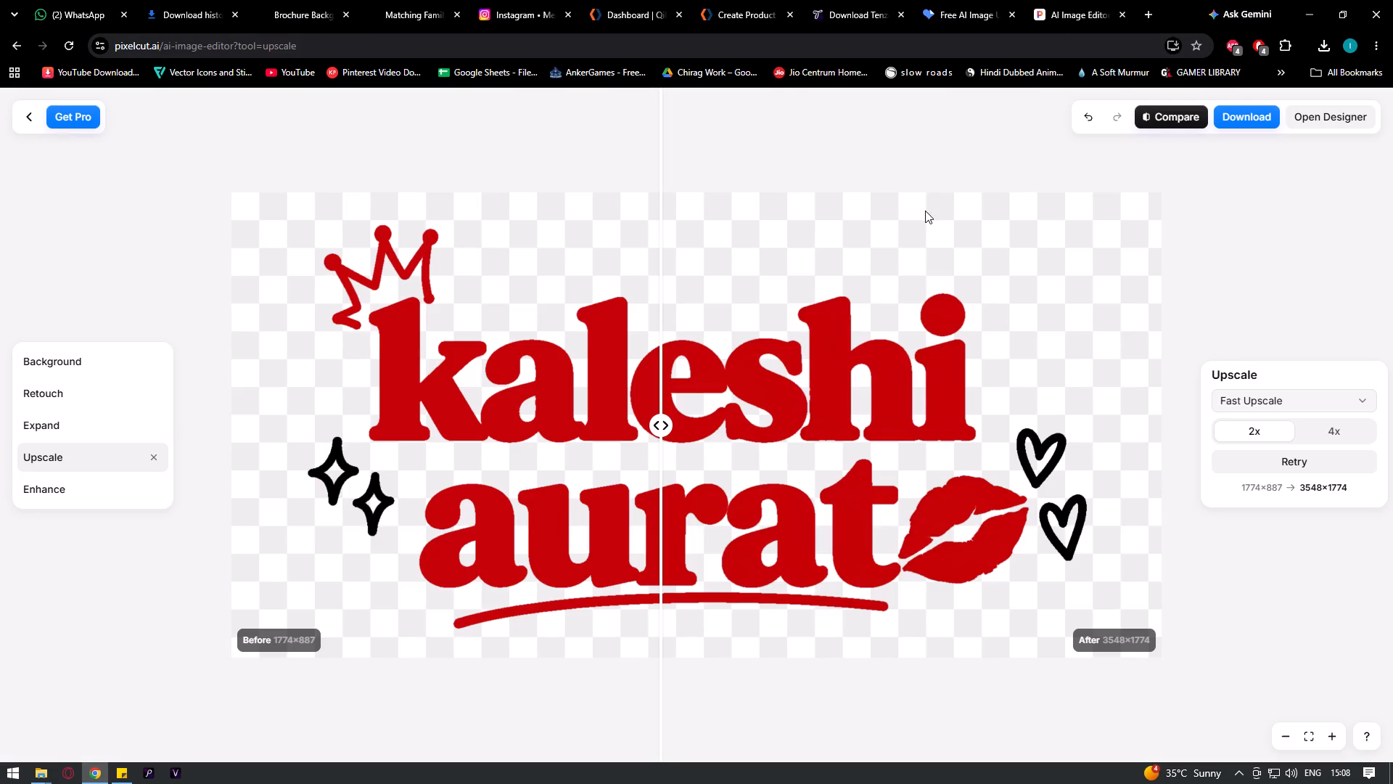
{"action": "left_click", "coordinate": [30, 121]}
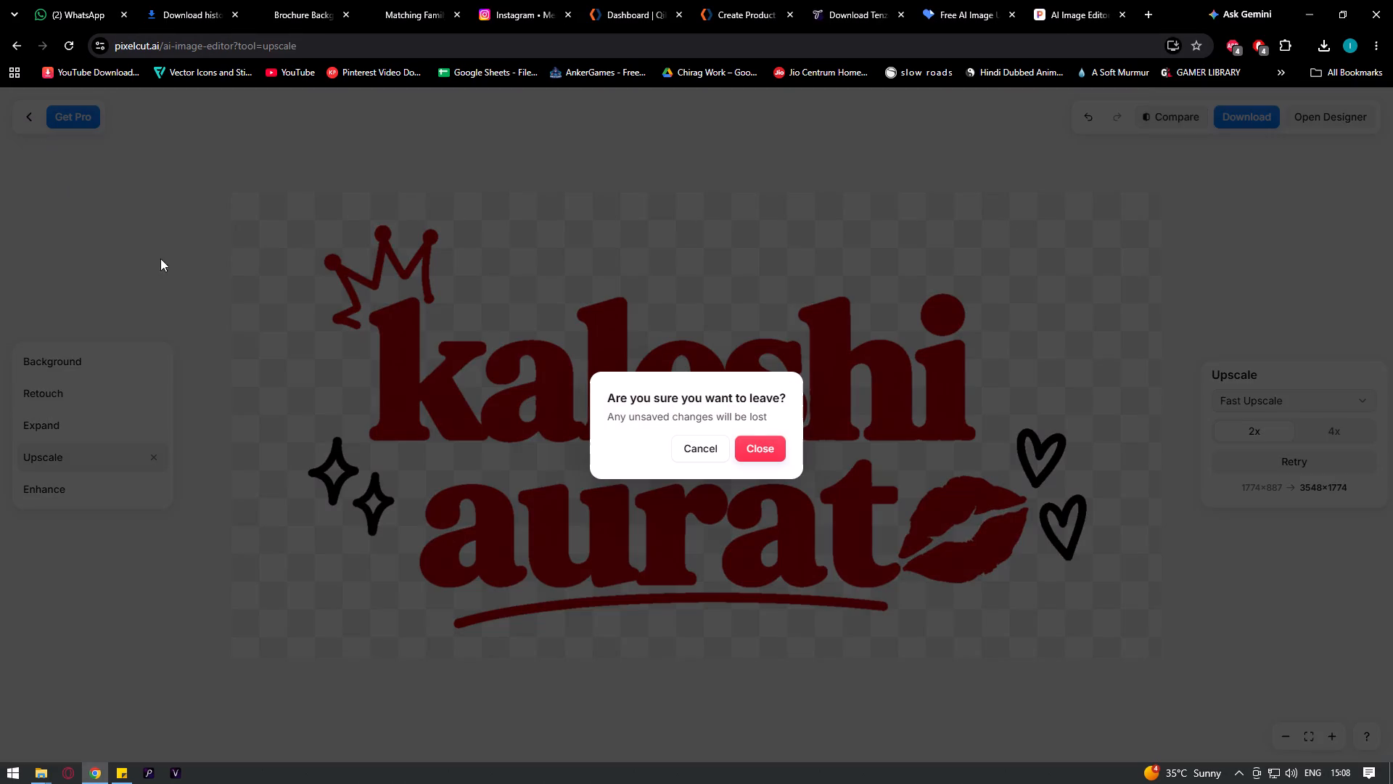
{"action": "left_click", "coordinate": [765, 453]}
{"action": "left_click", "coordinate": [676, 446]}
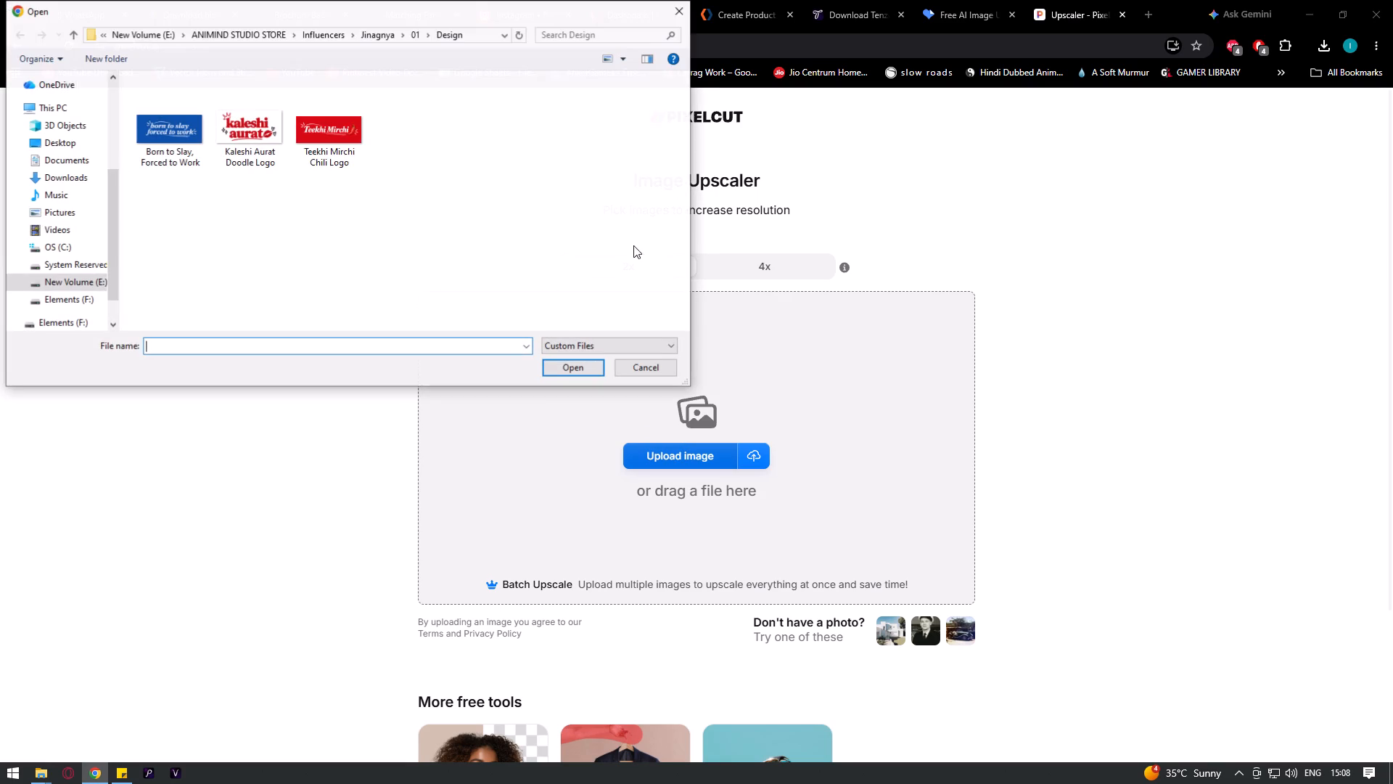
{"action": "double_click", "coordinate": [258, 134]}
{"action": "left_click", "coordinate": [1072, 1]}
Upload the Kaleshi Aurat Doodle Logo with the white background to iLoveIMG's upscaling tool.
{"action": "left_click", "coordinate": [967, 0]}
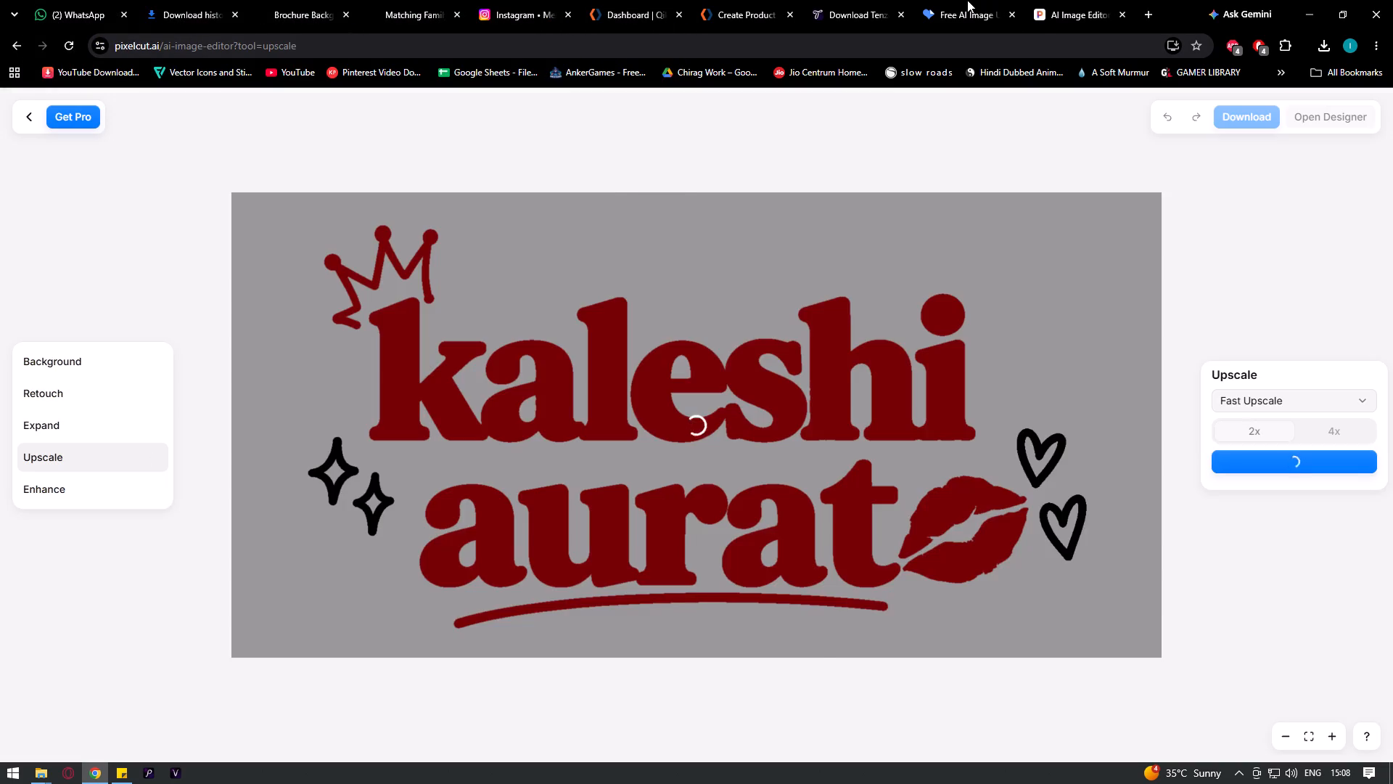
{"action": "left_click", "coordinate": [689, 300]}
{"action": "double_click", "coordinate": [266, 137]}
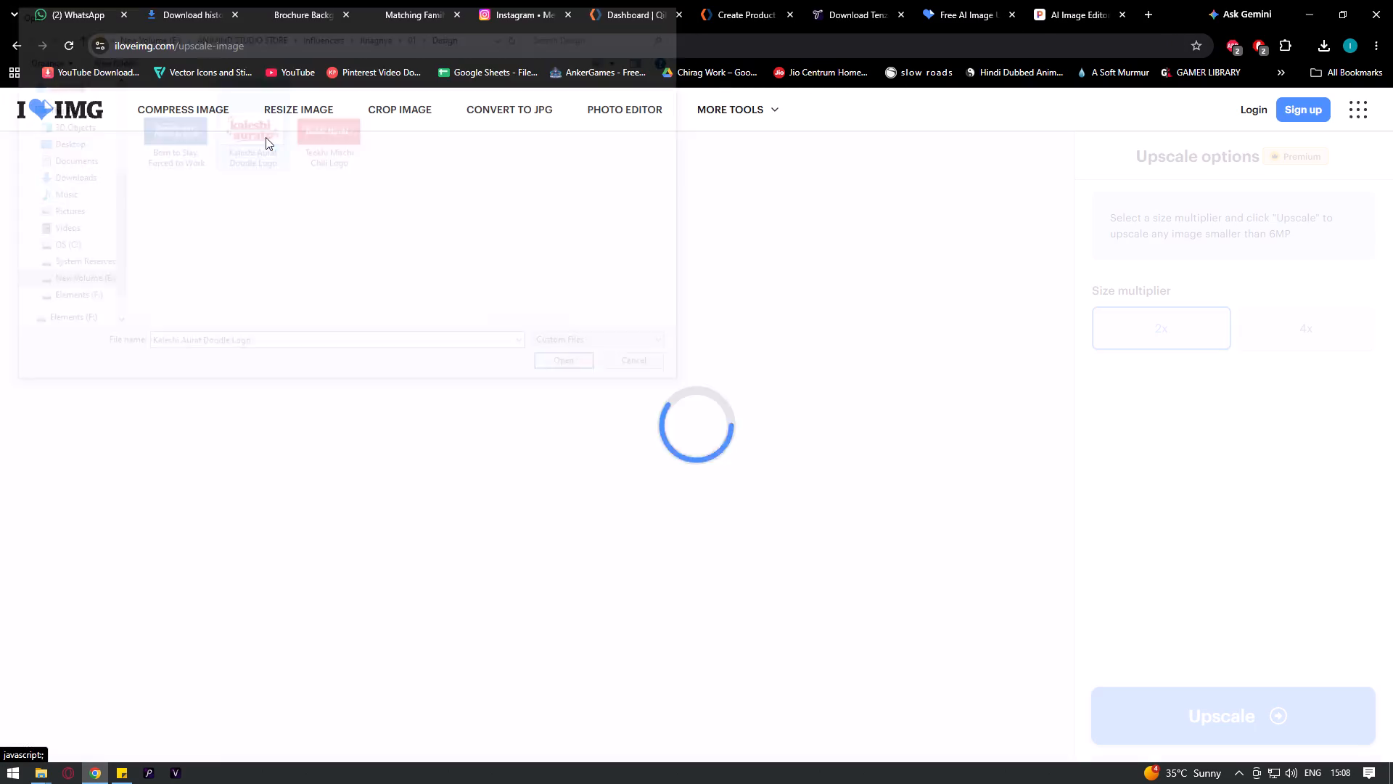
Check the 2x logo in Pixelcut and compare the original and 2x versions across the iLoveIMG preview.
{"action": "left_click", "coordinate": [1079, 0]}
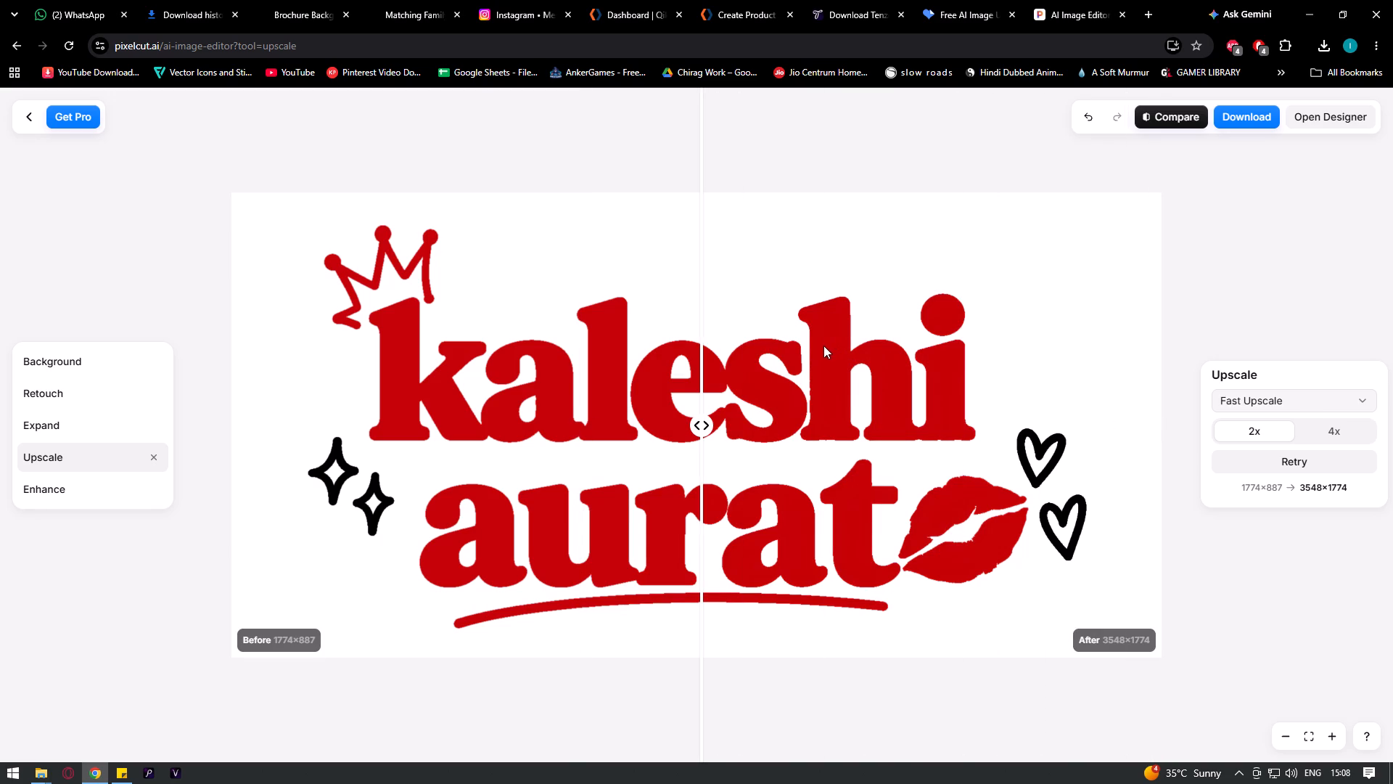
{"action": "left_click", "coordinate": [987, 0]}
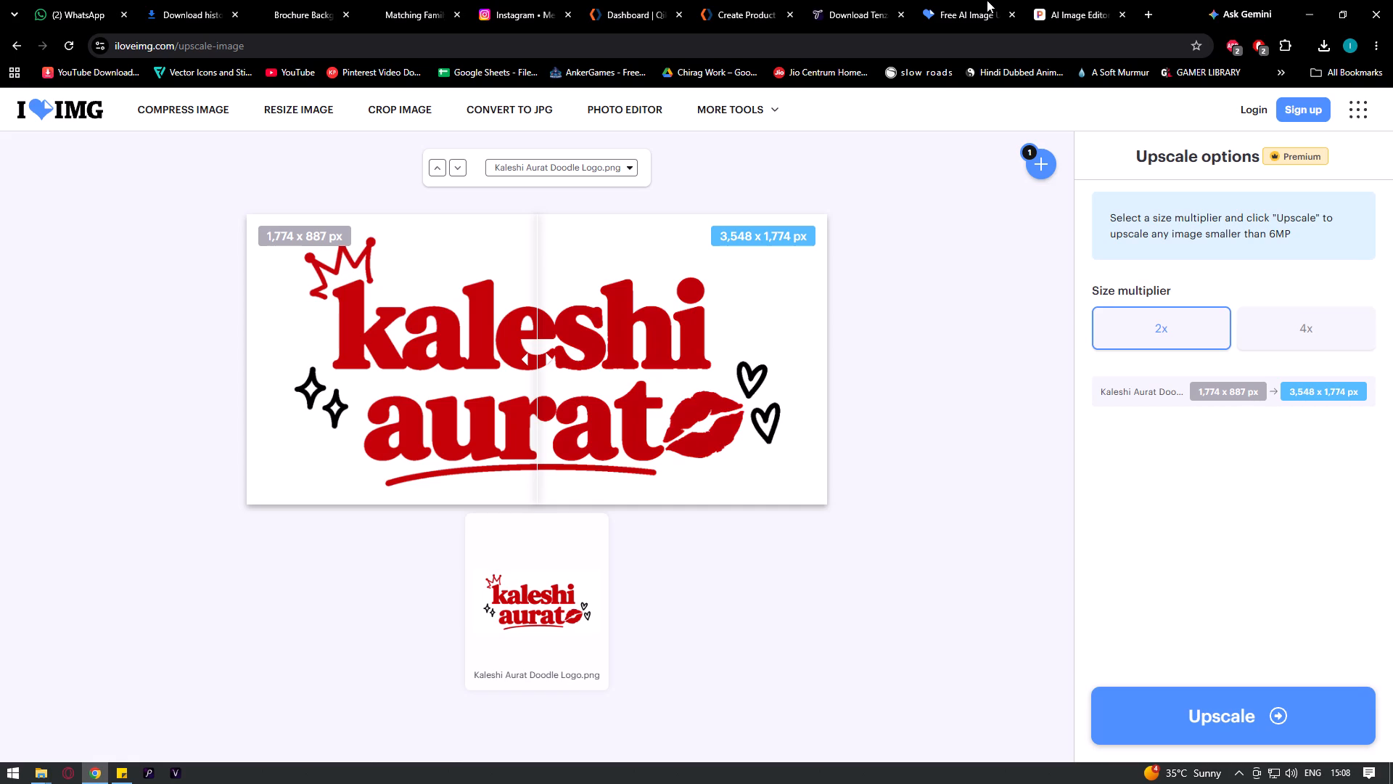
{"action": "left_click_drag", "start_coordinate": [527, 349], "coordinate": [393, 373]}
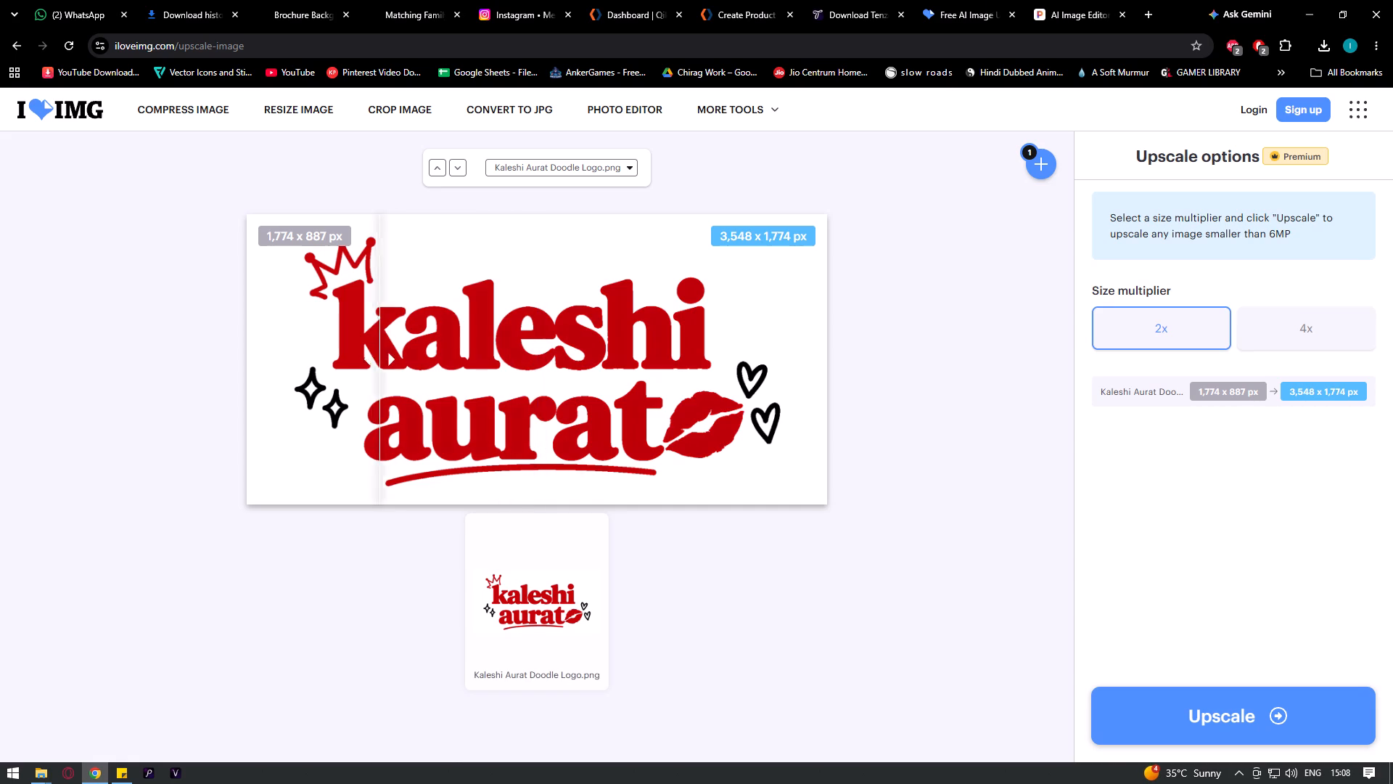
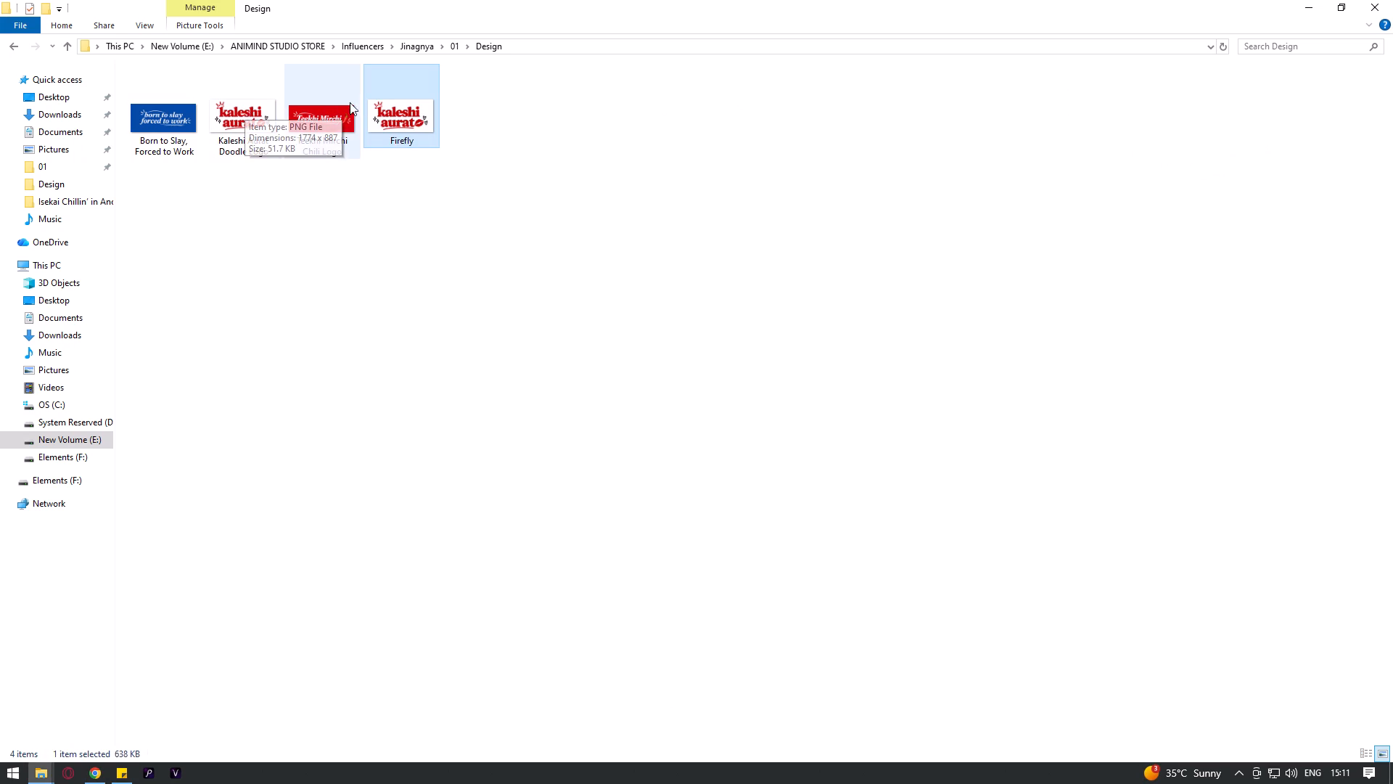
{"action": "left_click_drag", "start_coordinate": [384, 105], "coordinate": [550, 226]}
{"action": "key", "text": "alt+Tab"}
{"action": "key", "text": "alt+Tab"}
{"action": "key", "text": "alt+shift+Tab"}
{"action": "key", "text": "alt+shift+Tab"}
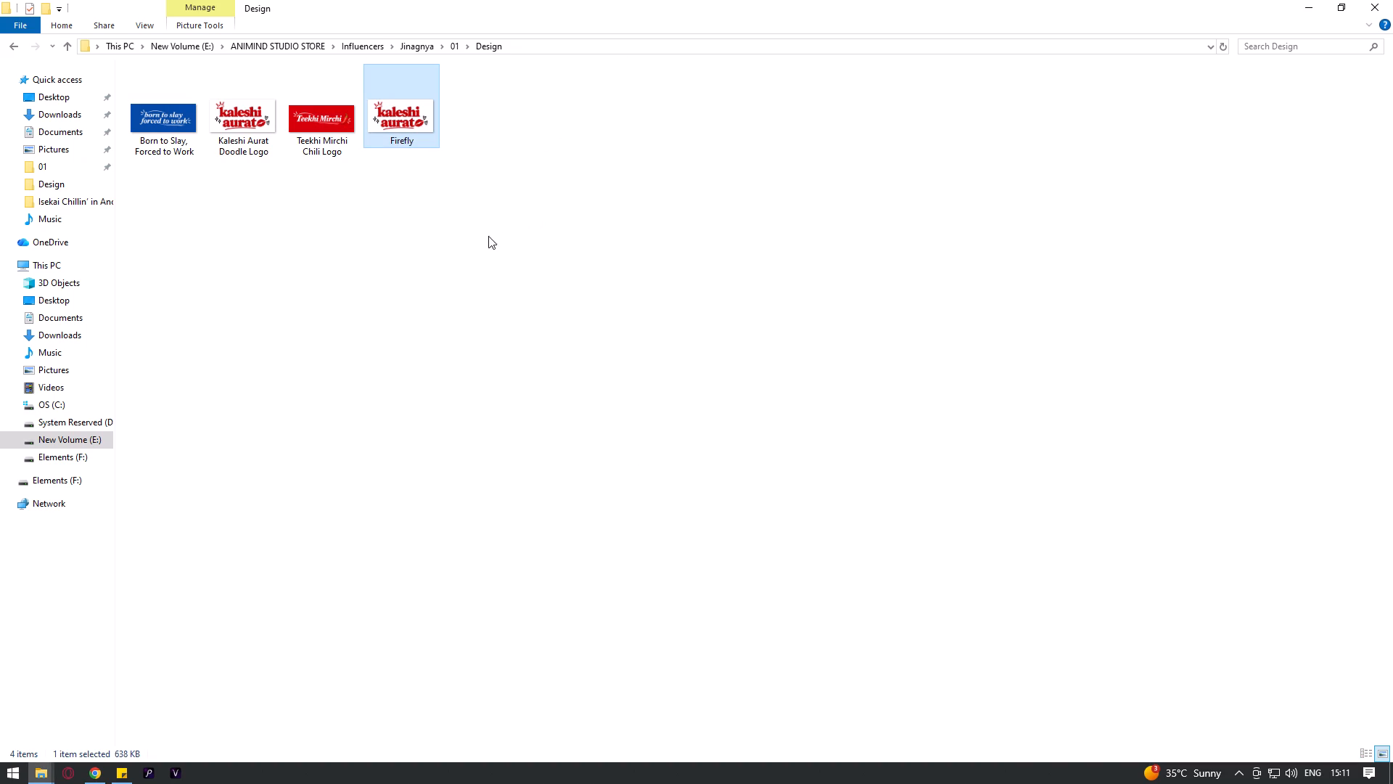
{"action": "left_click", "coordinate": [147, 773]}
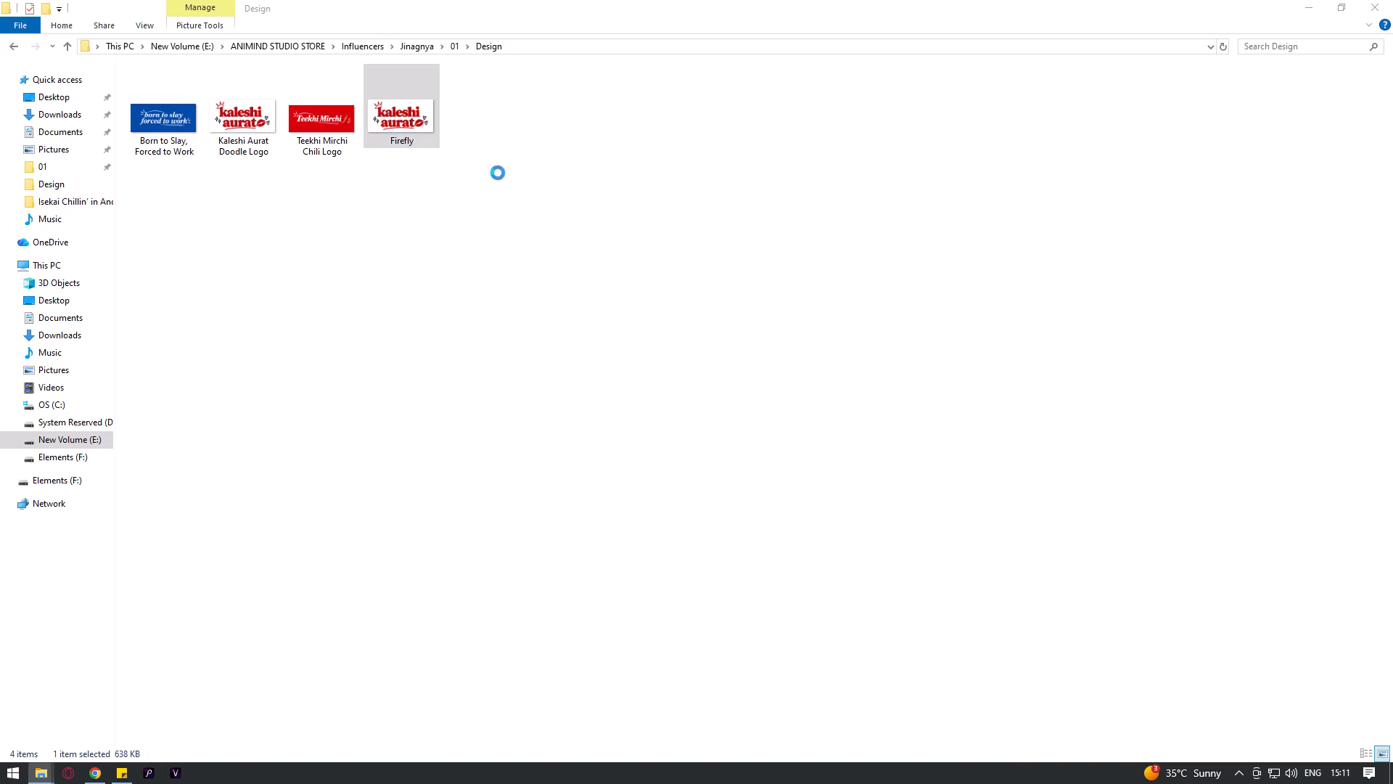
{"action": "key", "text": "alt+Tab"}
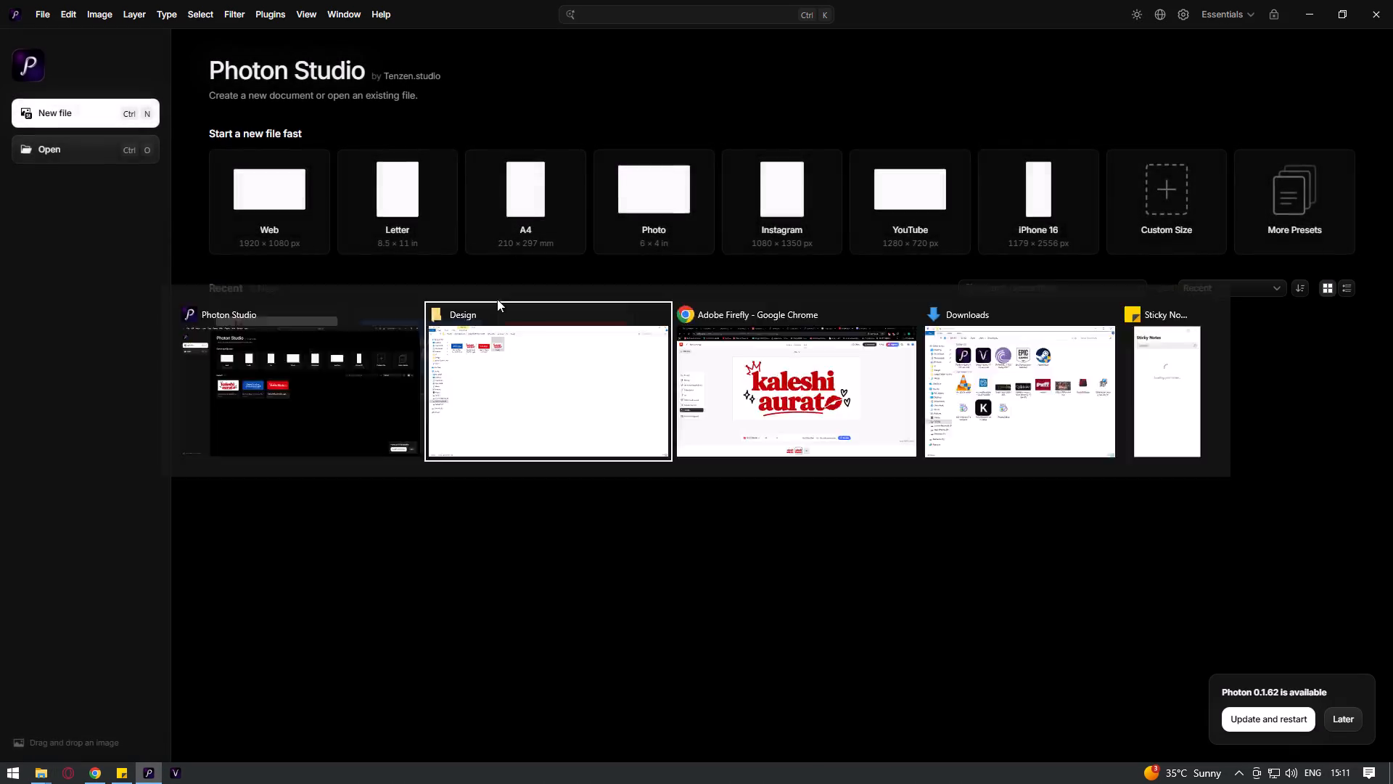
{"action": "left_click_drag", "start_coordinate": [420, 117], "coordinate": [591, 477]}
{"action": "key", "text": "alt+Tab"}
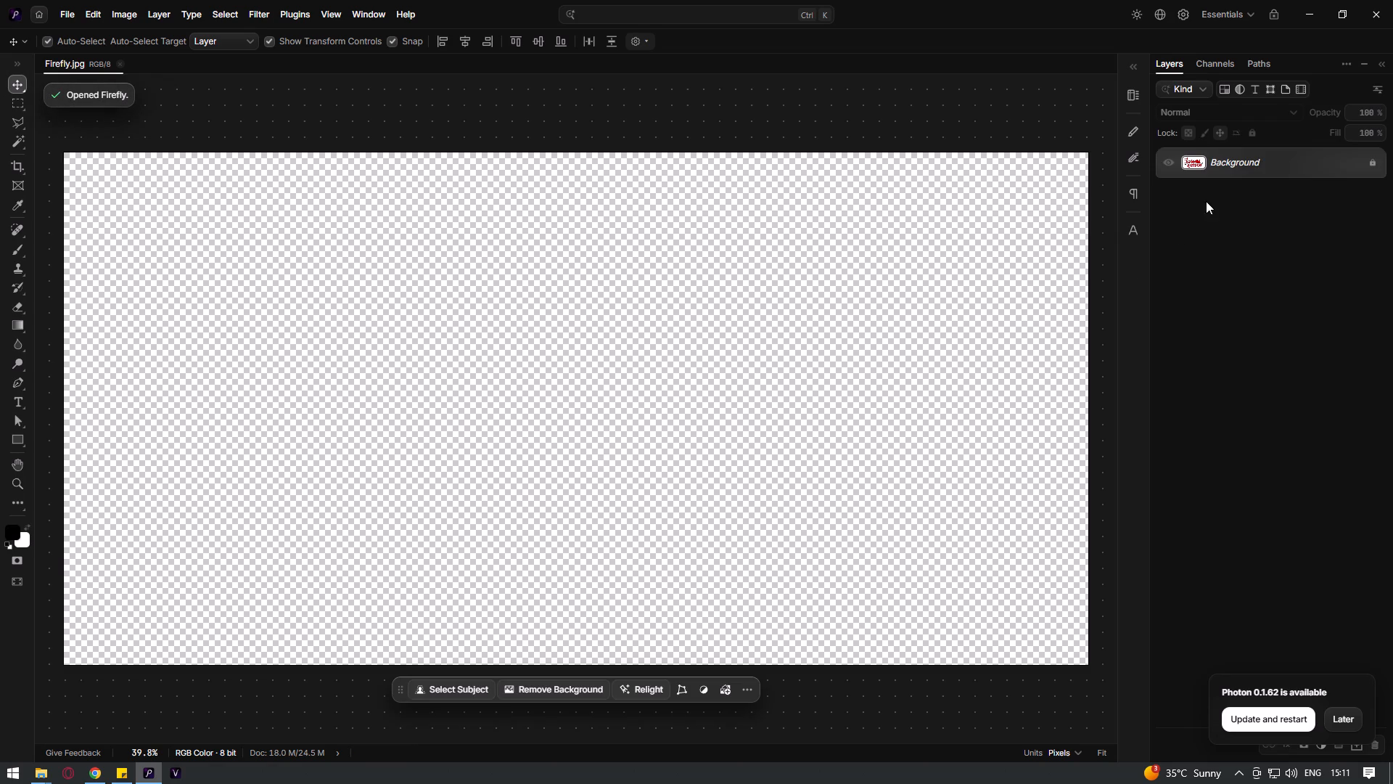
Select the white background around the Kaleshi Aurat logo with Color Range, using Sampled Colors and an increased fuzziness.
{"action": "scroll", "coordinate": [750, 308], "scroll_direction": "up", "scroll_amount": 16, "text": "alt"}
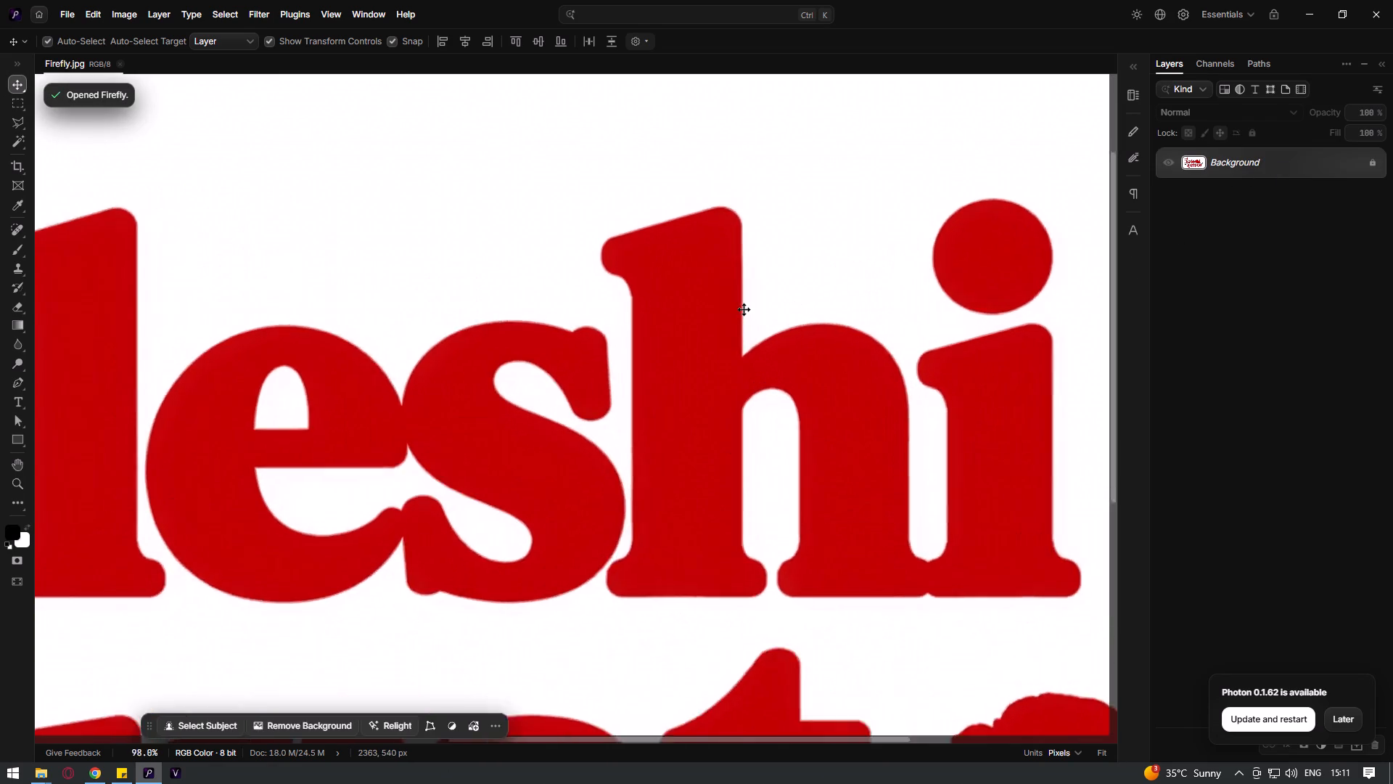
{"action": "scroll", "coordinate": [744, 309], "scroll_direction": "up", "scroll_amount": 3, "text": "alt"}
{"action": "scroll", "coordinate": [743, 310], "scroll_direction": "down", "scroll_amount": 17, "text": "alt"}
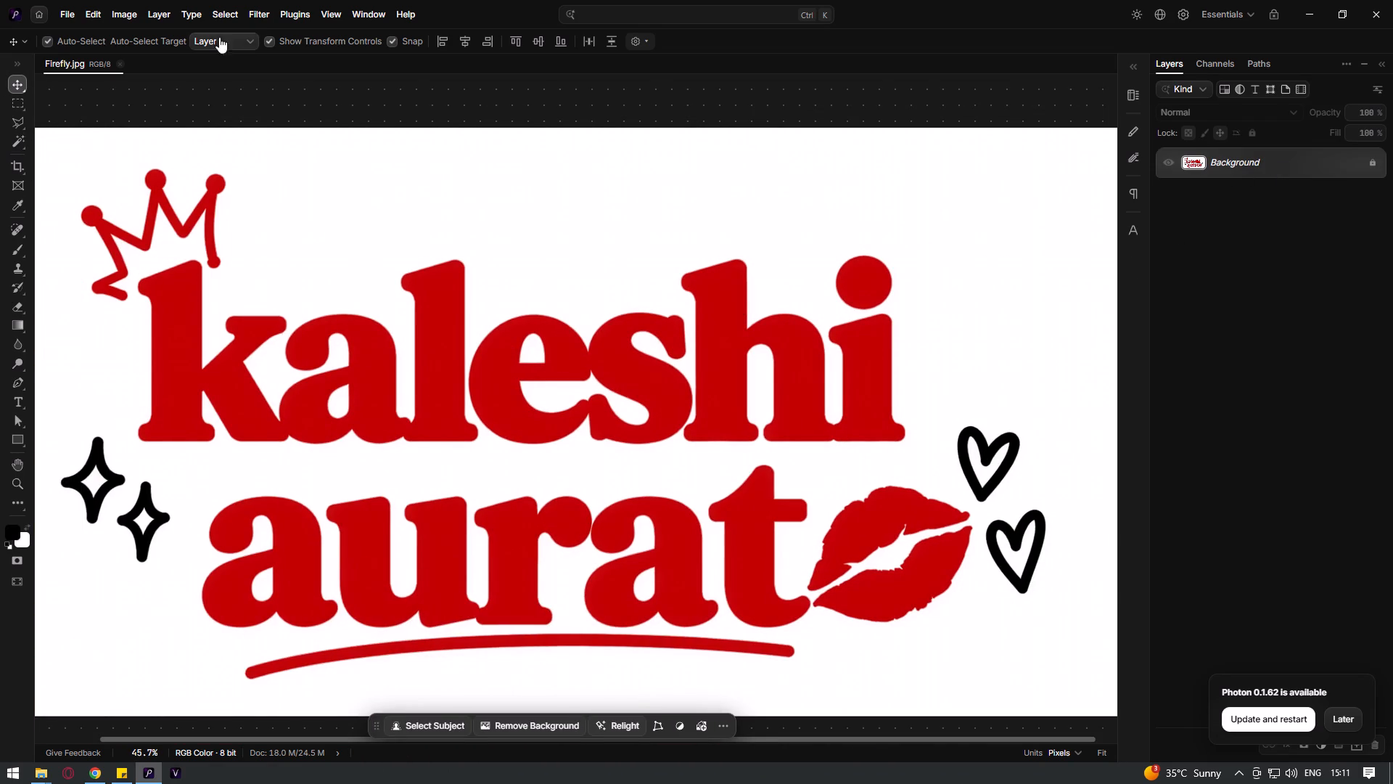
{"action": "left_click", "coordinate": [255, 15]}
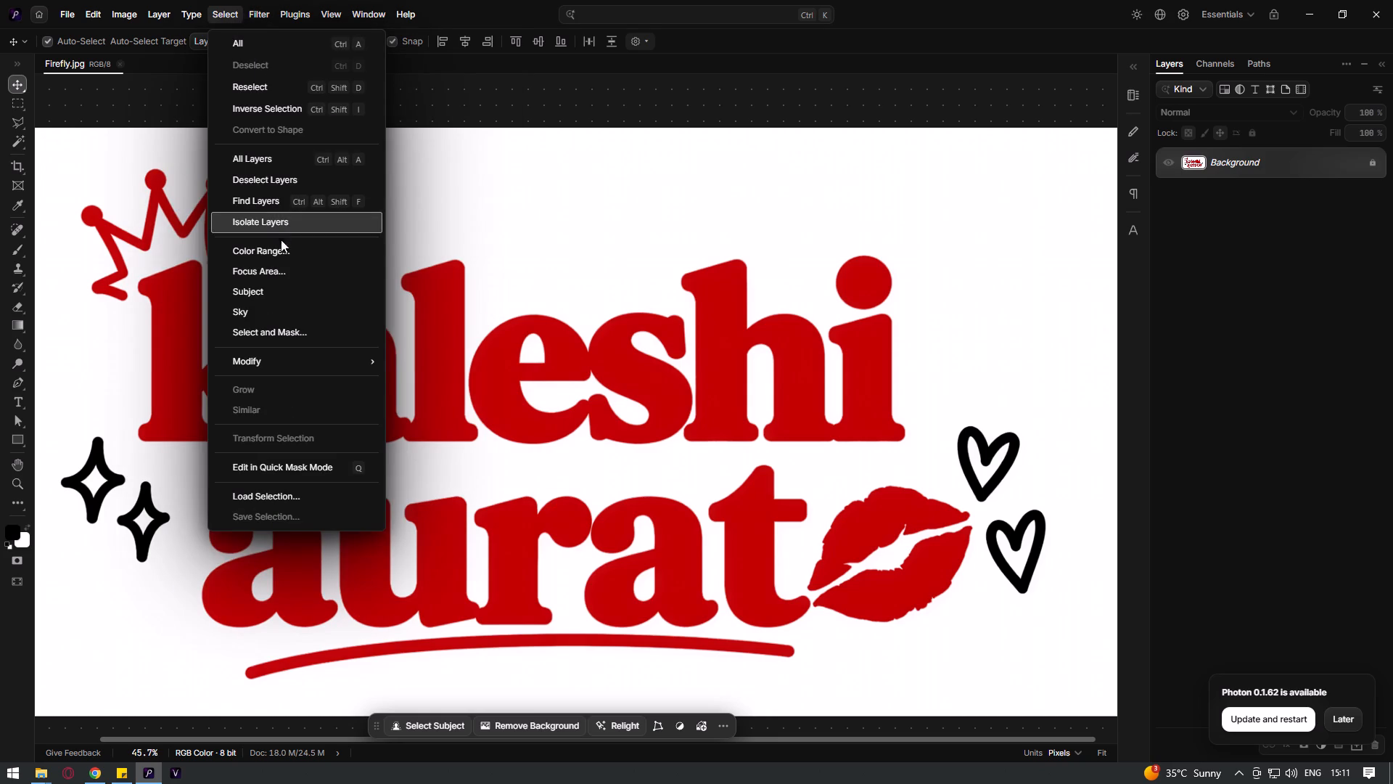
{"action": "left_click", "coordinate": [282, 258]}
{"action": "left_click", "coordinate": [435, 219]}
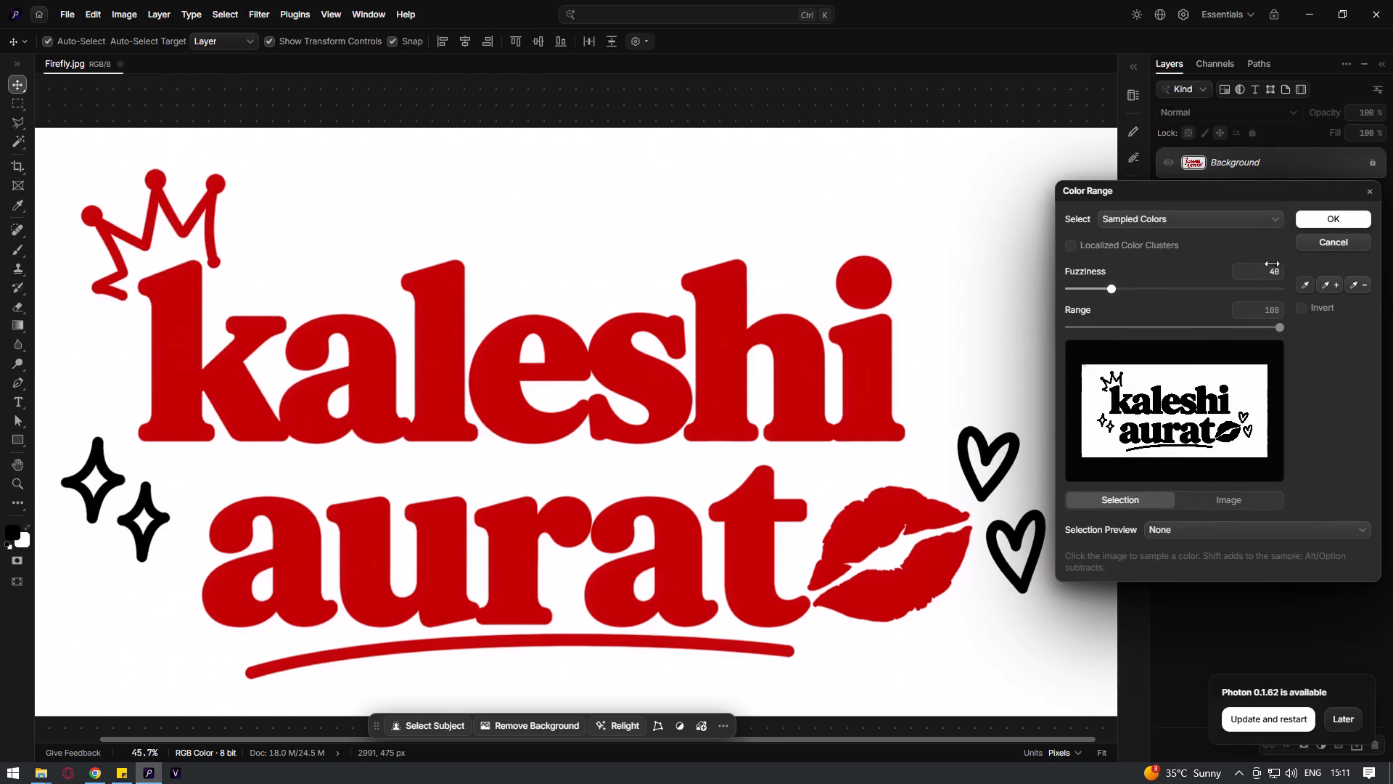
{"action": "left_click_drag", "start_coordinate": [1110, 287], "coordinate": [1164, 282]}
{"action": "left_click_drag", "start_coordinate": [1164, 282], "coordinate": [1304, 282]}
{"action": "left_click", "coordinate": [1338, 219]}
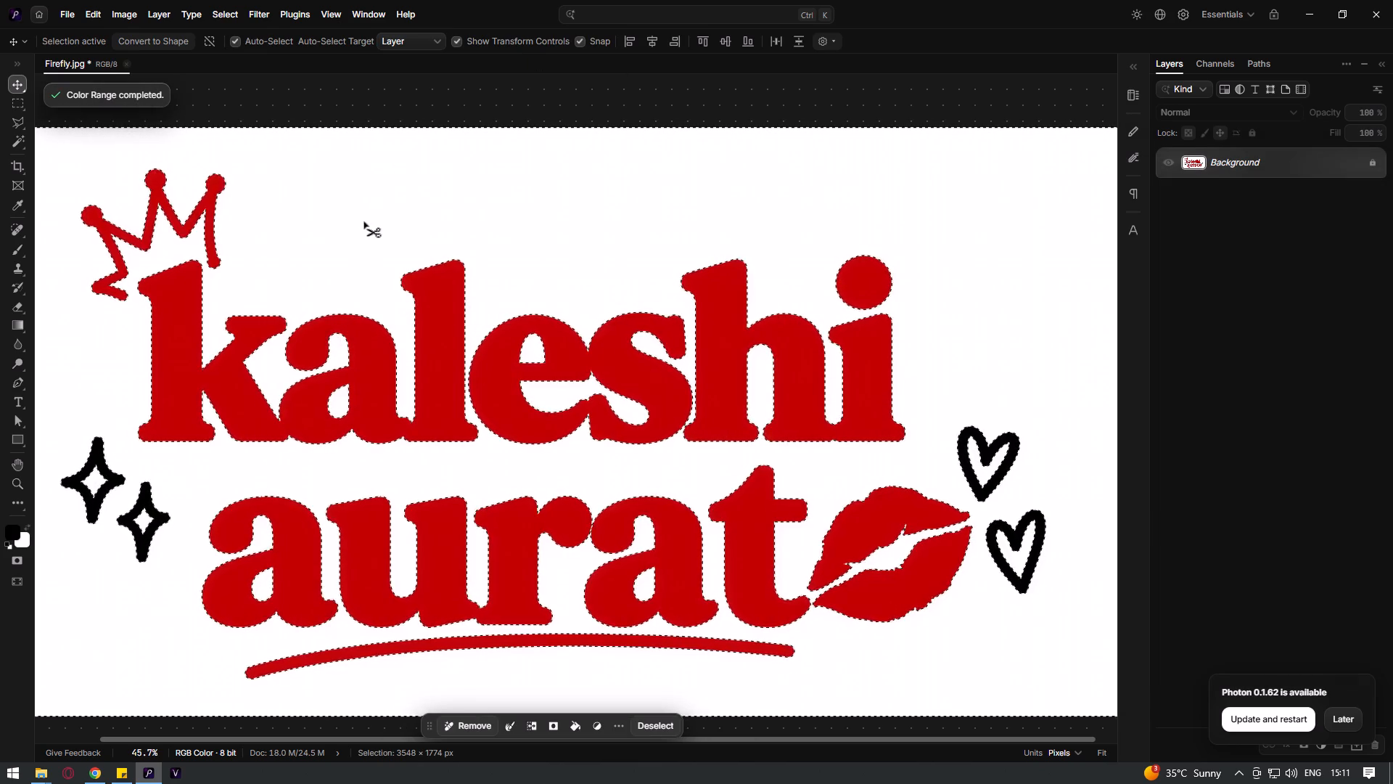
Bring the background selection into Select and Mask and set its view to On Transparency.
{"action": "scroll", "coordinate": [374, 237], "scroll_direction": "up", "scroll_amount": 6, "text": "alt"}
{"action": "scroll", "coordinate": [453, 270], "scroll_direction": "up", "scroll_amount": 18, "text": "alt"}
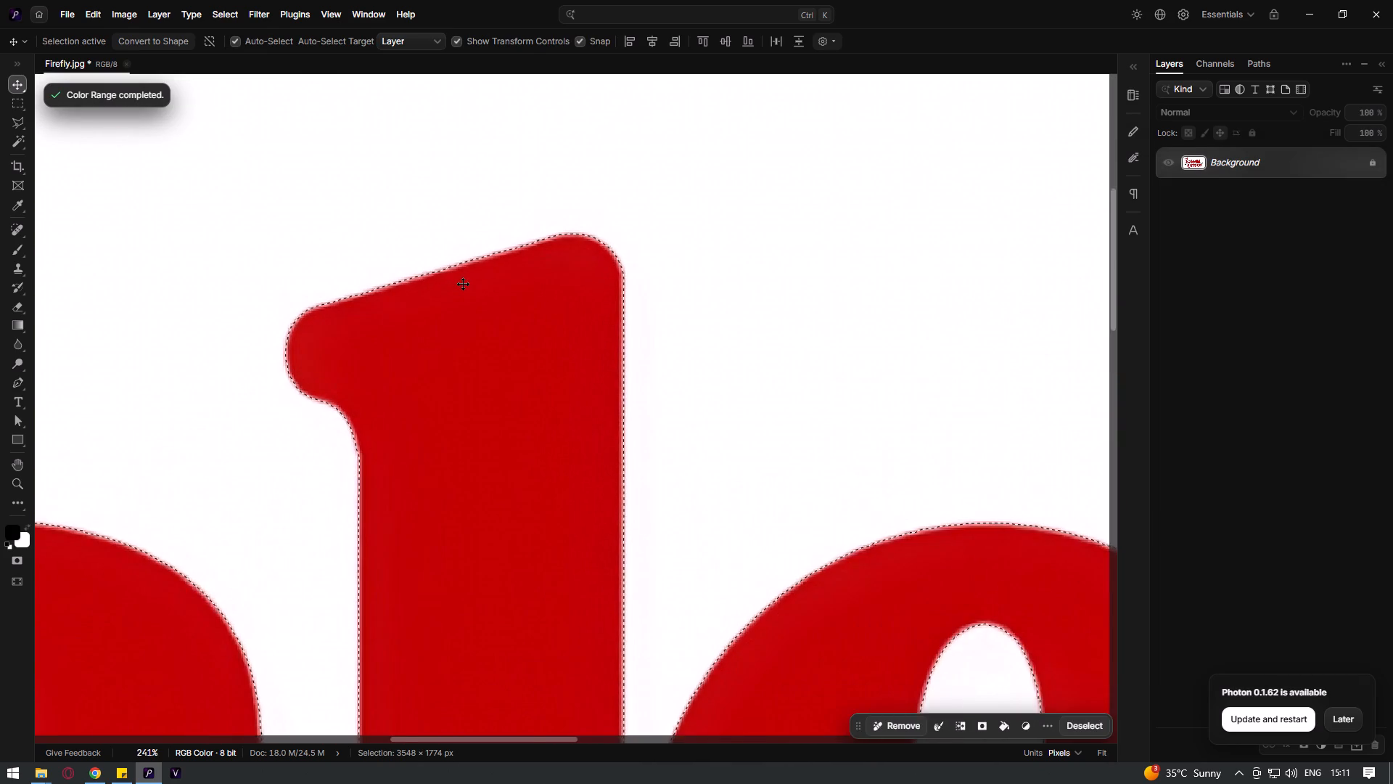
{"action": "scroll", "coordinate": [464, 284], "scroll_direction": "up", "scroll_amount": 5, "text": "alt"}
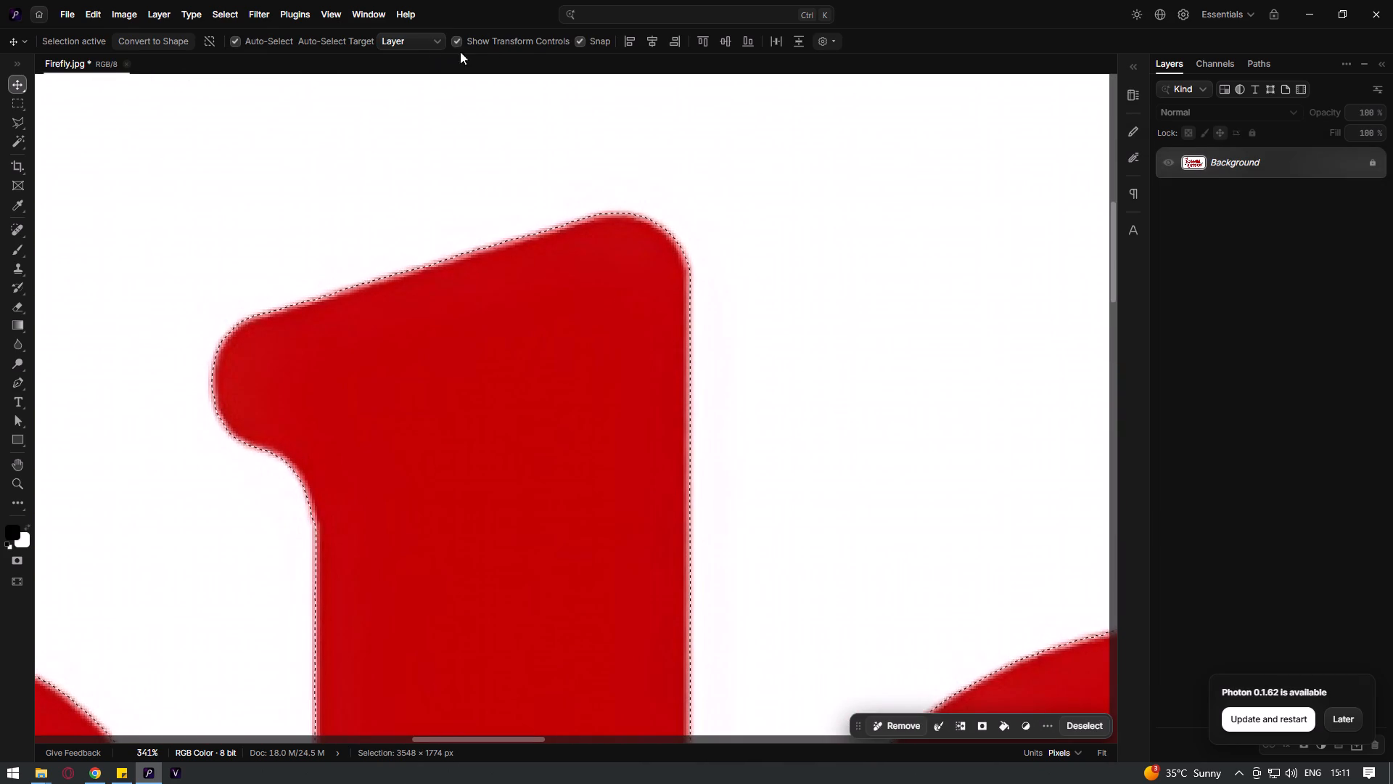
{"action": "left_click", "coordinate": [17, 107]}
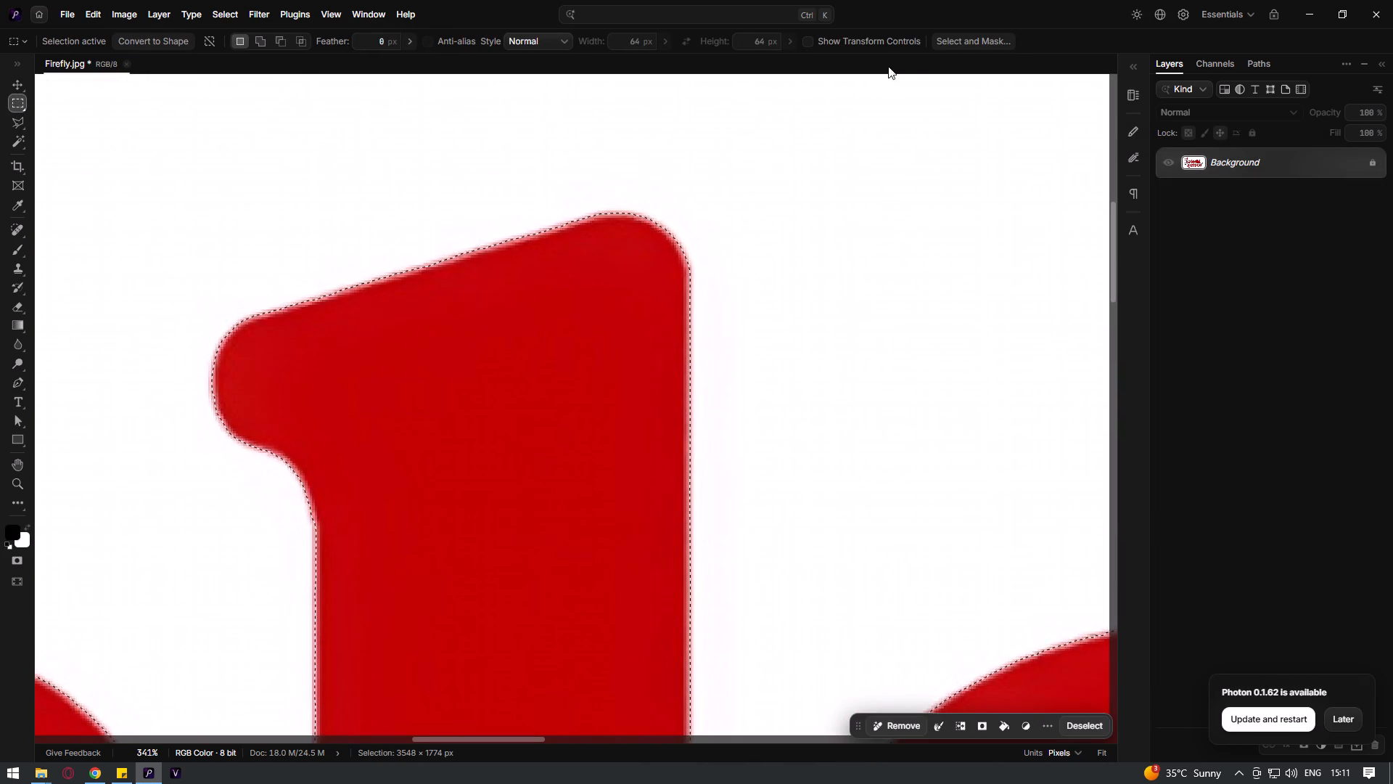
{"action": "left_click", "coordinate": [981, 44]}
{"action": "left_click", "coordinate": [1042, 160]}
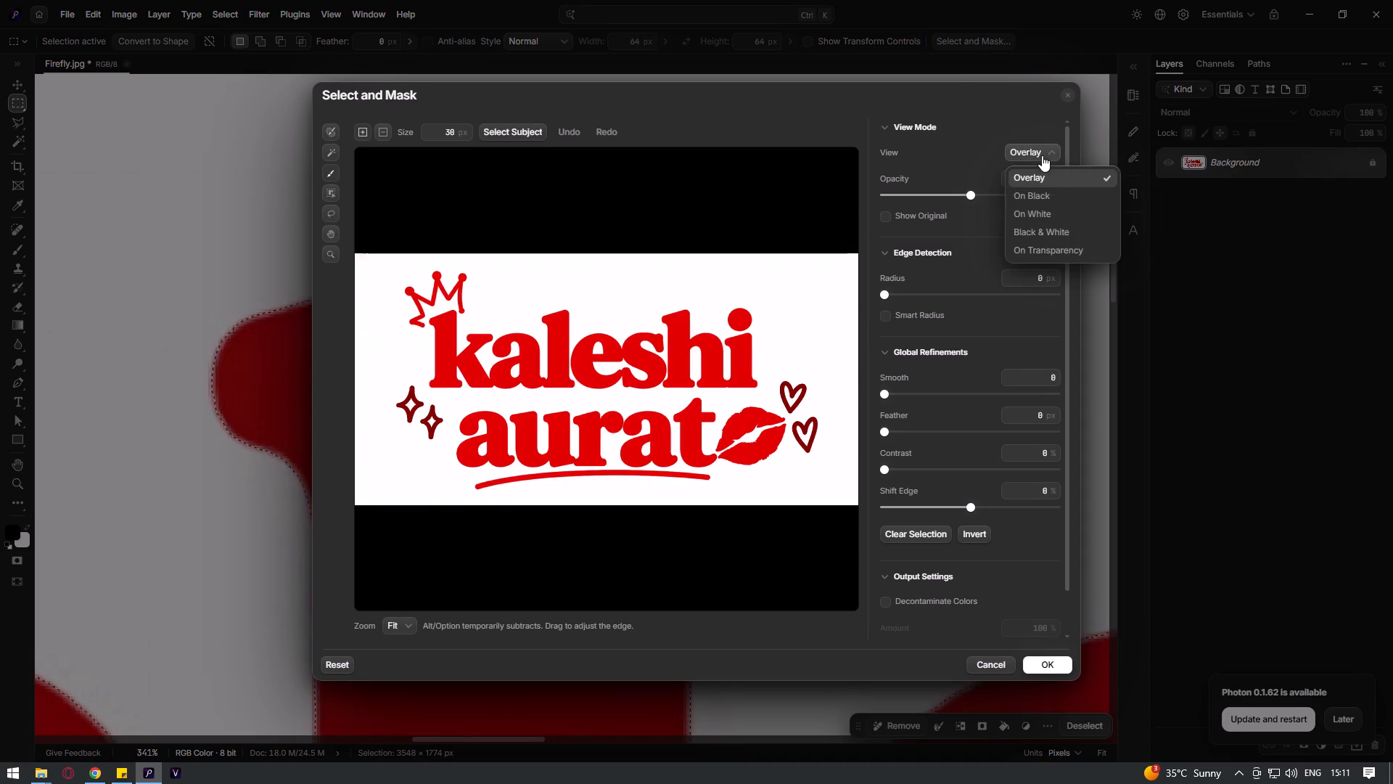
{"action": "left_click", "coordinate": [1053, 251]}
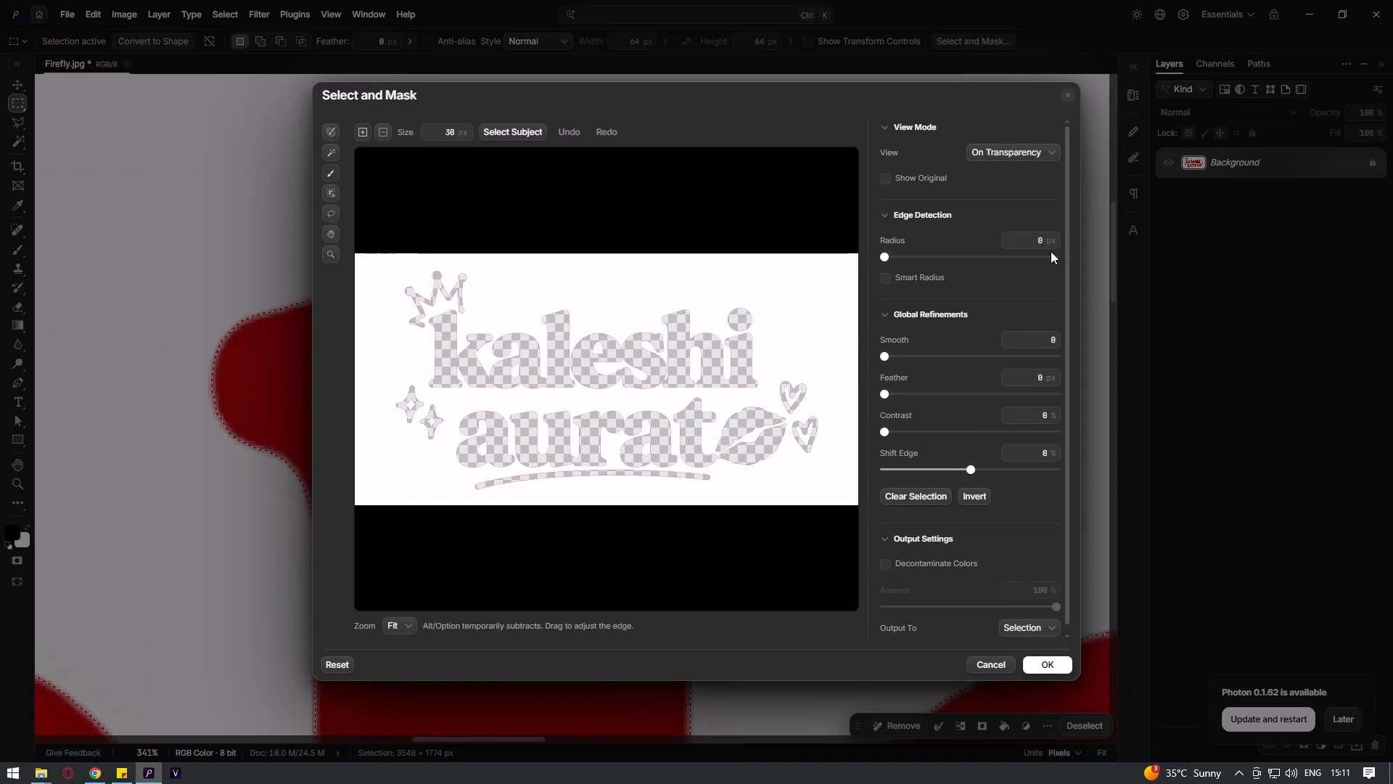
Examine the letter's selection edge up close in the On Black, Overlay, On White and Black & White views.
{"action": "scroll", "coordinate": [704, 300], "scroll_direction": "up", "scroll_amount": 6}
{"action": "scroll", "coordinate": [652, 452], "scroll_direction": "up", "scroll_amount": 6, "text": "ctrl"}
{"action": "scroll", "coordinate": [715, 415], "scroll_direction": "up", "scroll_amount": 16, "text": "ctrl"}
{"action": "scroll", "coordinate": [702, 382], "scroll_direction": "down", "scroll_amount": 6, "text": "ctrl"}
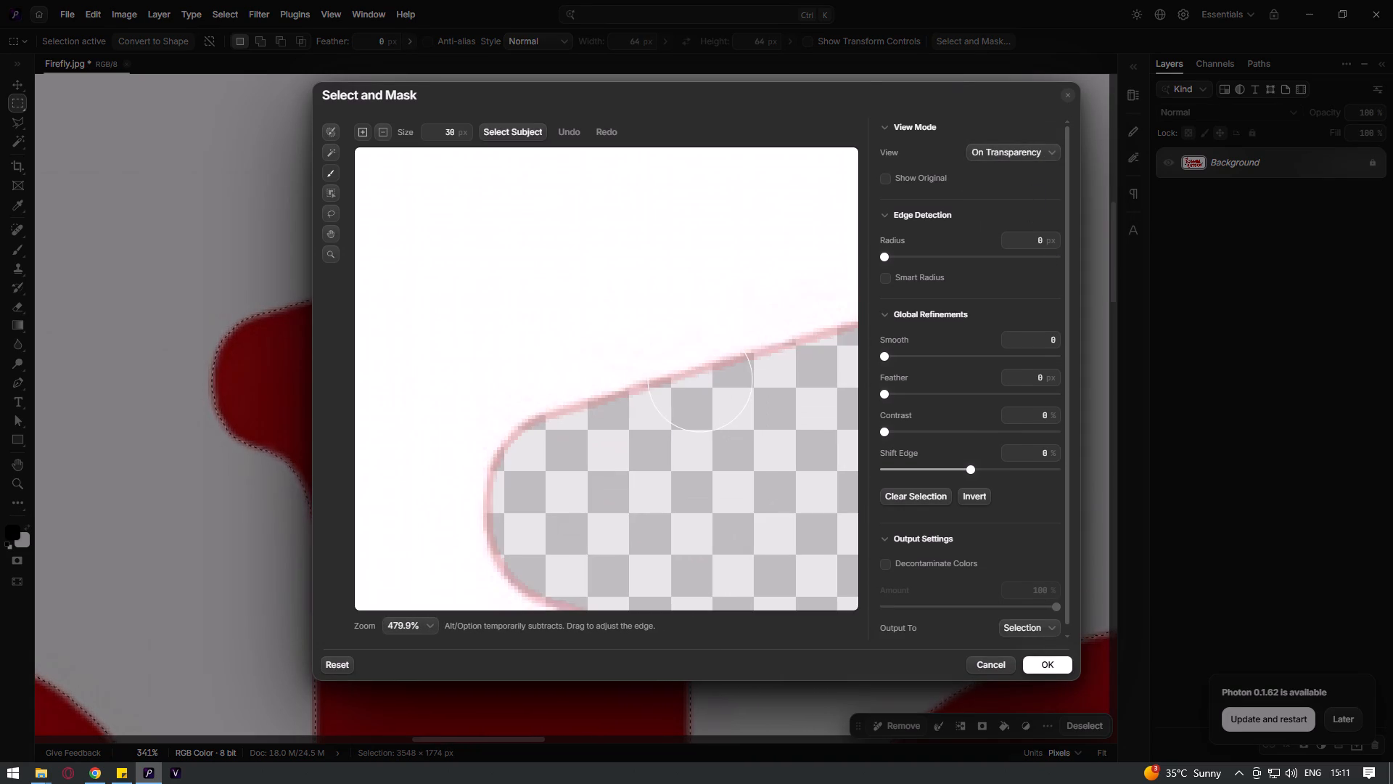
{"action": "left_click", "coordinate": [1035, 156]}
{"action": "left_click", "coordinate": [1030, 202]}
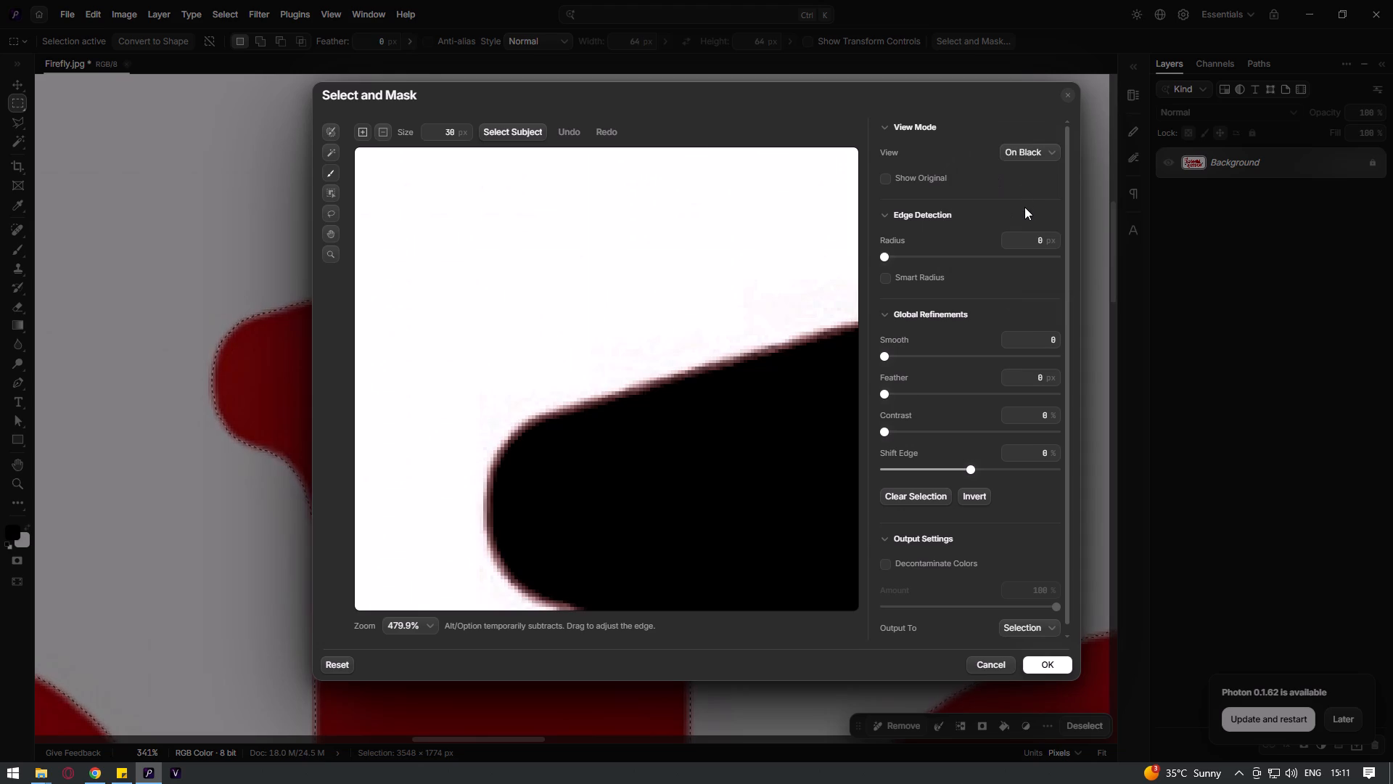
{"action": "left_click", "coordinate": [1030, 149]}
{"action": "left_click", "coordinate": [1040, 180]}
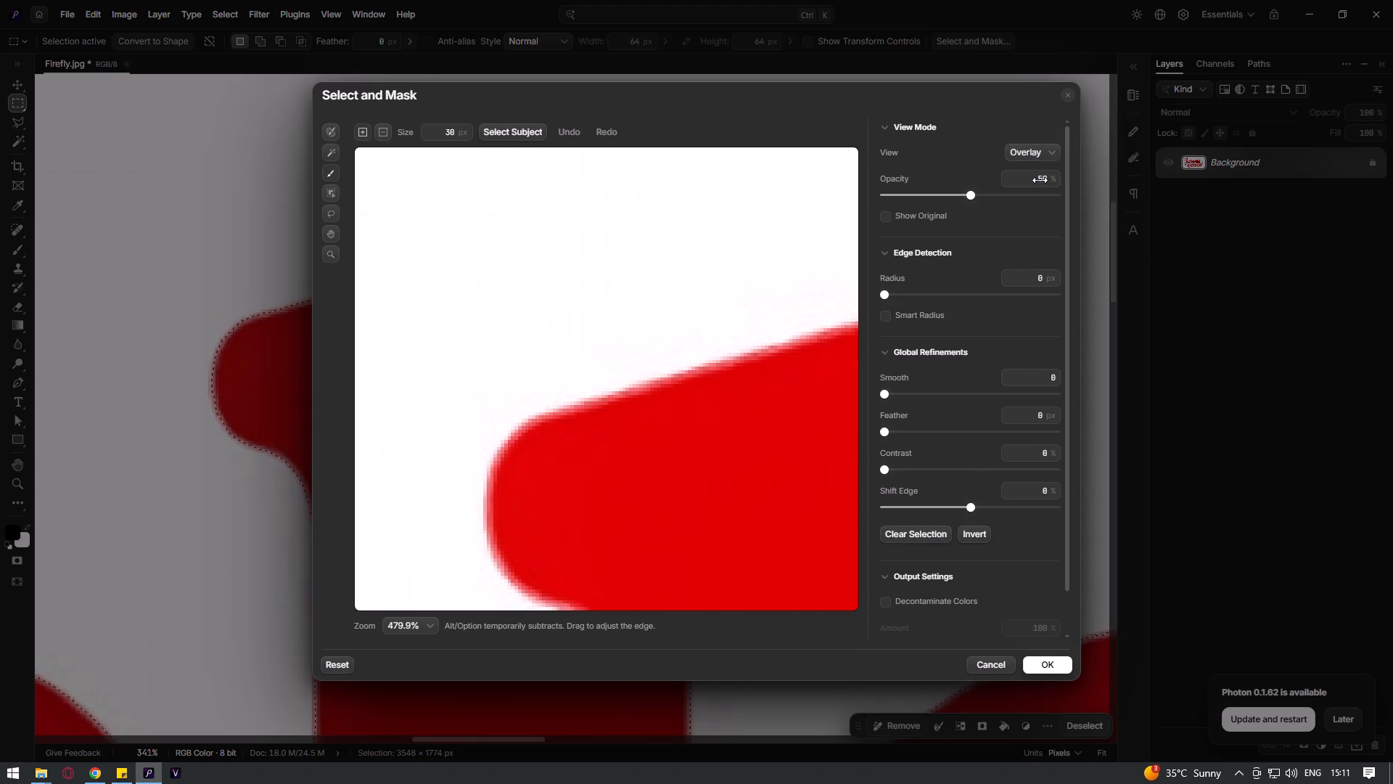
{"action": "left_click", "coordinate": [1037, 158]}
{"action": "left_click", "coordinate": [1040, 220]}
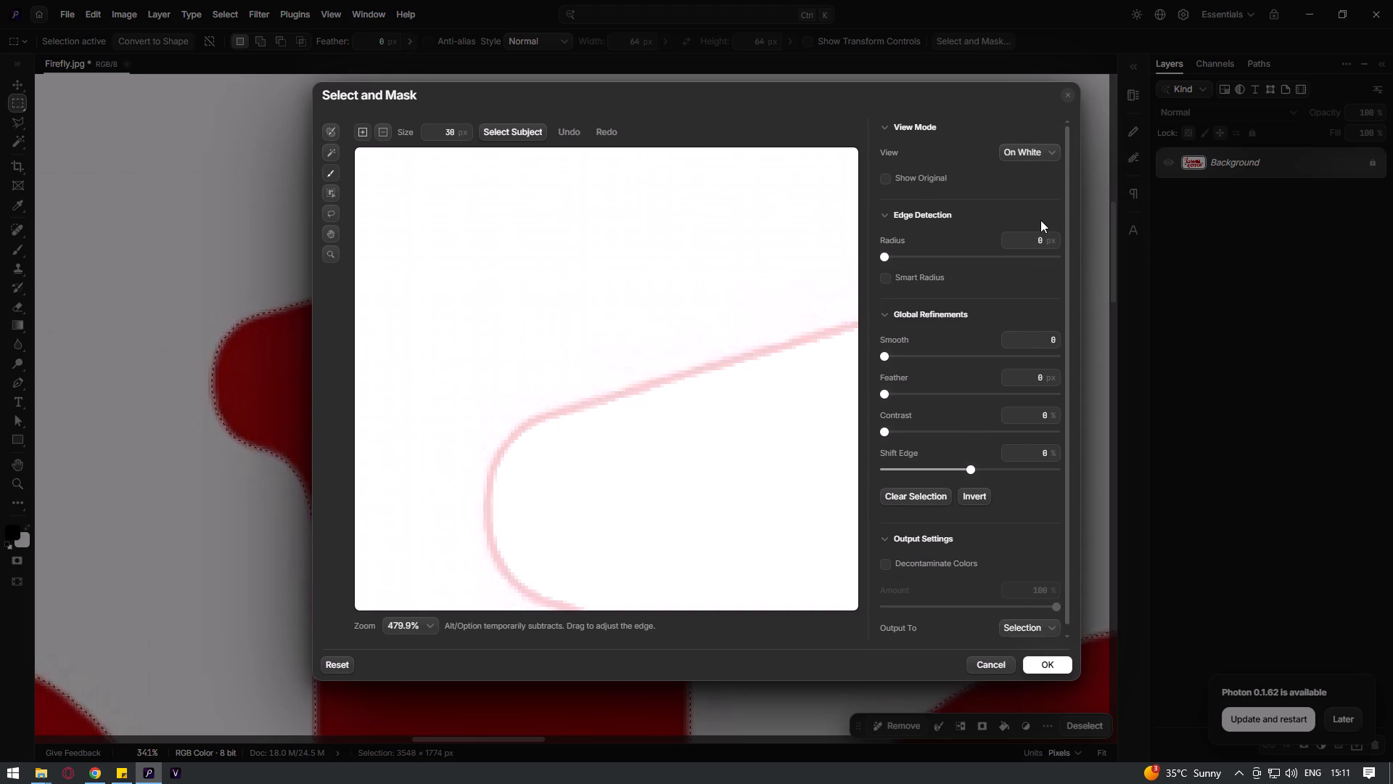
{"action": "left_click", "coordinate": [1040, 153]}
{"action": "left_click", "coordinate": [1040, 232]}
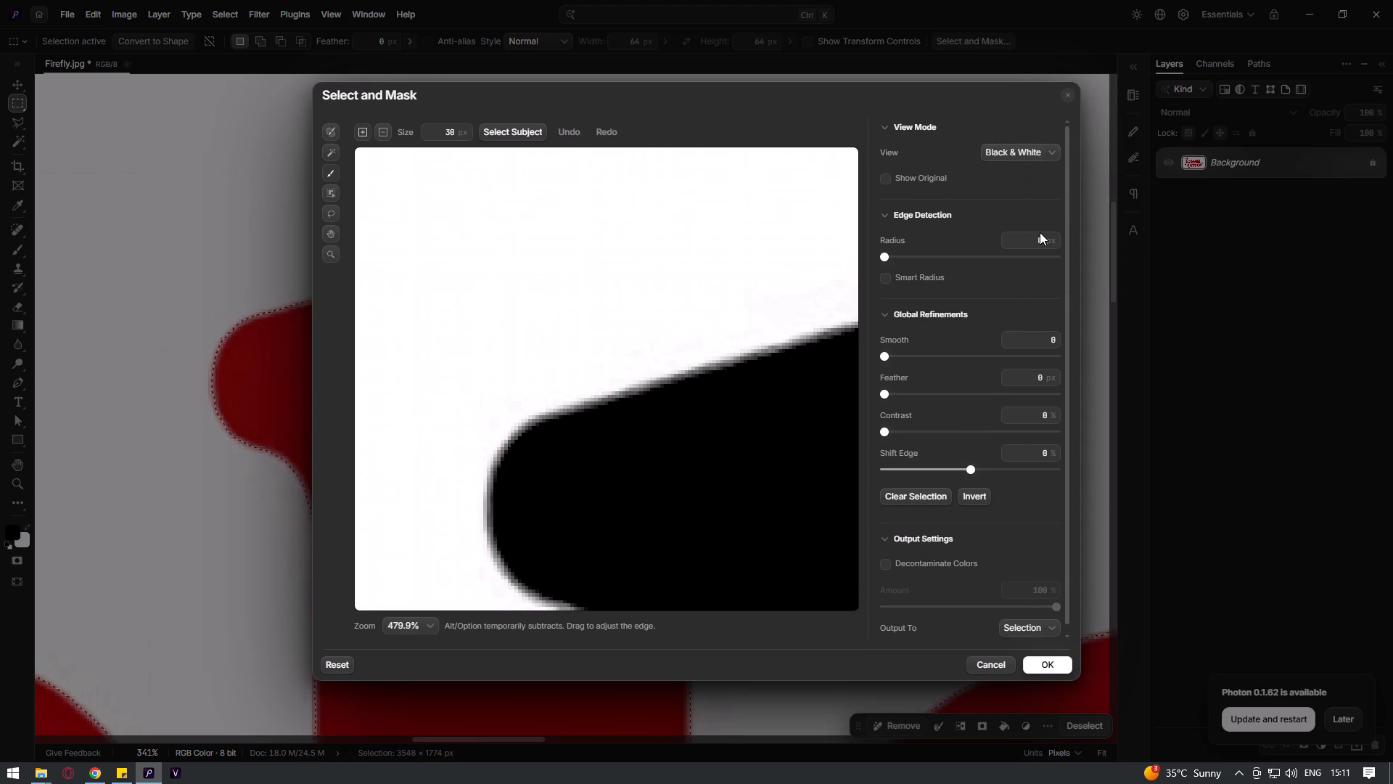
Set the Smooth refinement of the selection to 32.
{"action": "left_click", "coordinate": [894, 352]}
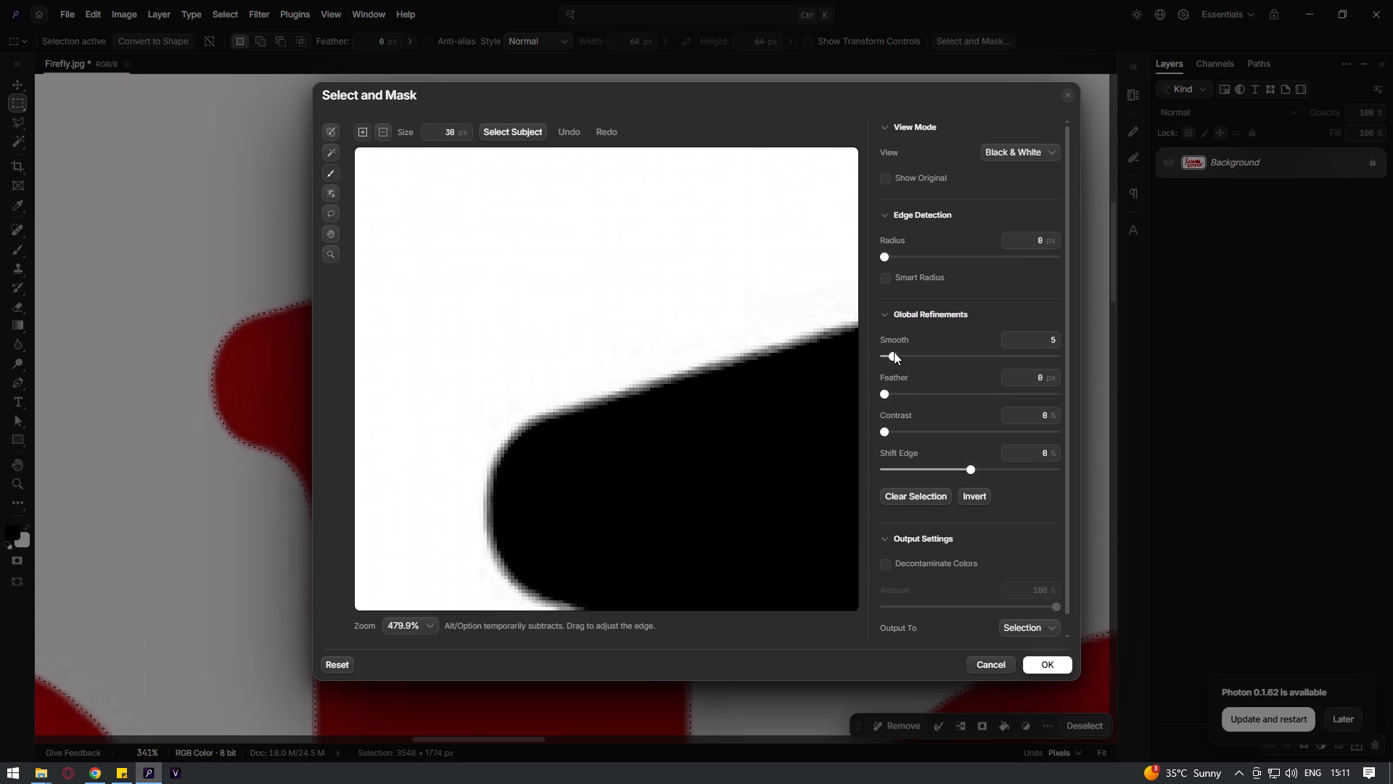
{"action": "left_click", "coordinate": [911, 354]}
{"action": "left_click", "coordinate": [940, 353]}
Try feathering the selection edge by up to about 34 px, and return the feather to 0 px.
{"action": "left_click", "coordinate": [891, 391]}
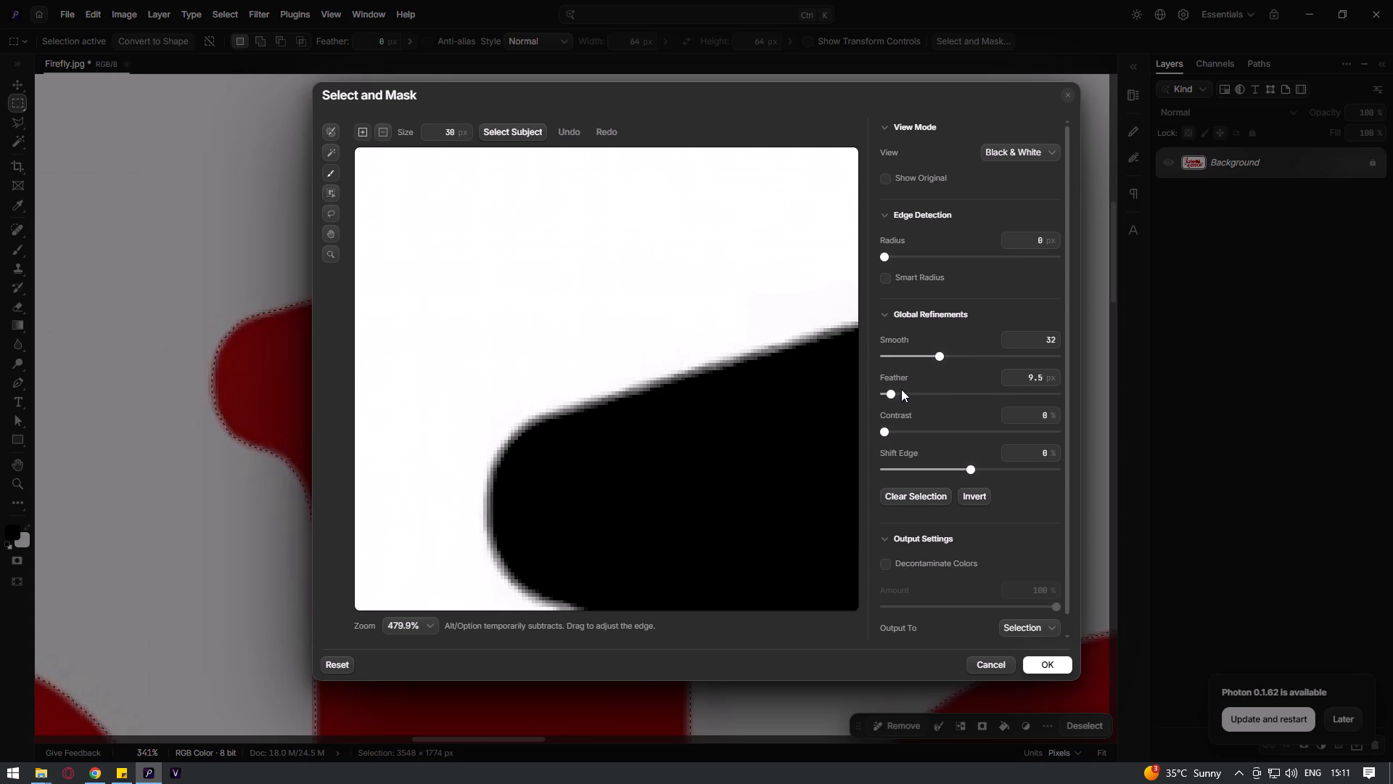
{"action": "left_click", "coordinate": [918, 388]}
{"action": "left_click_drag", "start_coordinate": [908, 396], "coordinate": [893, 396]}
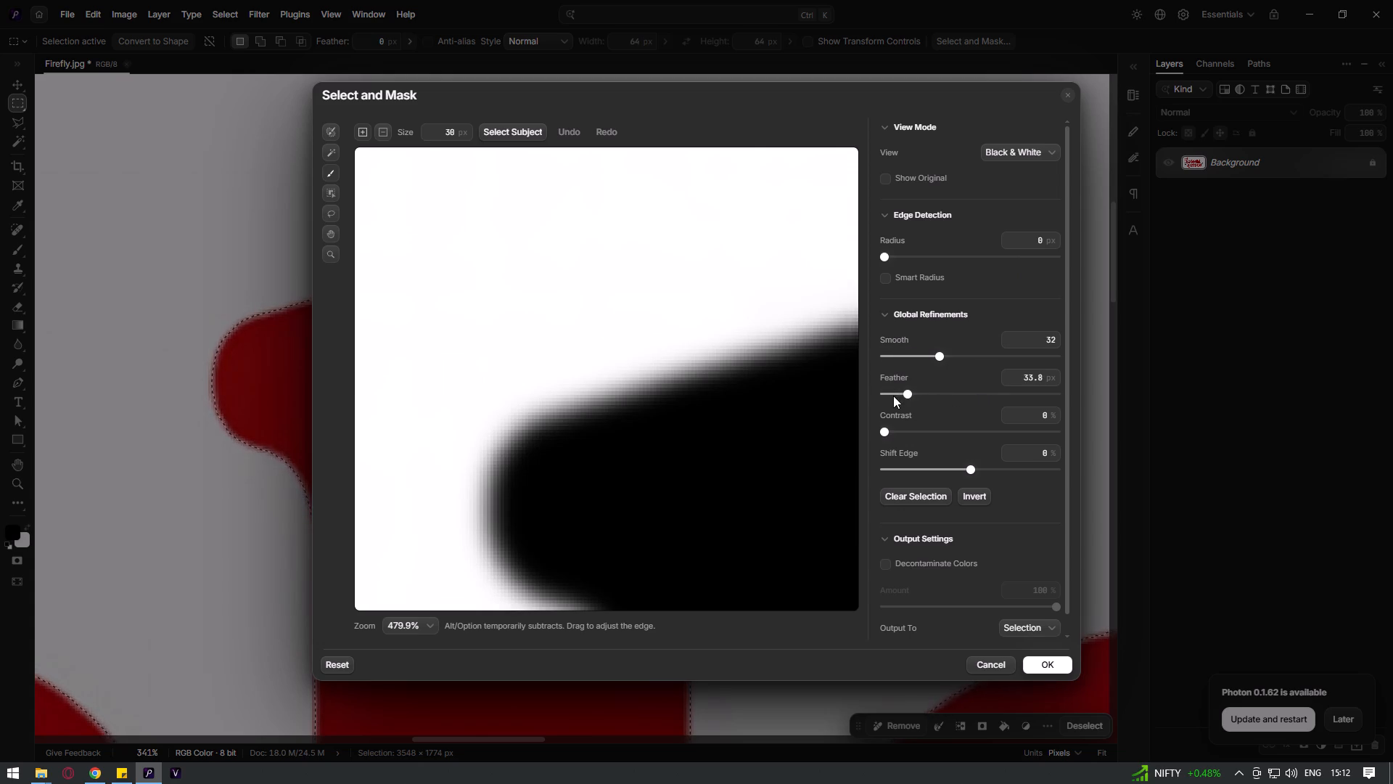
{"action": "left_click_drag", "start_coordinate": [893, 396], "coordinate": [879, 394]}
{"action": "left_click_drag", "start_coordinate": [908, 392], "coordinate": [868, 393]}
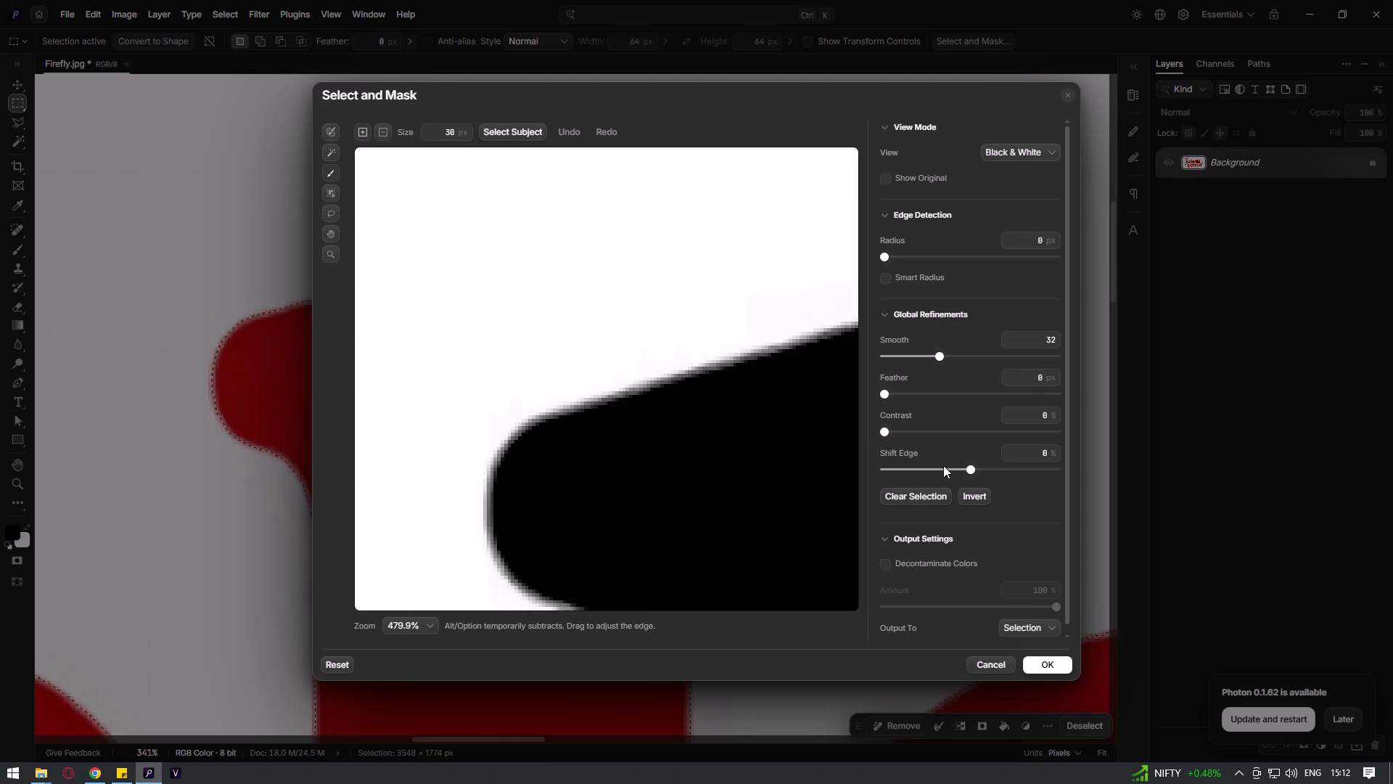
Try negative Shift Edge values down to -100% on the selection, and set Shift Edge to 100%.
{"action": "left_click_drag", "start_coordinate": [967, 470], "coordinate": [904, 469]}
{"action": "left_click", "coordinate": [902, 468]}
{"action": "left_click_drag", "start_coordinate": [887, 467], "coordinate": [879, 469]}
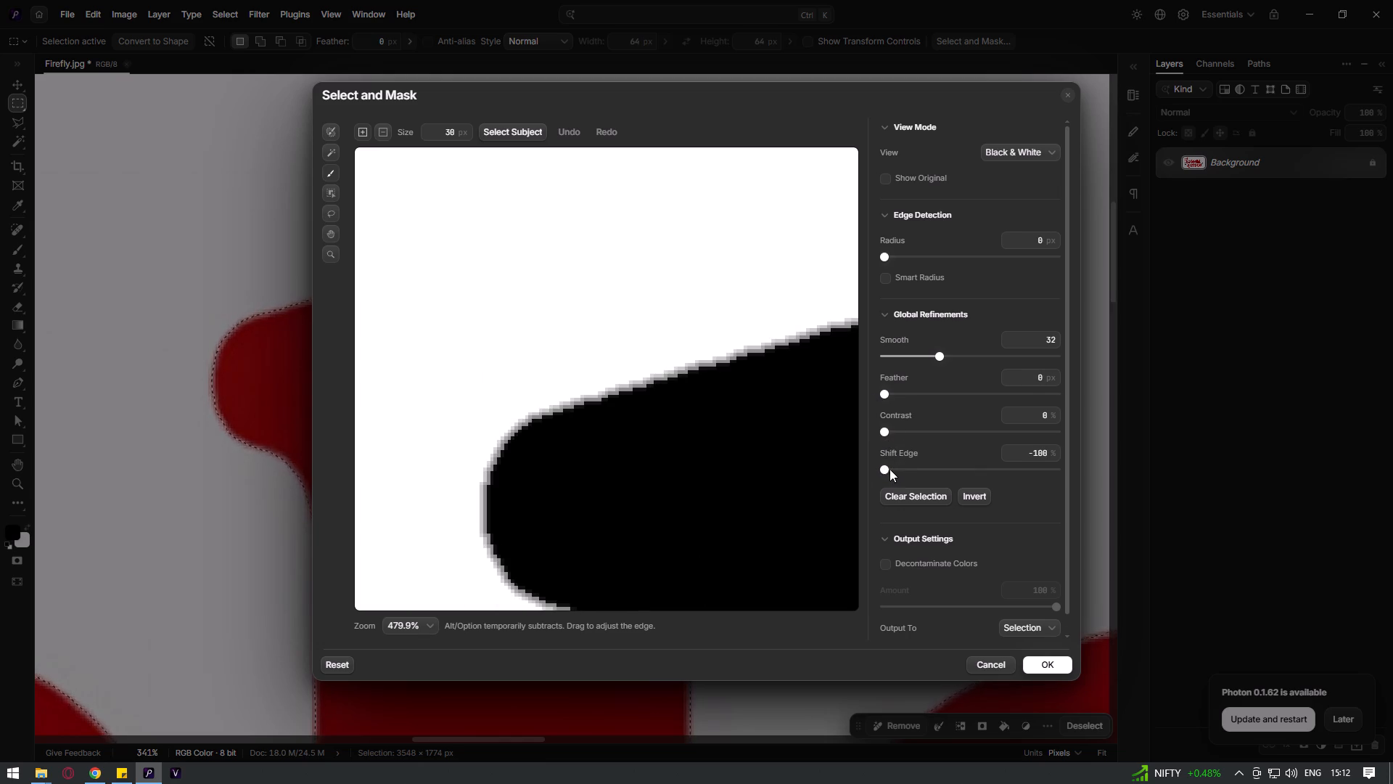
{"action": "left_click_drag", "start_coordinate": [884, 469], "coordinate": [927, 467]}
{"action": "left_click_drag", "start_coordinate": [927, 467], "coordinate": [1062, 467]}
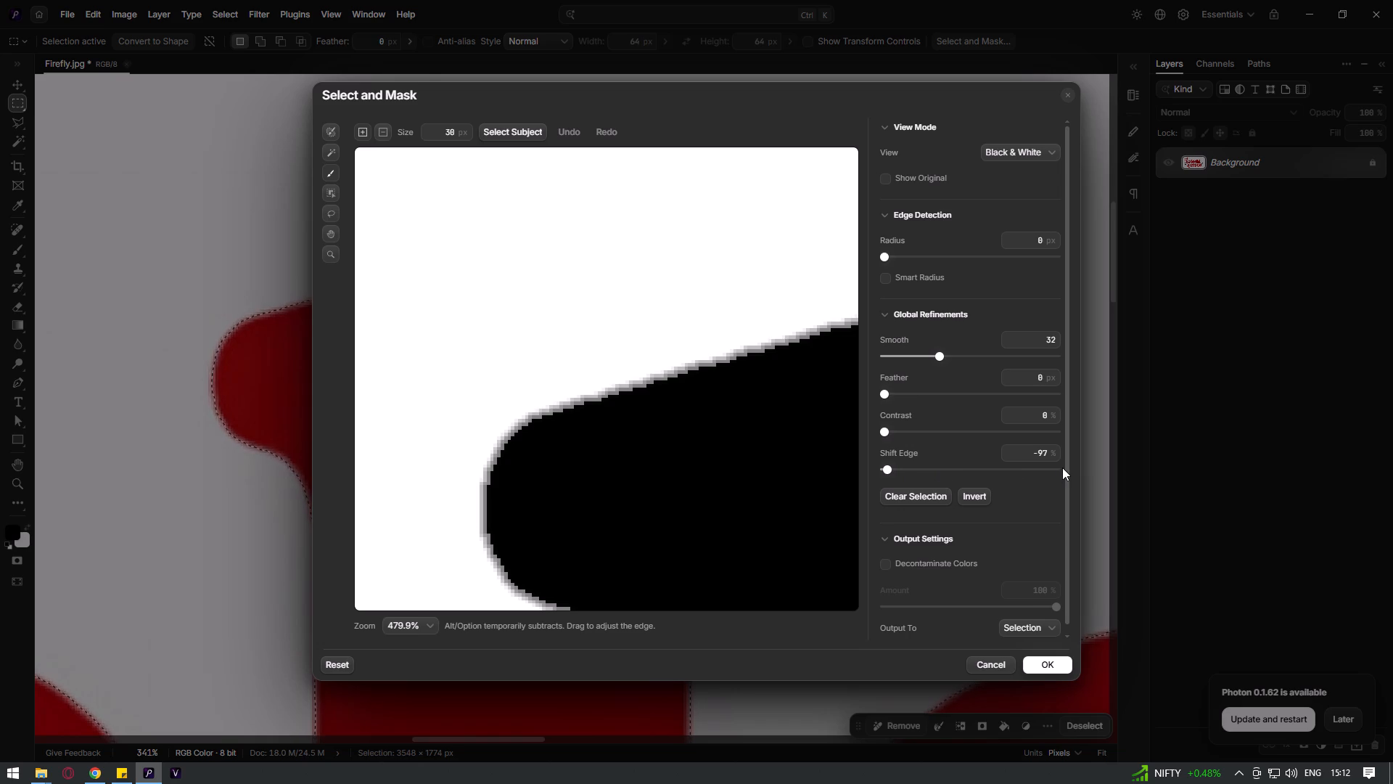
{"action": "left_click", "coordinate": [1056, 468]}
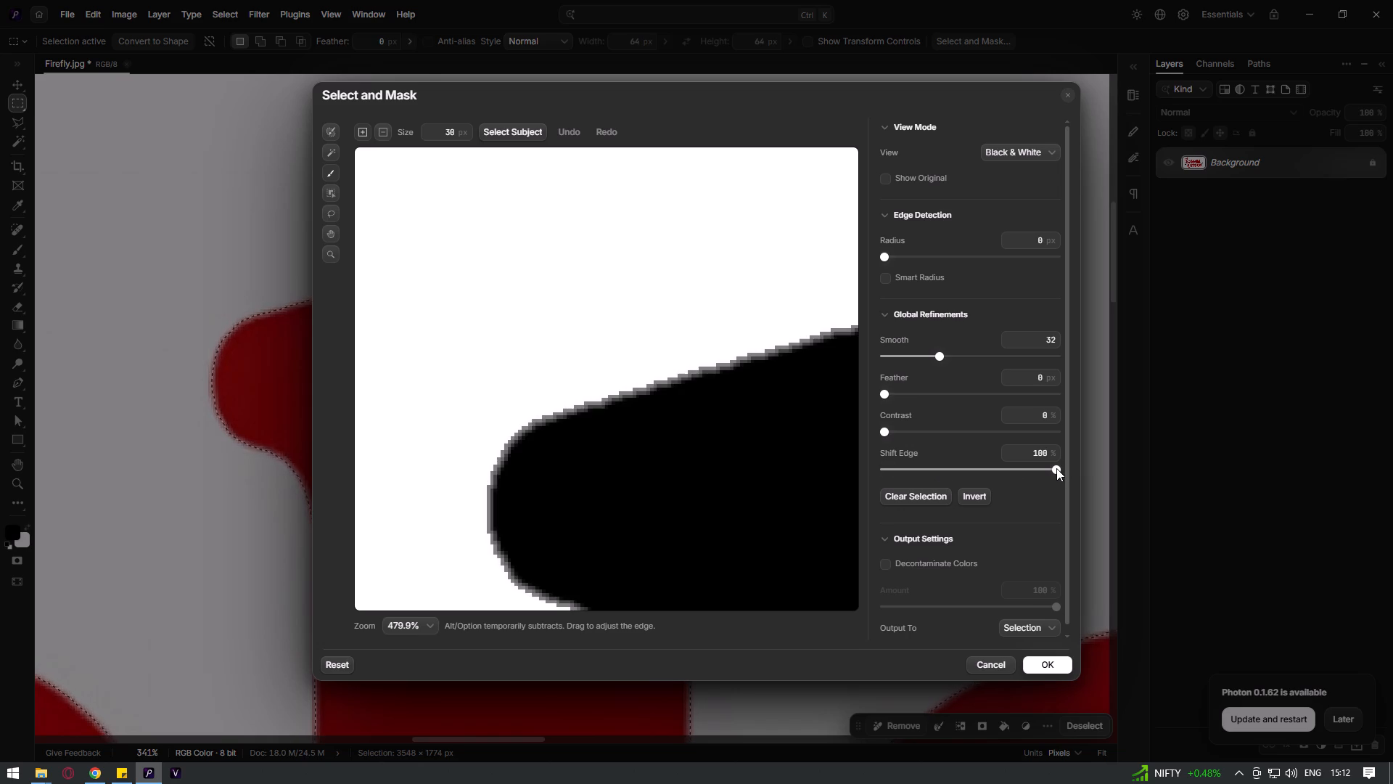
Set the Smooth refinement to 38 and apply the refined selection.
{"action": "left_click", "coordinate": [974, 354]}
{"action": "left_click", "coordinate": [950, 356]}
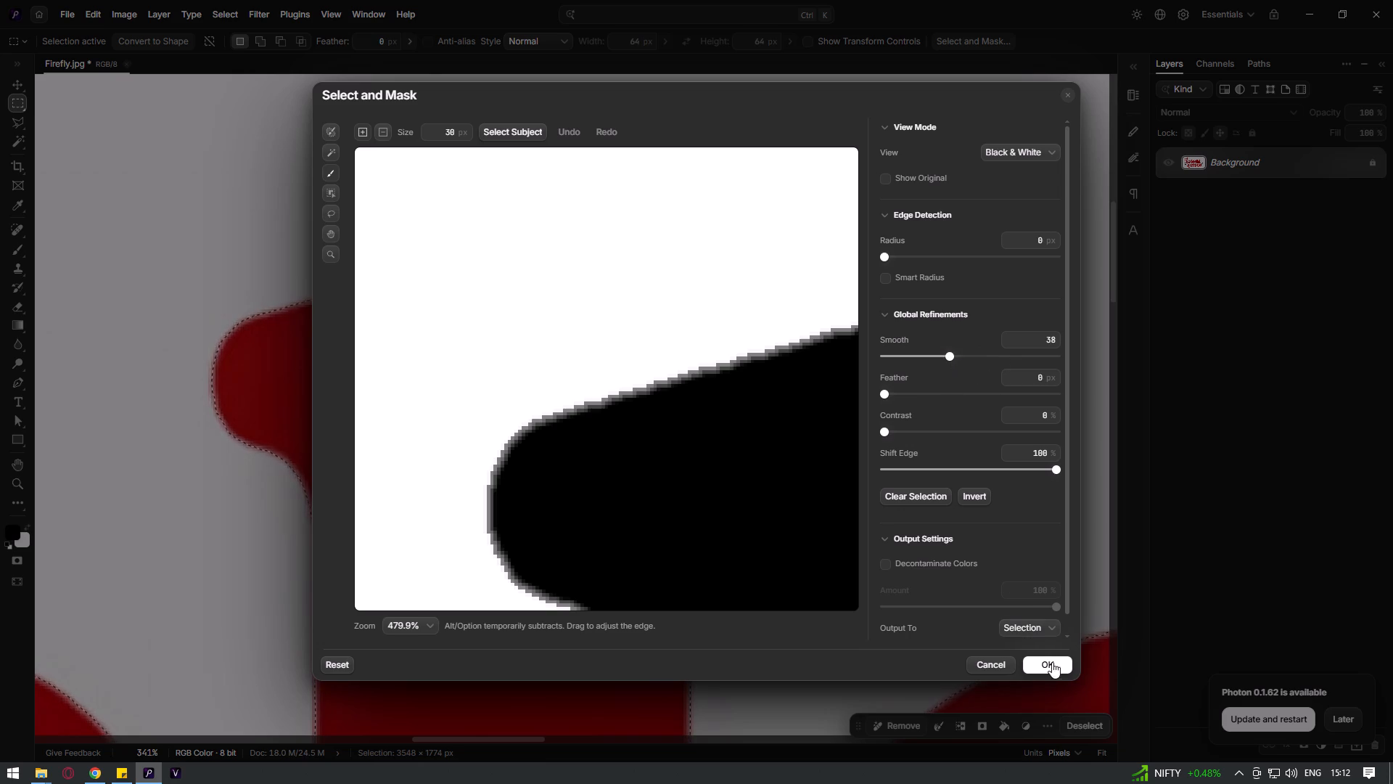
{"action": "left_click", "coordinate": [1053, 664]}
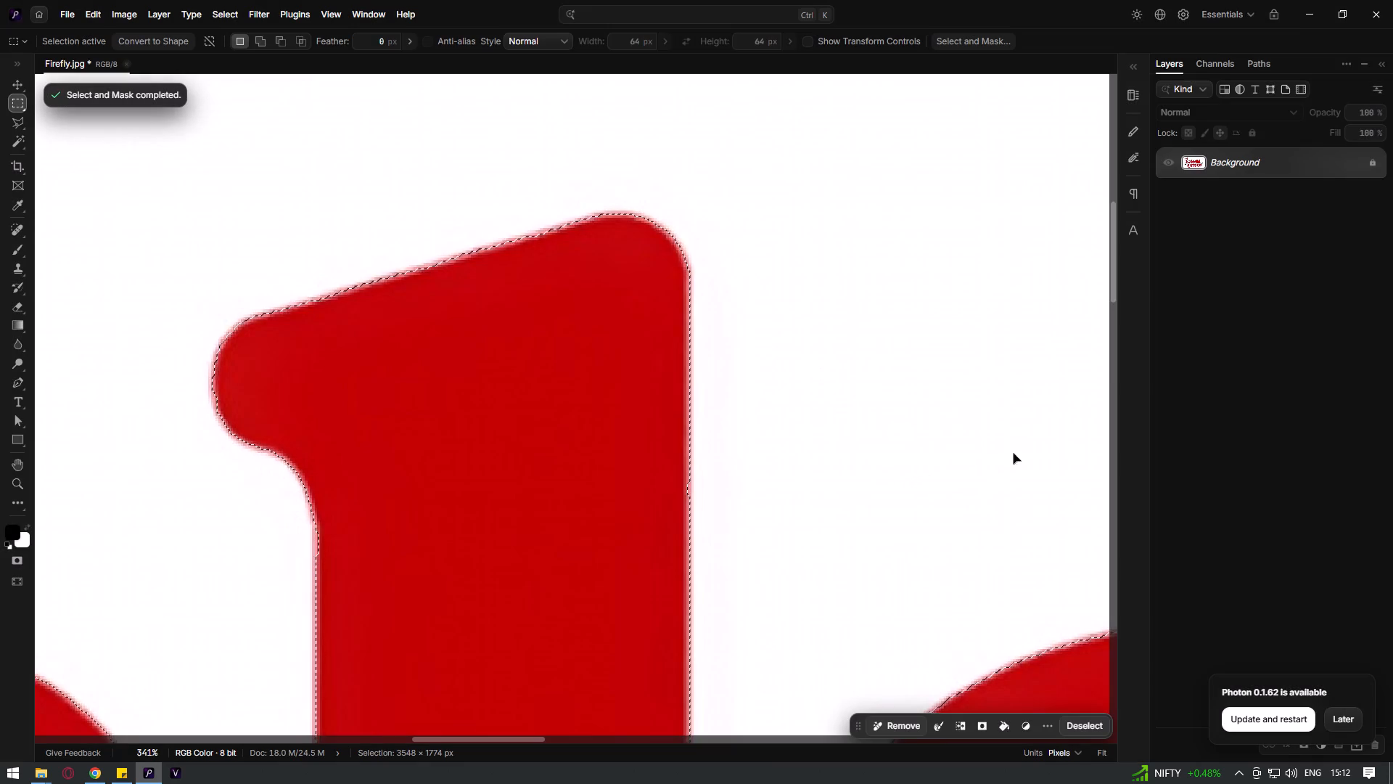
Copy the selected area of the Background layer onto a new layer.
{"action": "key", "text": "ctrl+j"}
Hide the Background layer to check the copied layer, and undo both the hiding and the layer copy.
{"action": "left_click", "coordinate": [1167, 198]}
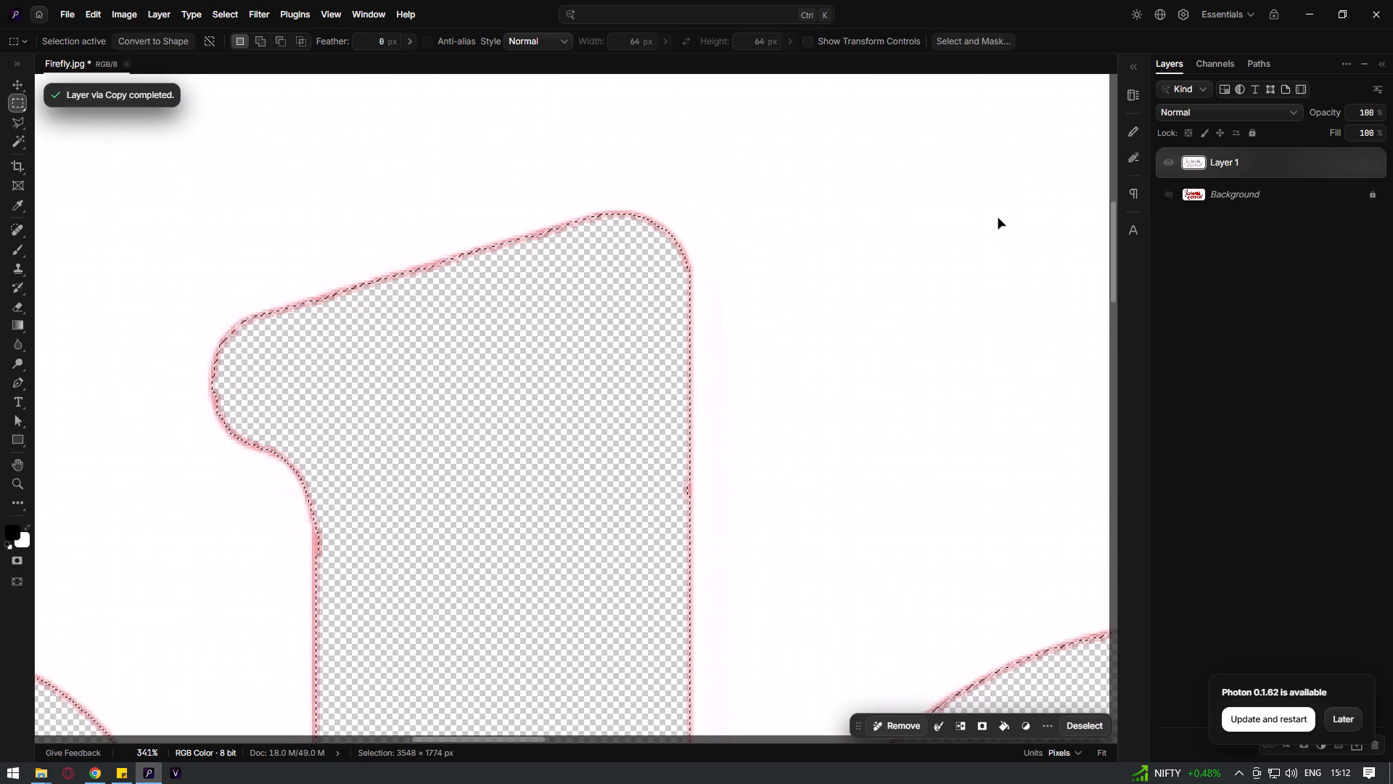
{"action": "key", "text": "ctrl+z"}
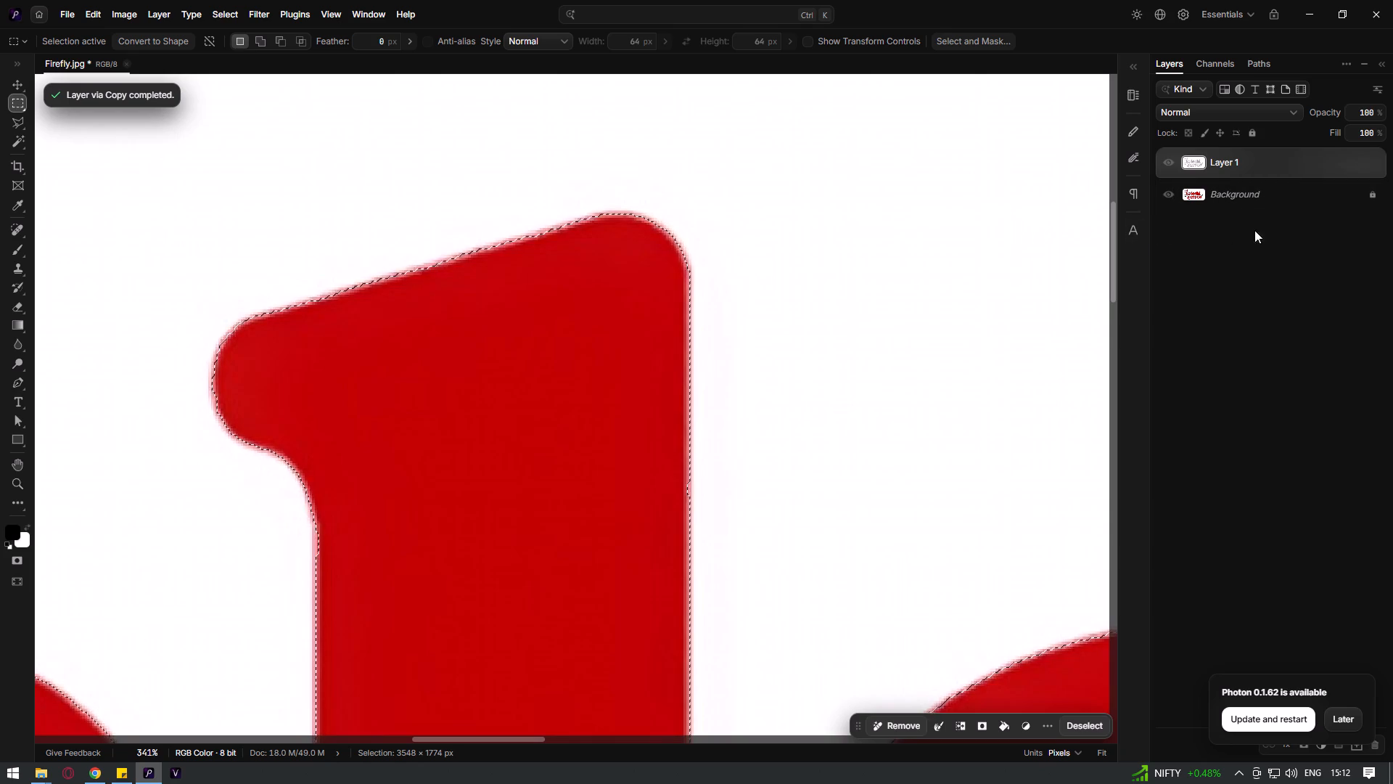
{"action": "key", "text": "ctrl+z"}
Unlock the Background layer, cut the selected white area out of it, and clear the selection.
{"action": "left_click", "coordinate": [1373, 163]}
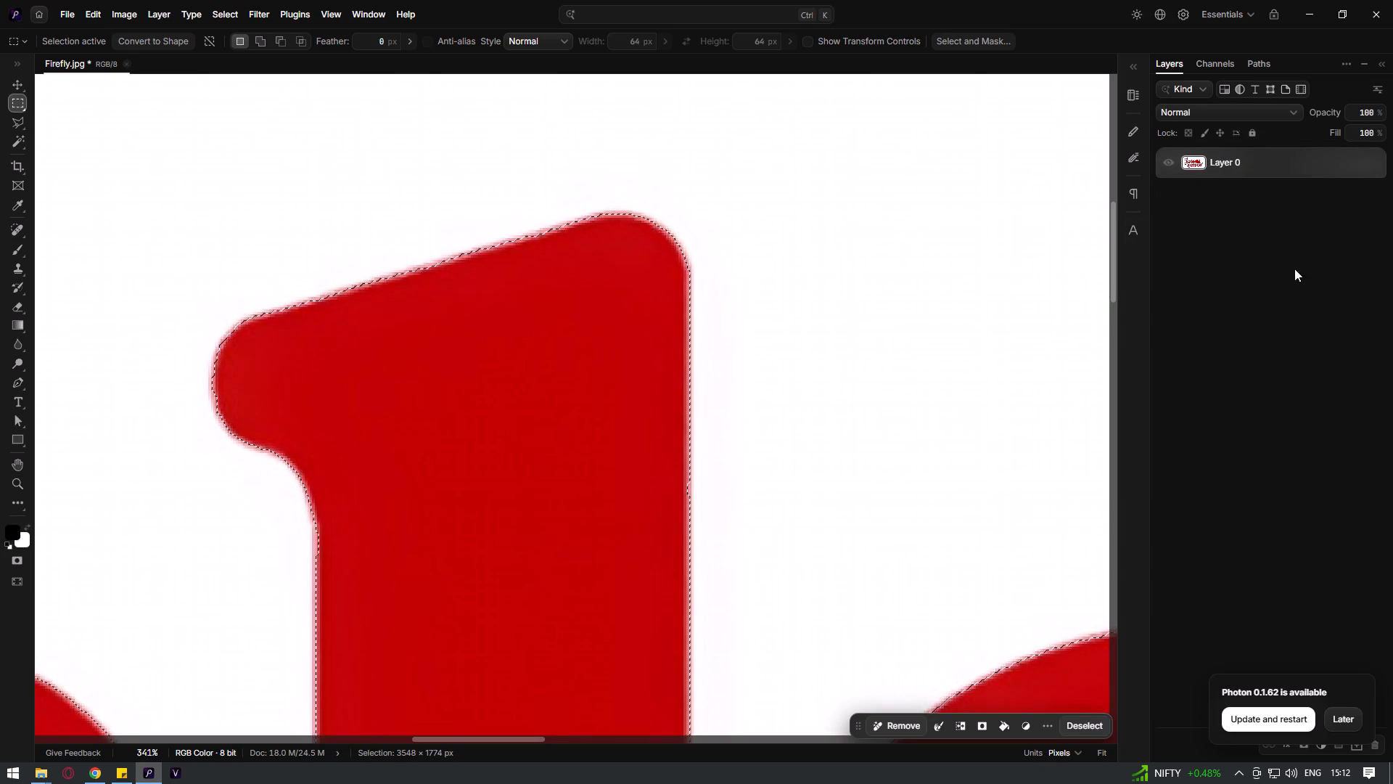
{"action": "key", "text": "ctrl+x"}
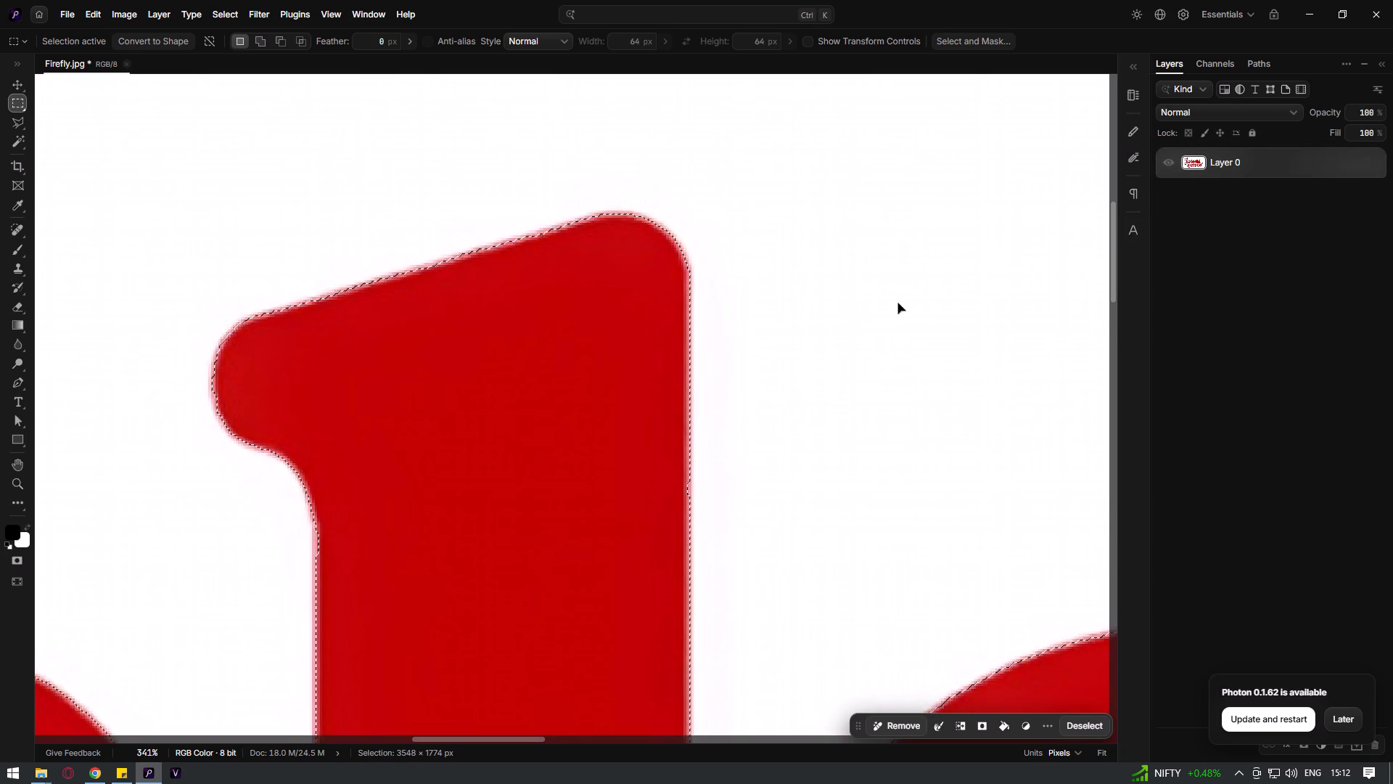
{"action": "scroll", "coordinate": [770, 298], "scroll_direction": "down", "scroll_amount": 5}
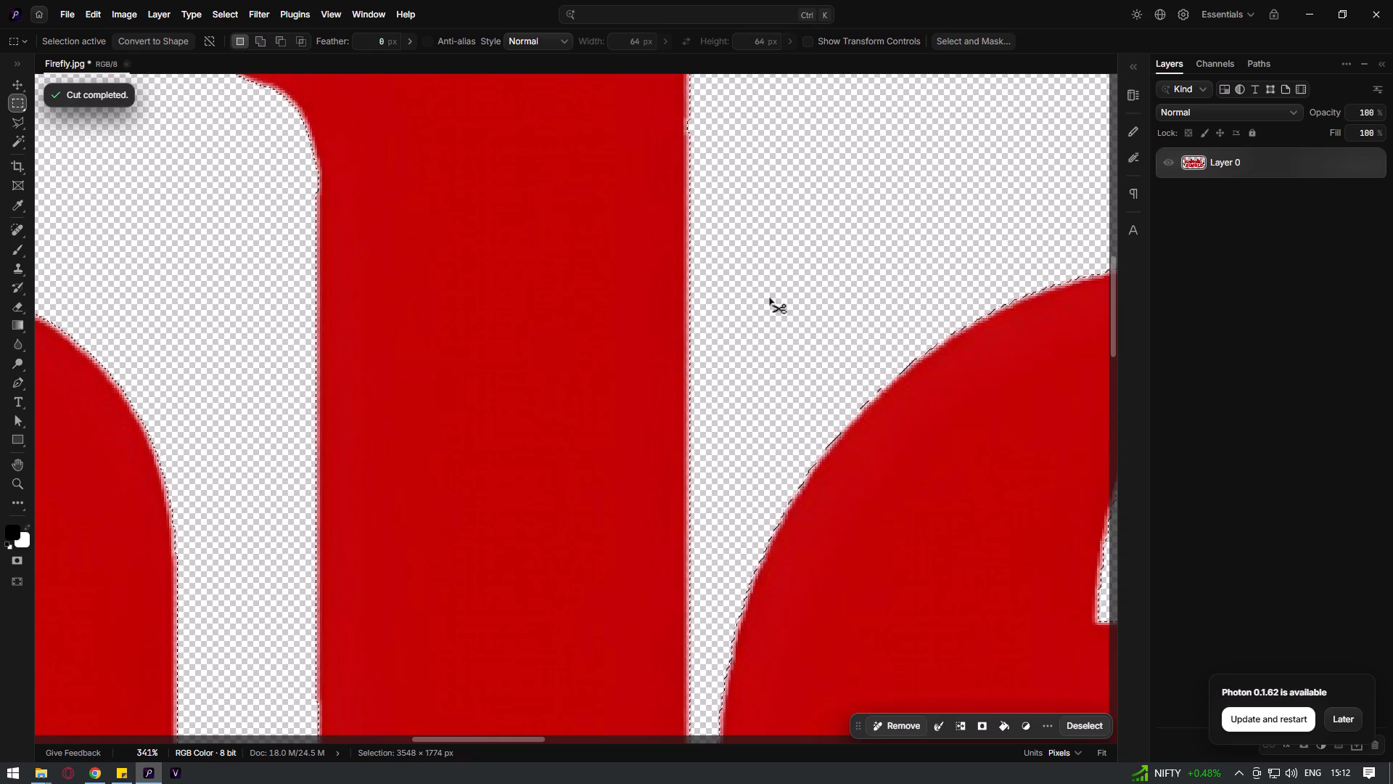
{"action": "key", "text": "ctrl+d"}
{"action": "key", "text": "v"}
{"action": "left_click", "coordinate": [770, 298]}
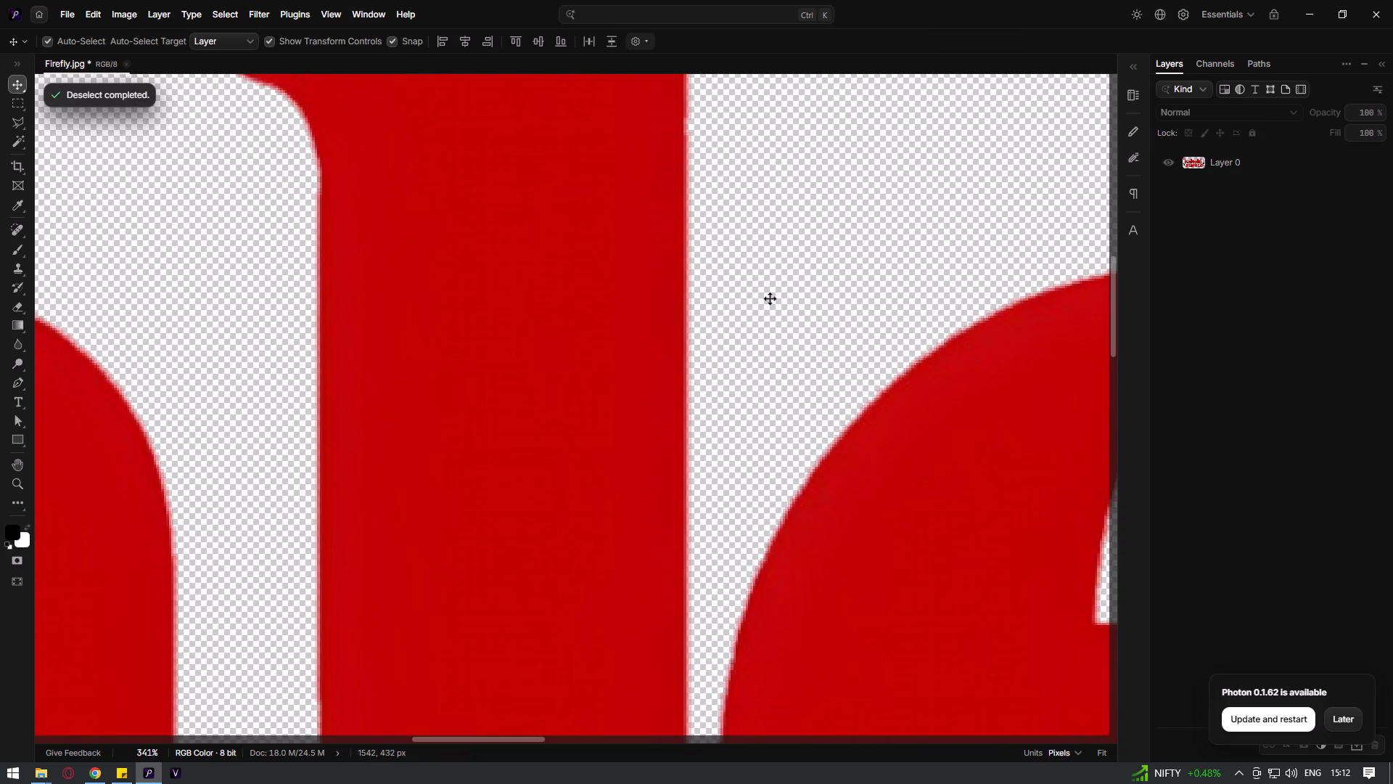
{"action": "key", "text": "ctrl+0"}
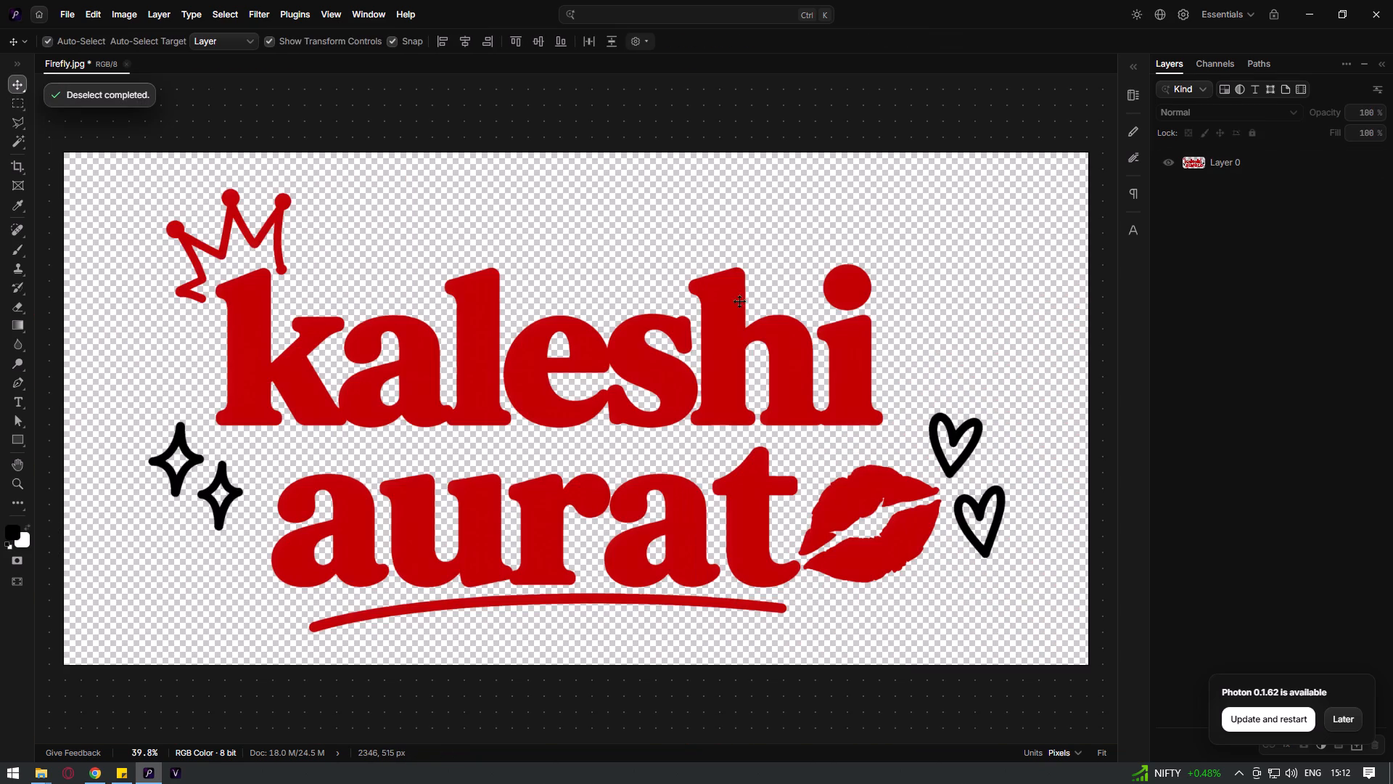
Save a PNG-8 copy with 256 colors and no dither, replacing Kaleshi Aurat Doodle Logo in the Design folder.
{"action": "key", "text": "ctrl+alt+s"}
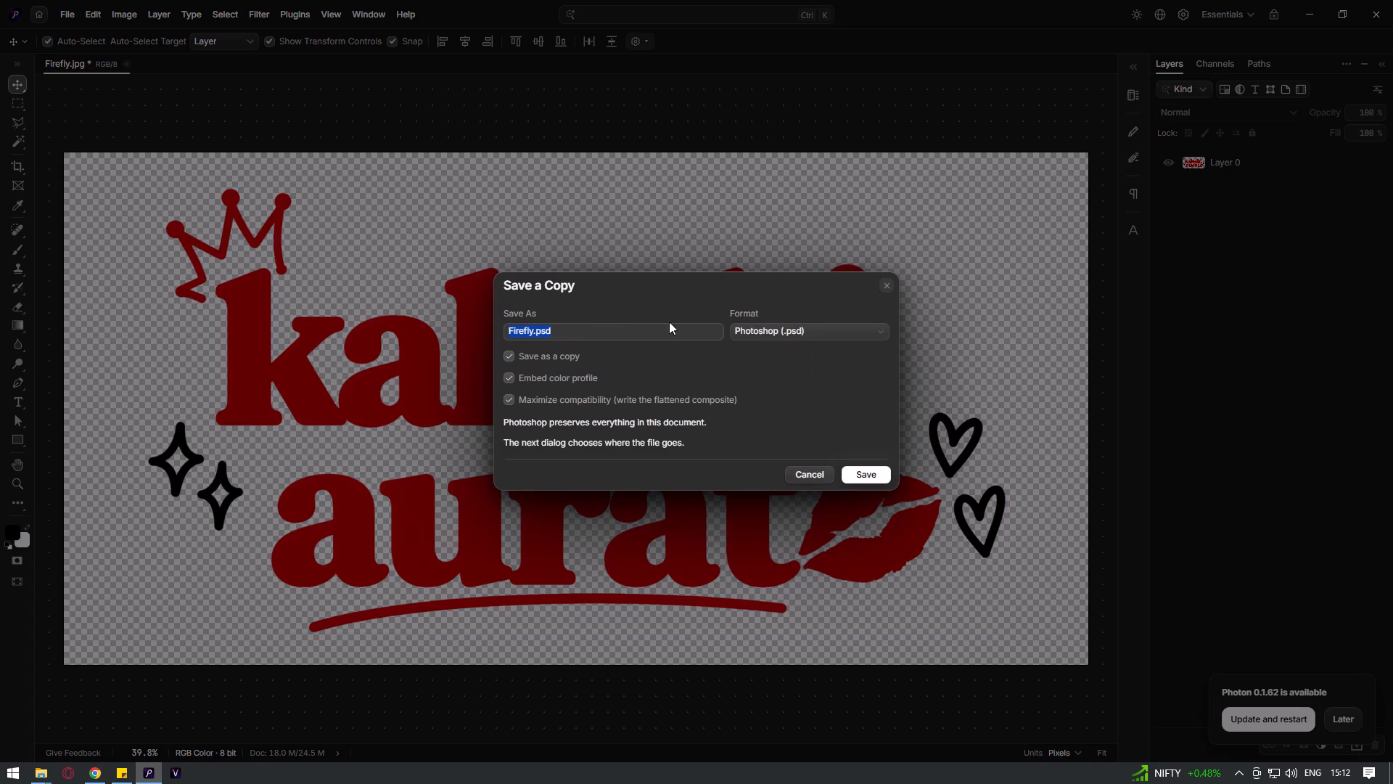
{"action": "left_click", "coordinate": [792, 336]}
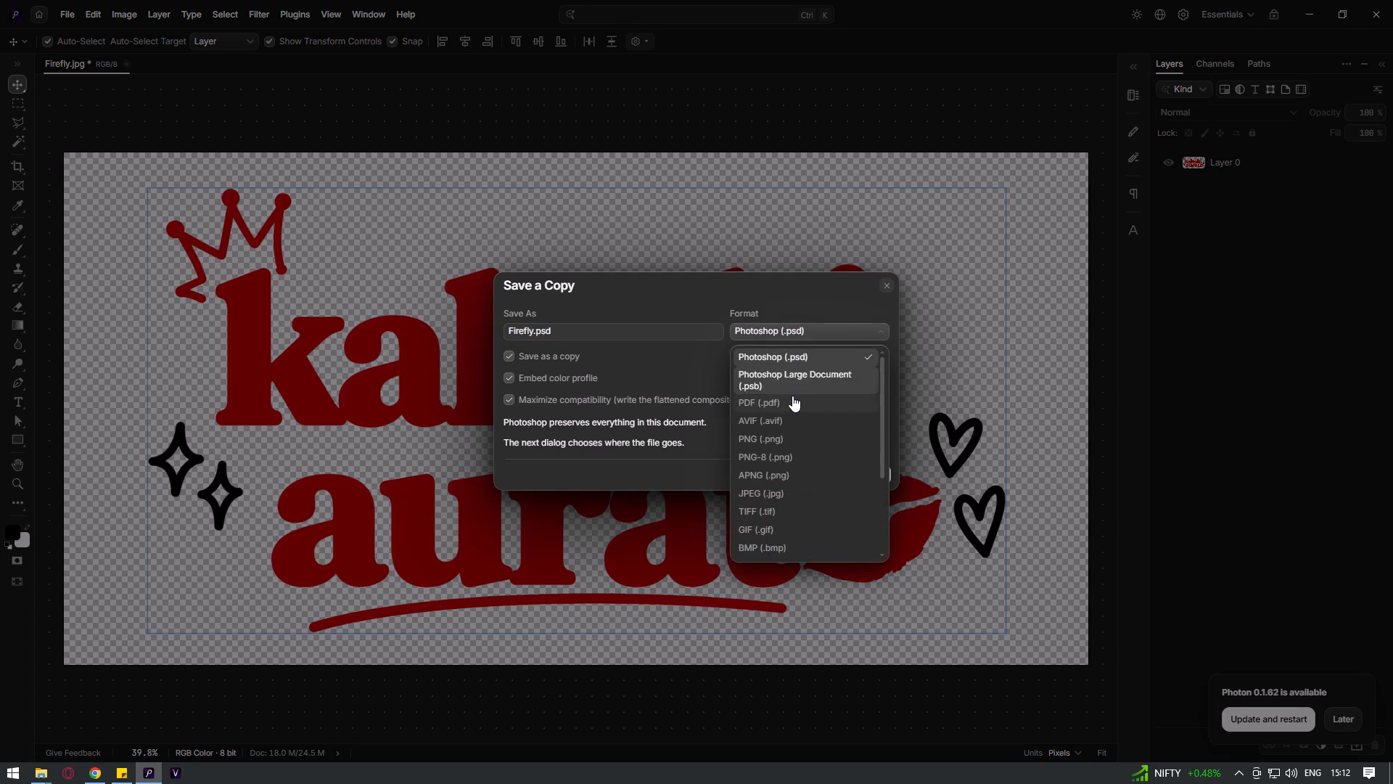
{"action": "left_click", "coordinate": [789, 454]}
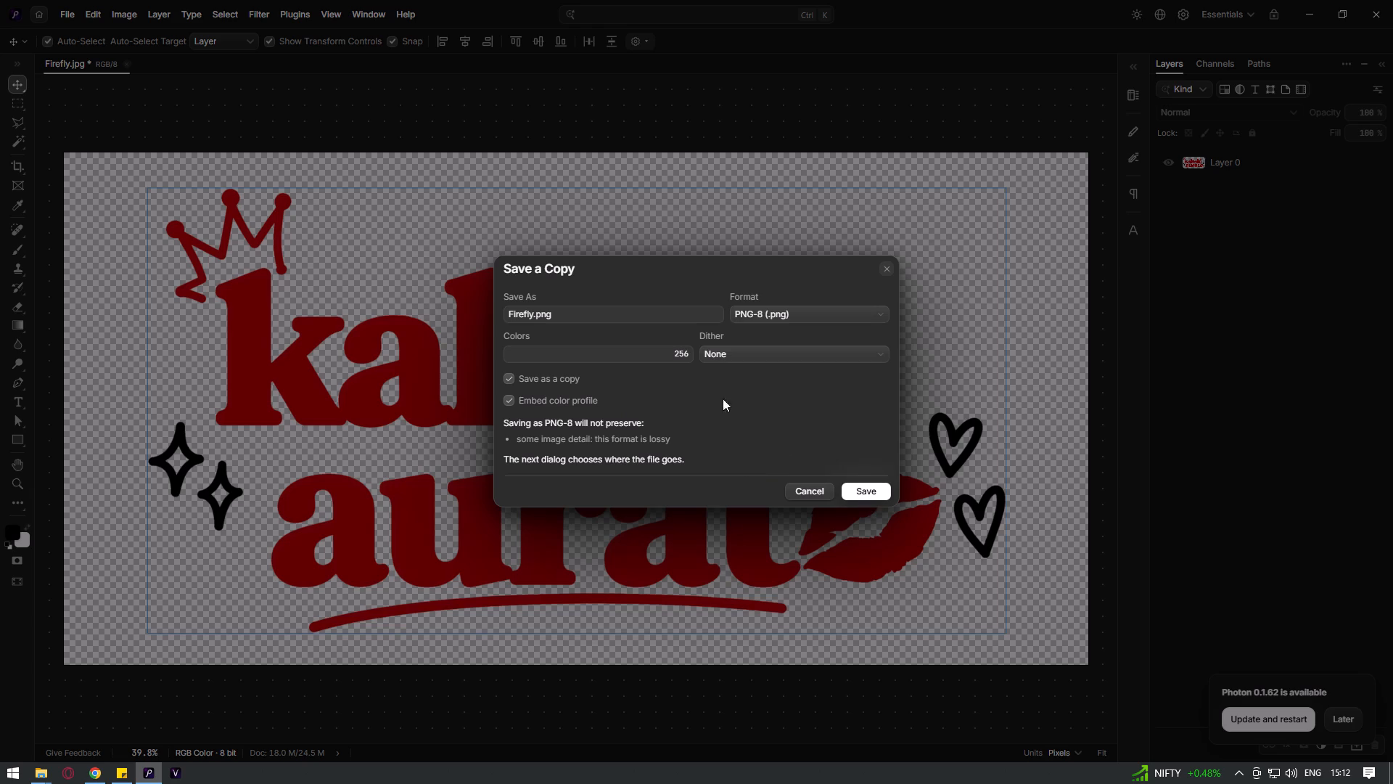
{"action": "left_click", "coordinate": [681, 356]}
{"action": "left_click", "coordinate": [704, 388]}
{"action": "left_click", "coordinate": [752, 364]}
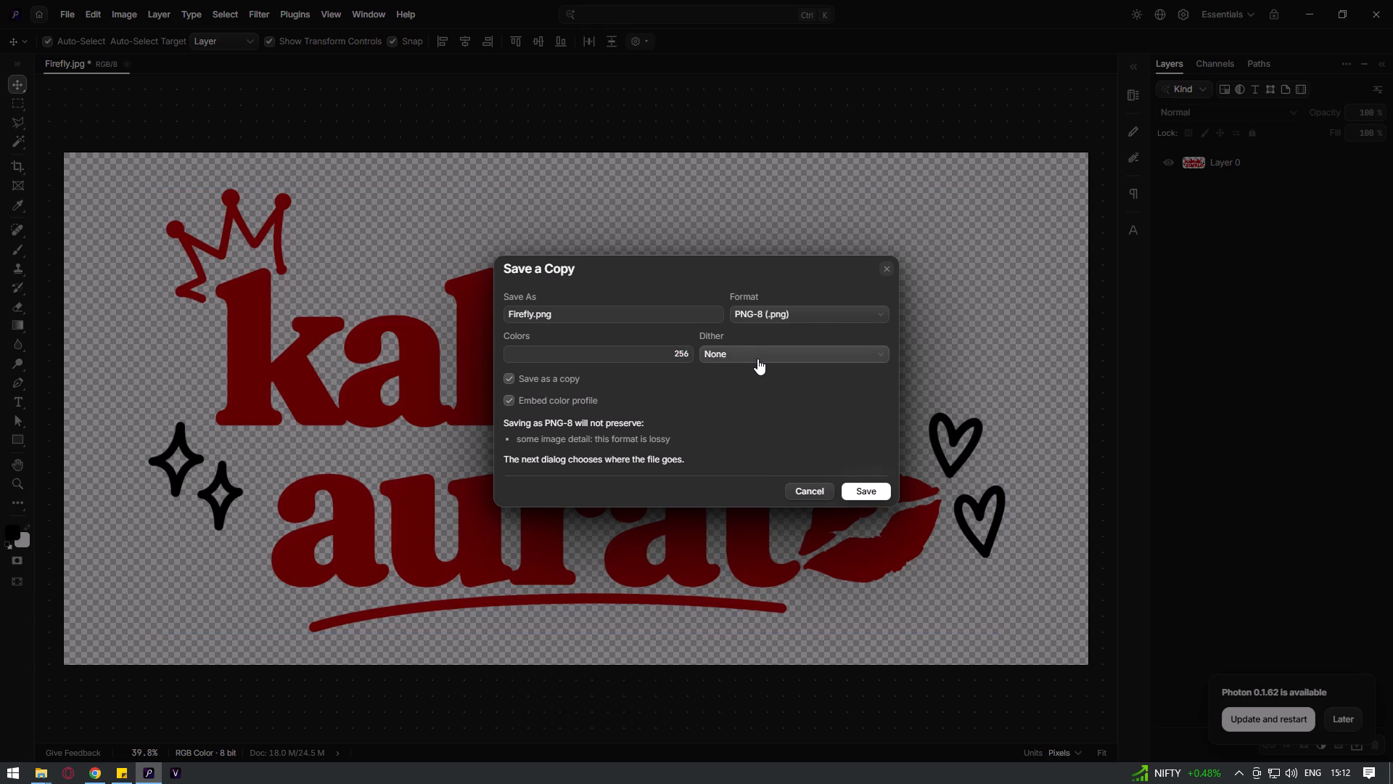
{"action": "left_click", "coordinate": [757, 359]}
{"action": "left_click", "coordinate": [765, 441]}
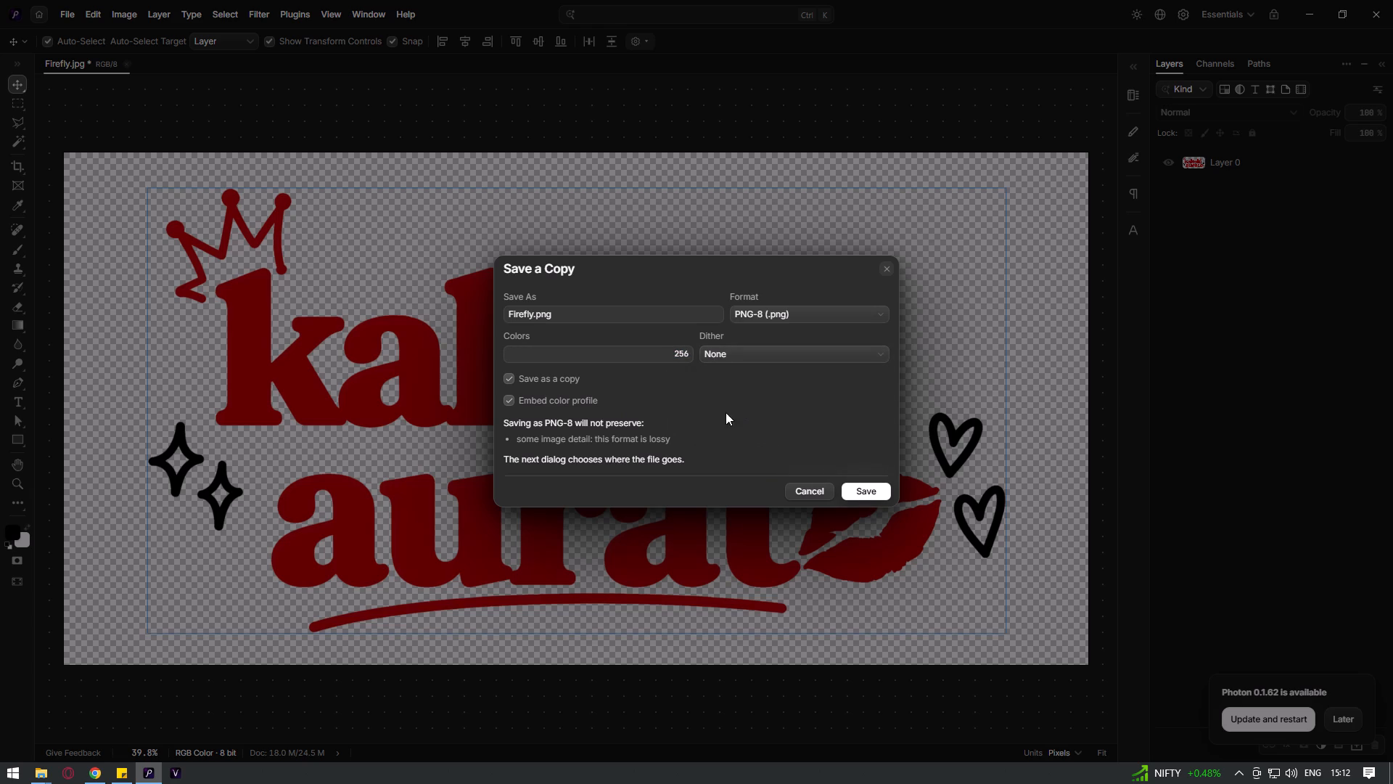
{"action": "left_click", "coordinate": [869, 492]}
{"action": "double_click", "coordinate": [258, 128]}
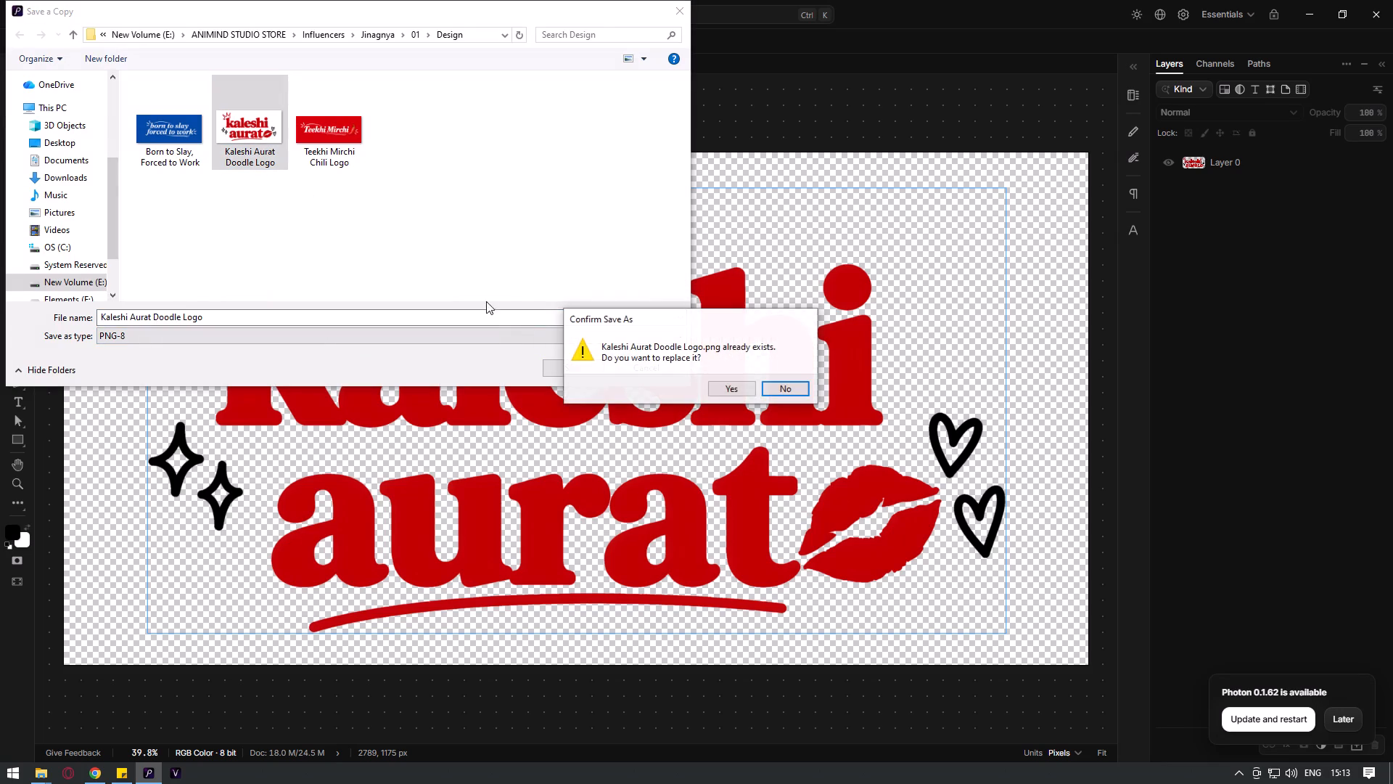
{"action": "left_click", "coordinate": [727, 385]}
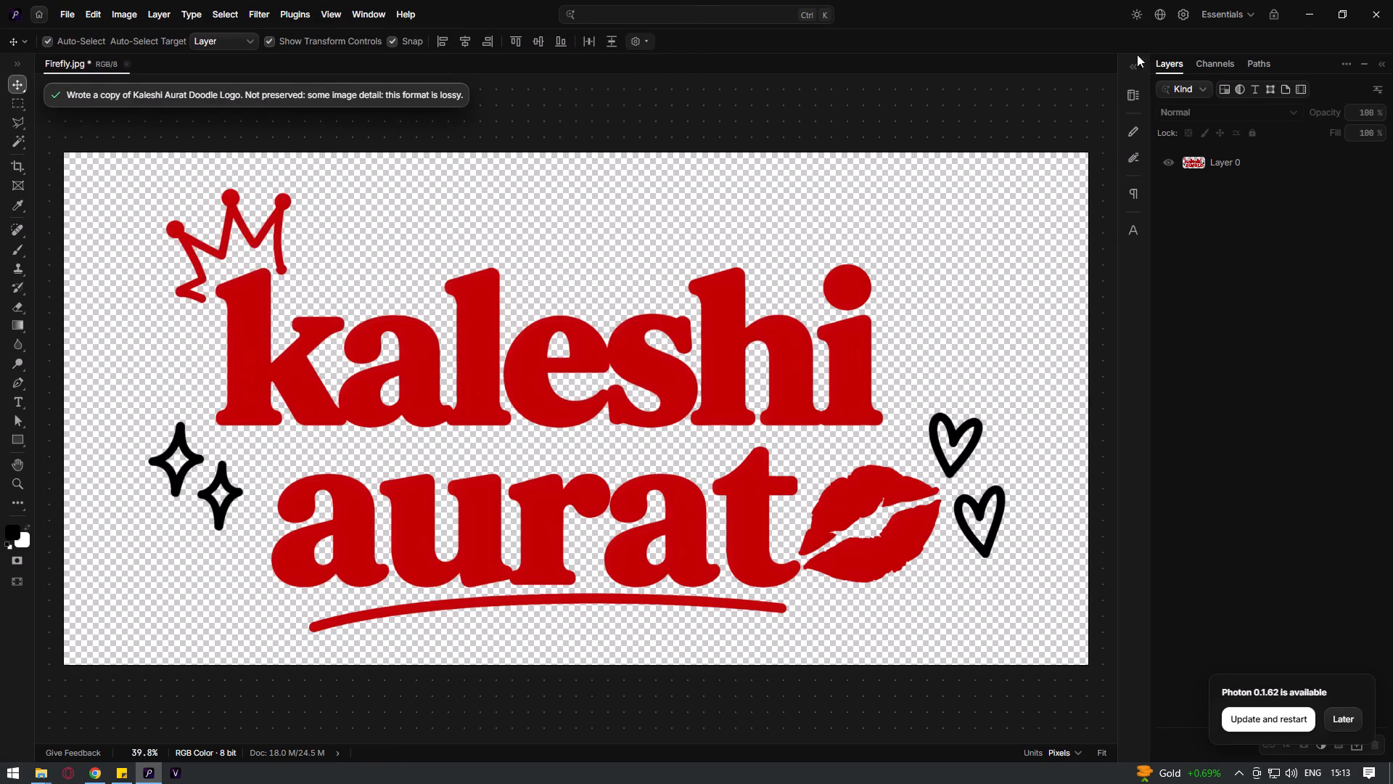
Close Photon Studio and discard the unsaved changes to Firefly.
{"action": "left_click", "coordinate": [1381, 17]}
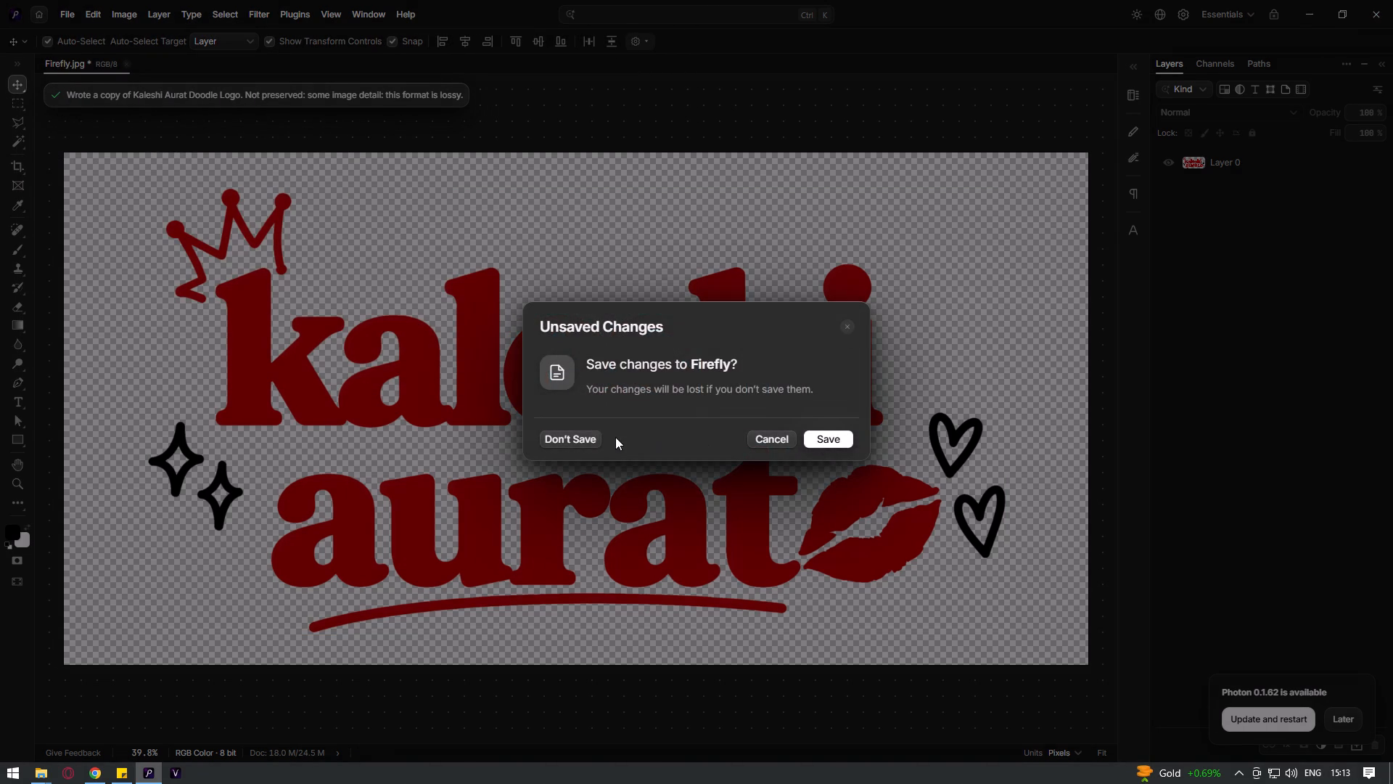
{"action": "left_click", "coordinate": [582, 445]}
Restart Photon Studio and open the Born to Slay, Forced to Work logo from the recent files.
{"action": "left_click", "coordinate": [525, 317]}
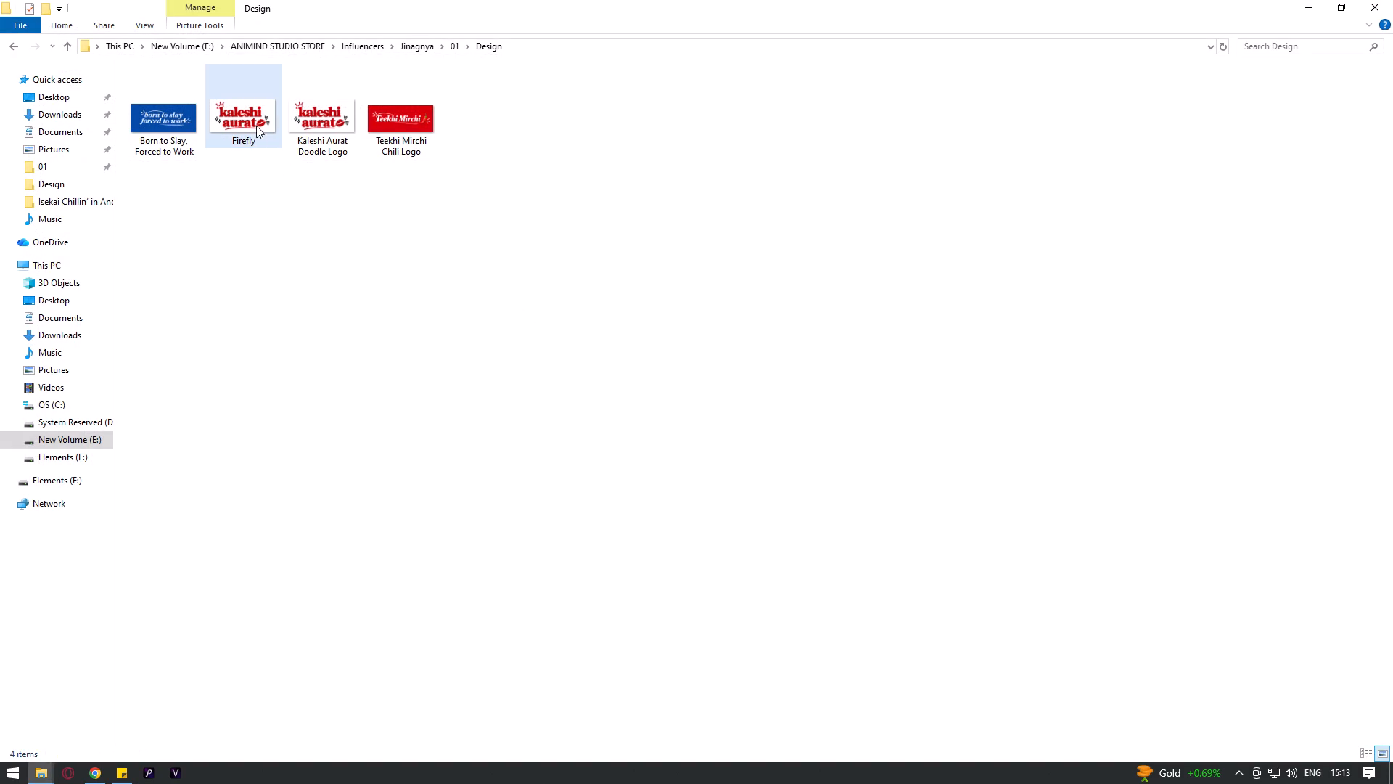
{"action": "left_click", "coordinate": [399, 114]}
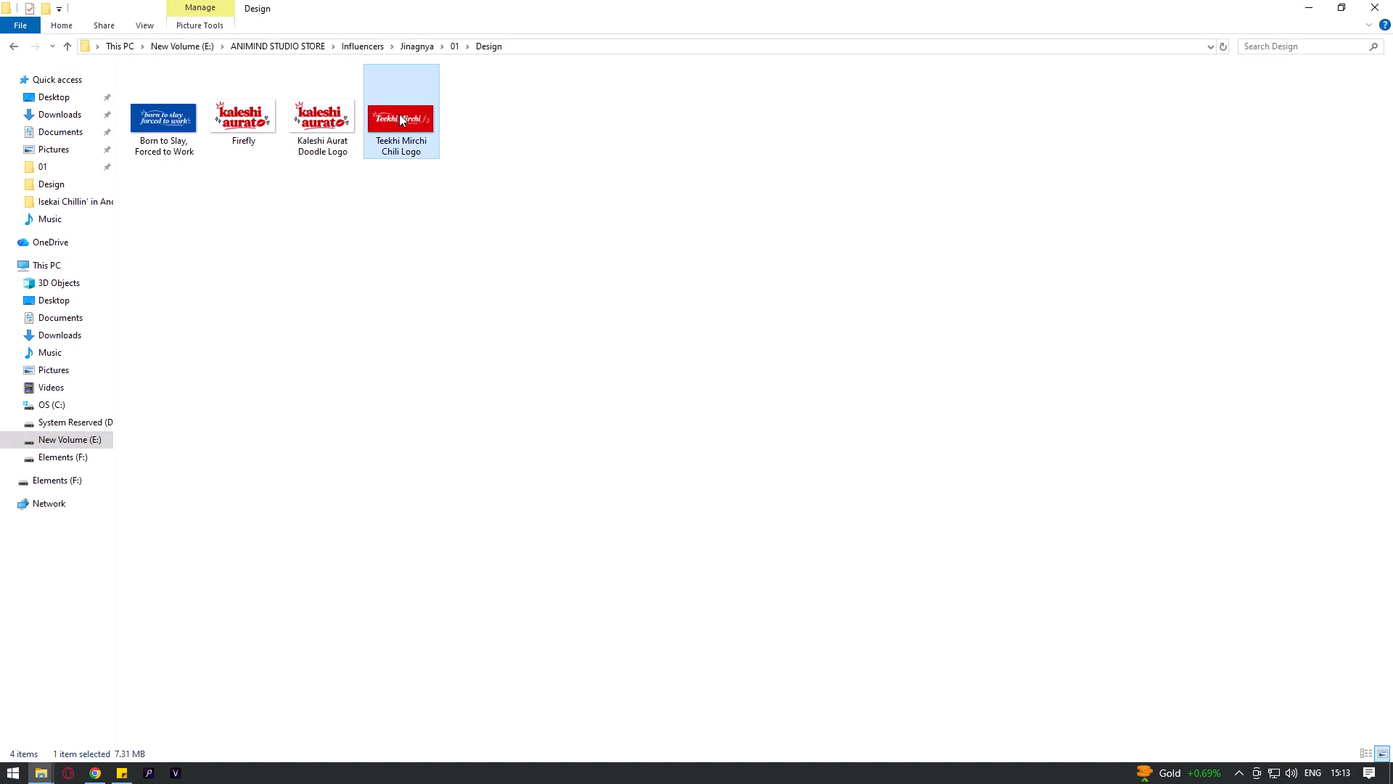
{"action": "left_click_drag", "start_coordinate": [178, 110], "coordinate": [314, 414]}
{"action": "left_click", "coordinate": [143, 771]}
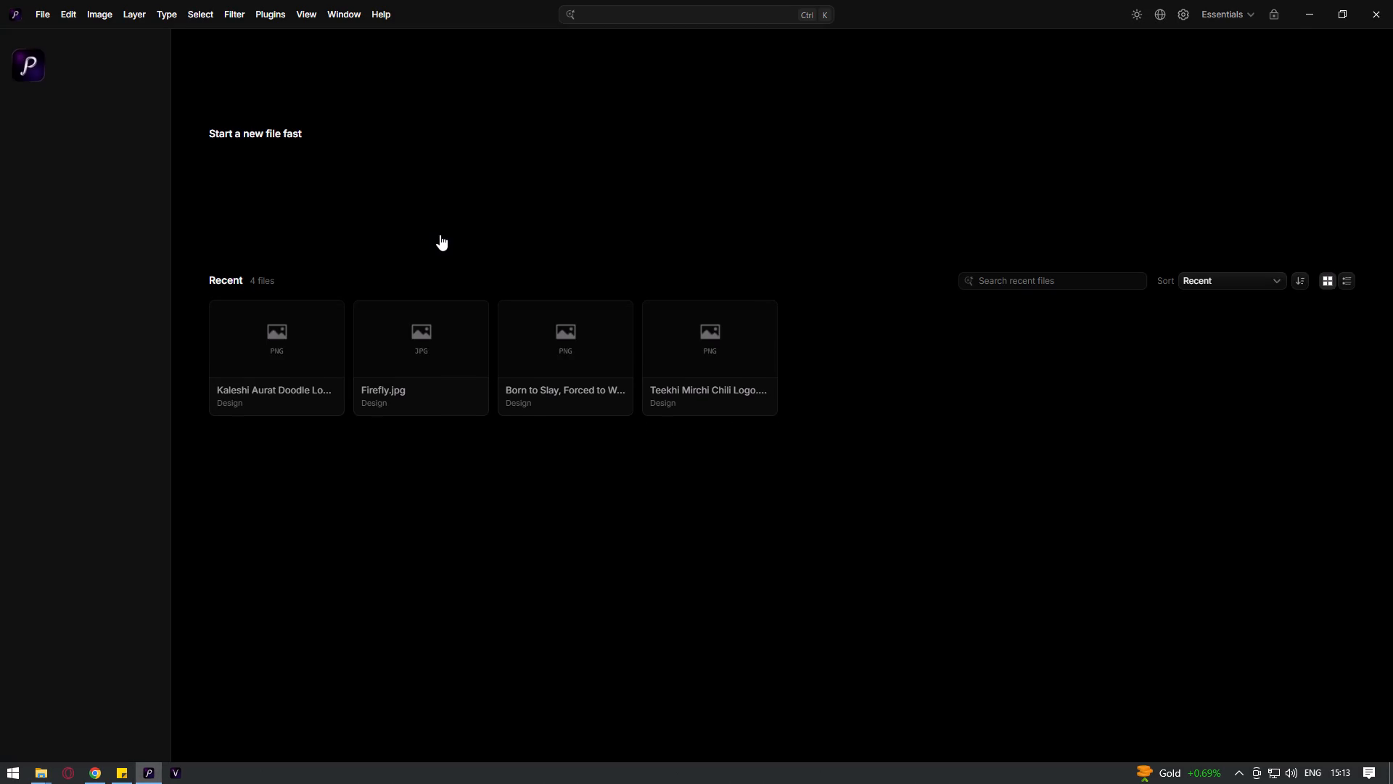
{"action": "key", "text": "alt+Tab"}
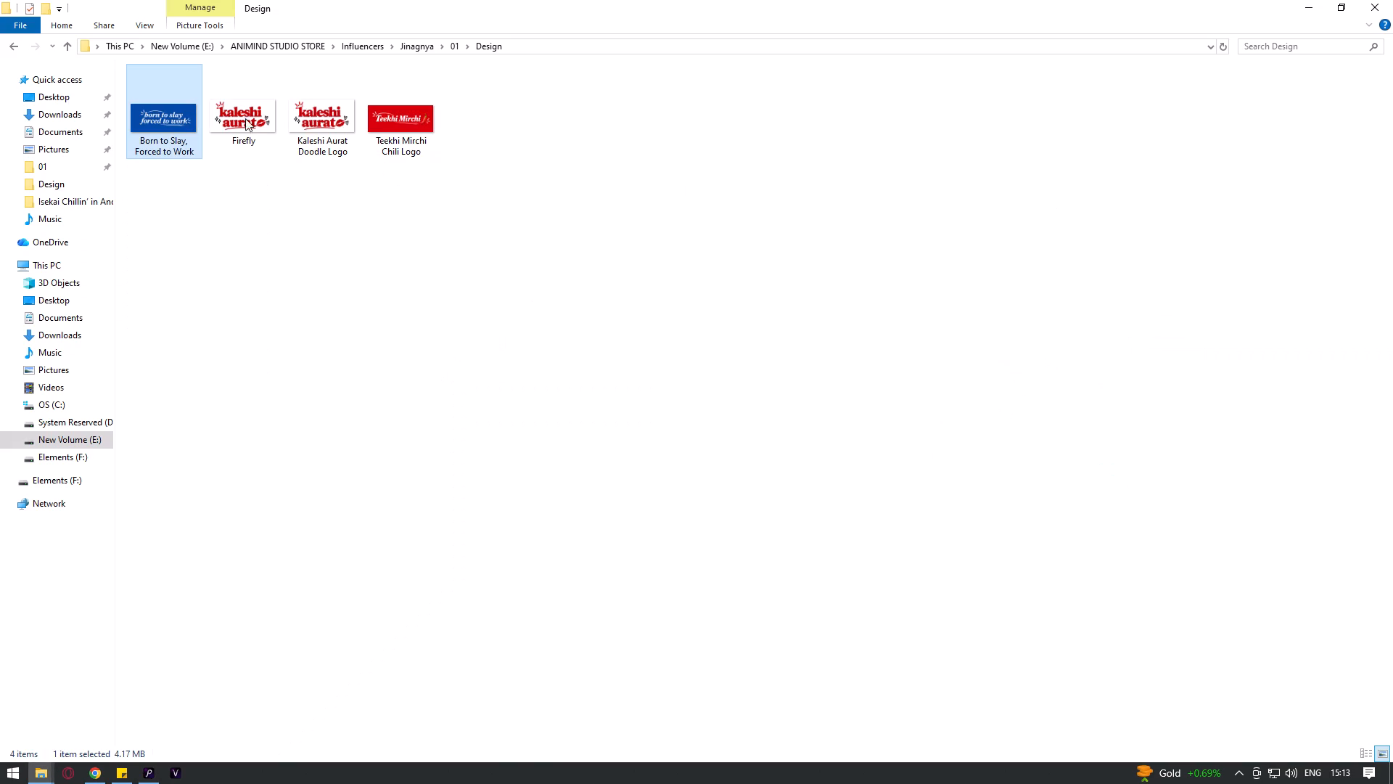
{"action": "key", "text": "alt+Tab"}
{"action": "left_click", "coordinate": [562, 313]}
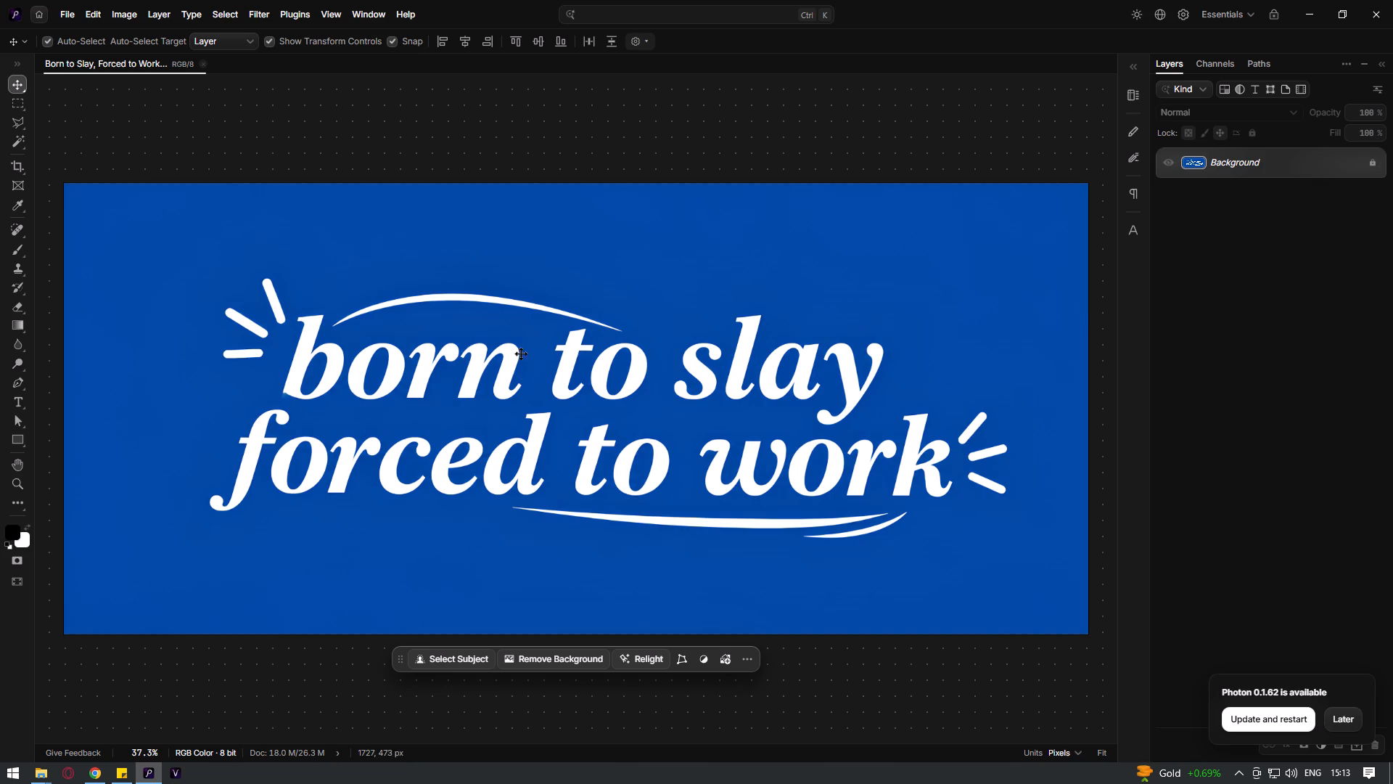
Select the blue background with Color Range by sampling the blue and raising Fuzziness to its maximum.
{"action": "left_click", "coordinate": [245, 12]}
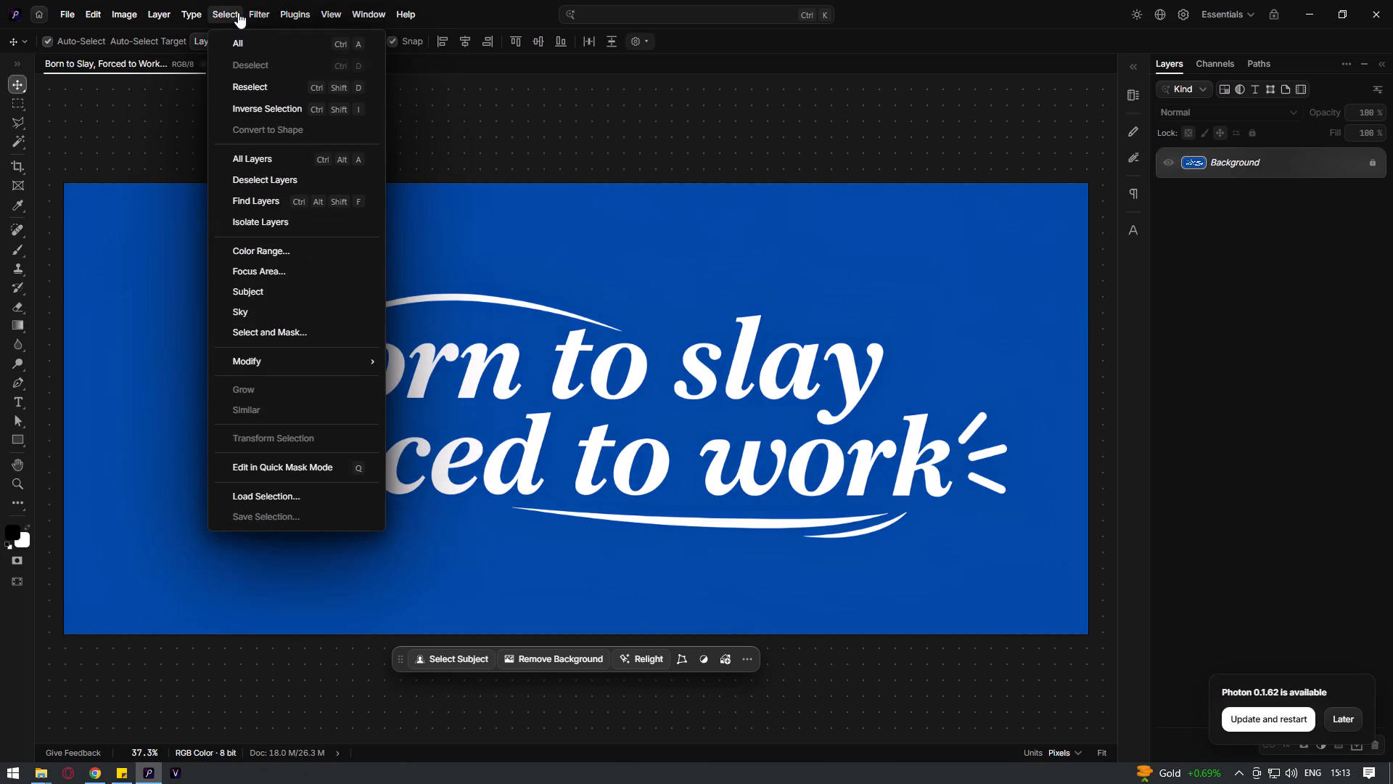
{"action": "left_click", "coordinate": [291, 251]}
{"action": "left_click", "coordinate": [538, 252]}
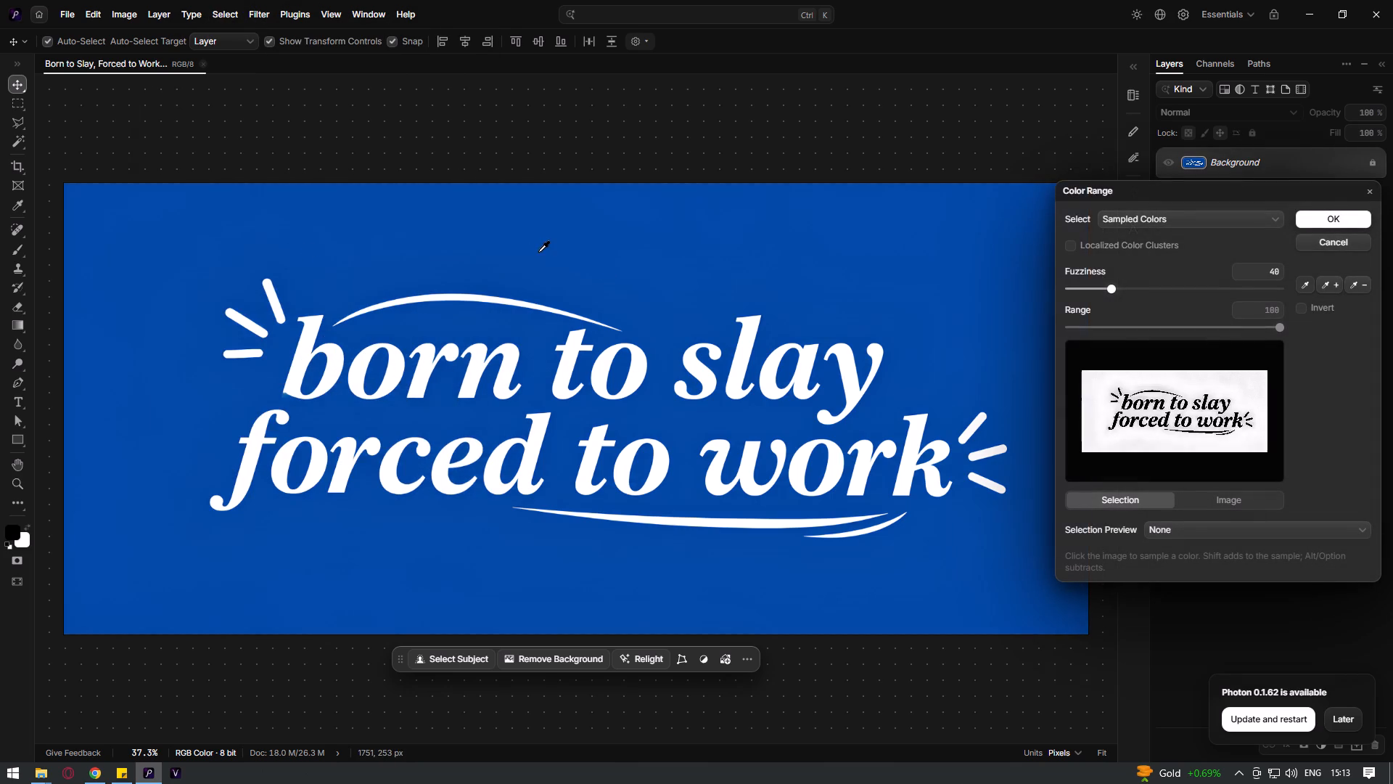
{"action": "left_click_drag", "start_coordinate": [1109, 288], "coordinate": [1204, 291]}
{"action": "left_click_drag", "start_coordinate": [1204, 291], "coordinate": [1304, 291]}
{"action": "left_click", "coordinate": [1356, 223]}
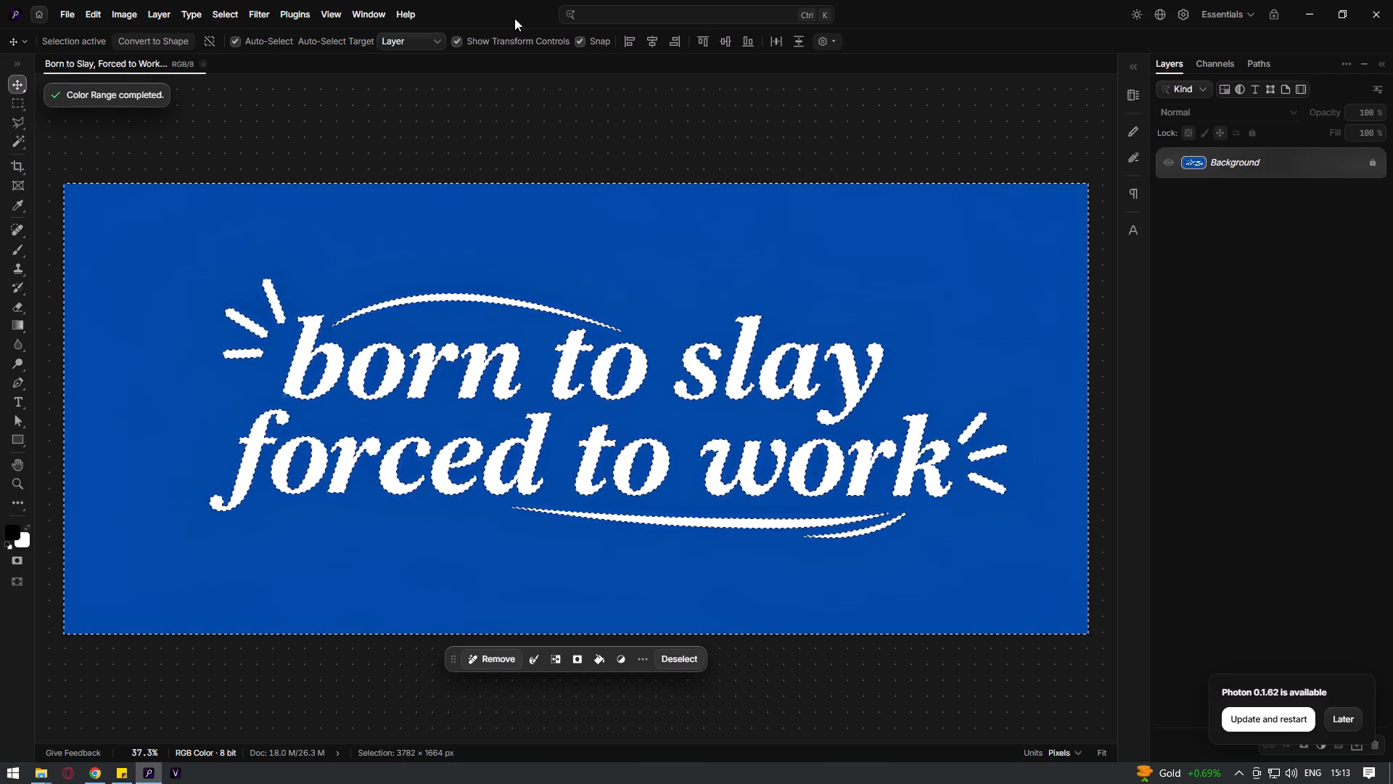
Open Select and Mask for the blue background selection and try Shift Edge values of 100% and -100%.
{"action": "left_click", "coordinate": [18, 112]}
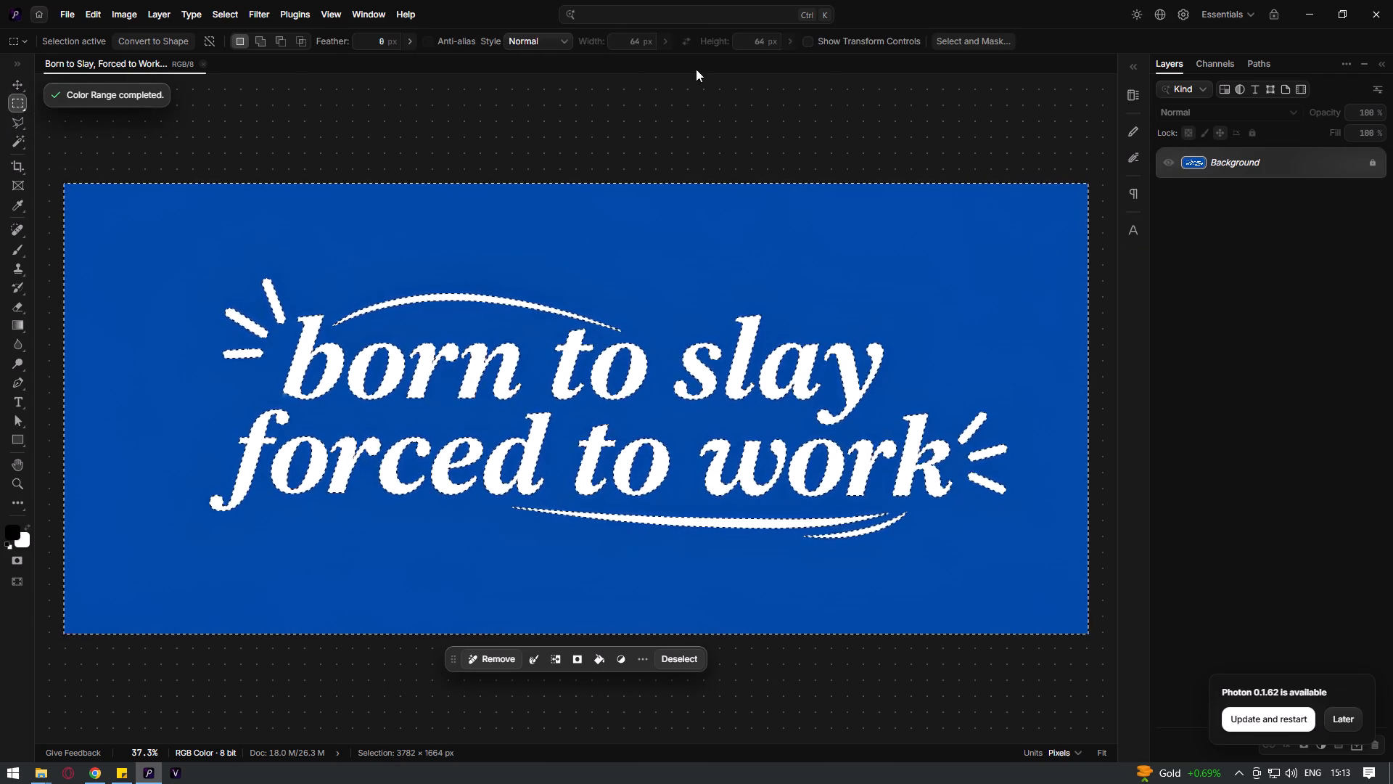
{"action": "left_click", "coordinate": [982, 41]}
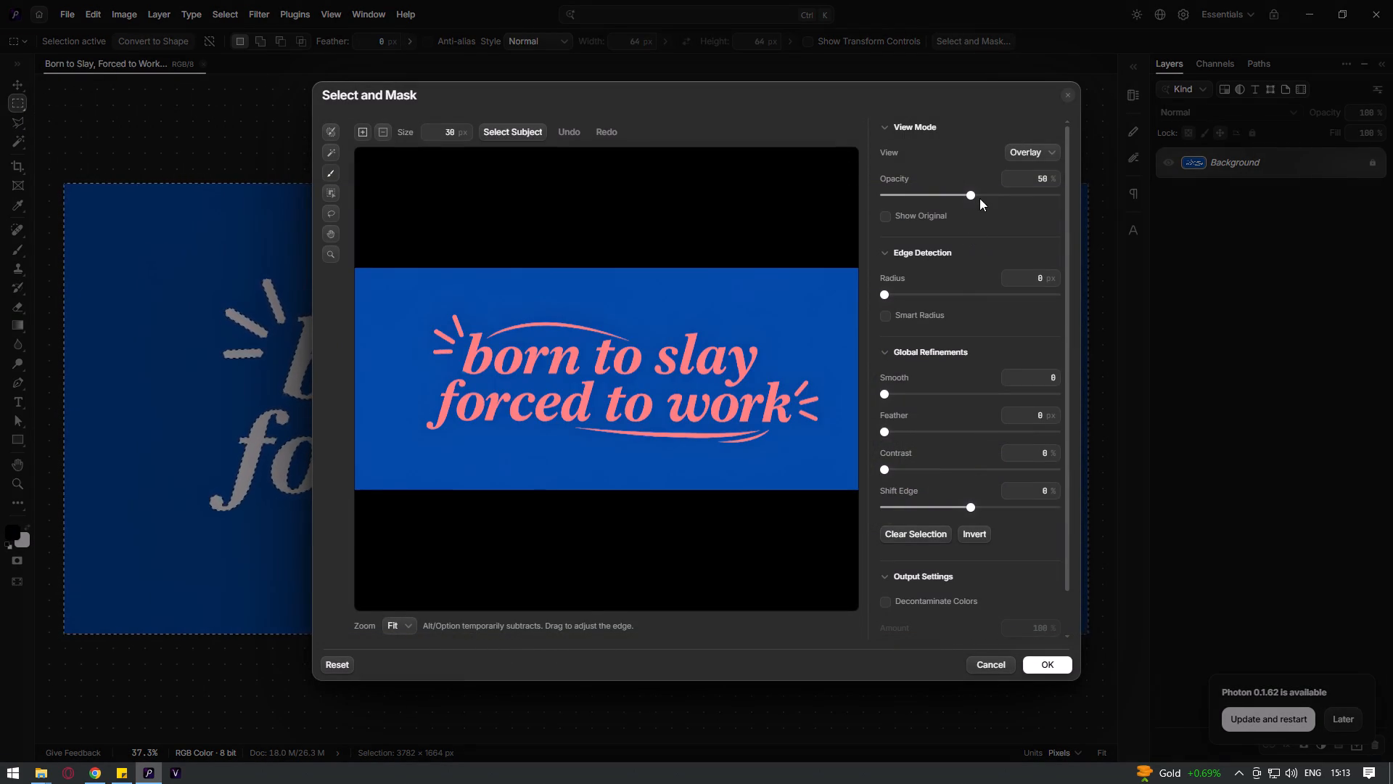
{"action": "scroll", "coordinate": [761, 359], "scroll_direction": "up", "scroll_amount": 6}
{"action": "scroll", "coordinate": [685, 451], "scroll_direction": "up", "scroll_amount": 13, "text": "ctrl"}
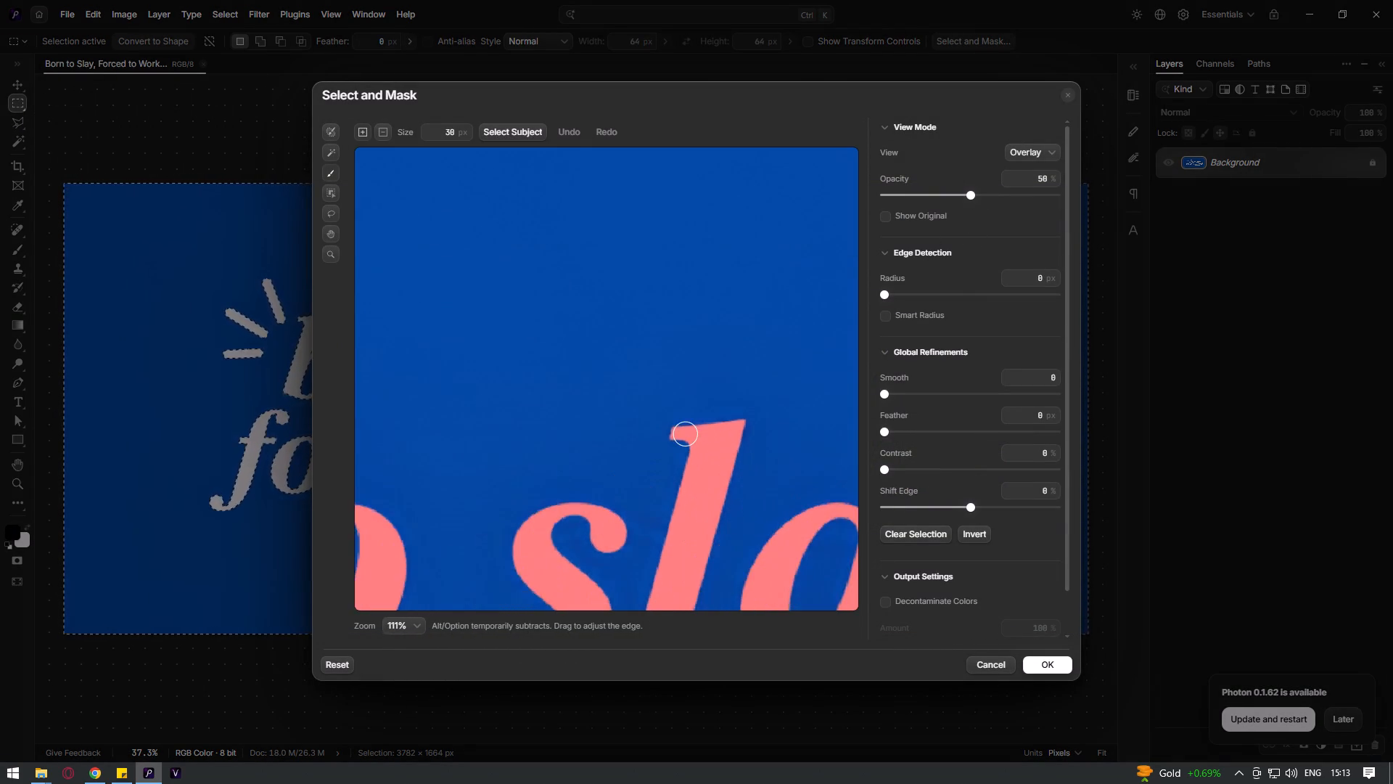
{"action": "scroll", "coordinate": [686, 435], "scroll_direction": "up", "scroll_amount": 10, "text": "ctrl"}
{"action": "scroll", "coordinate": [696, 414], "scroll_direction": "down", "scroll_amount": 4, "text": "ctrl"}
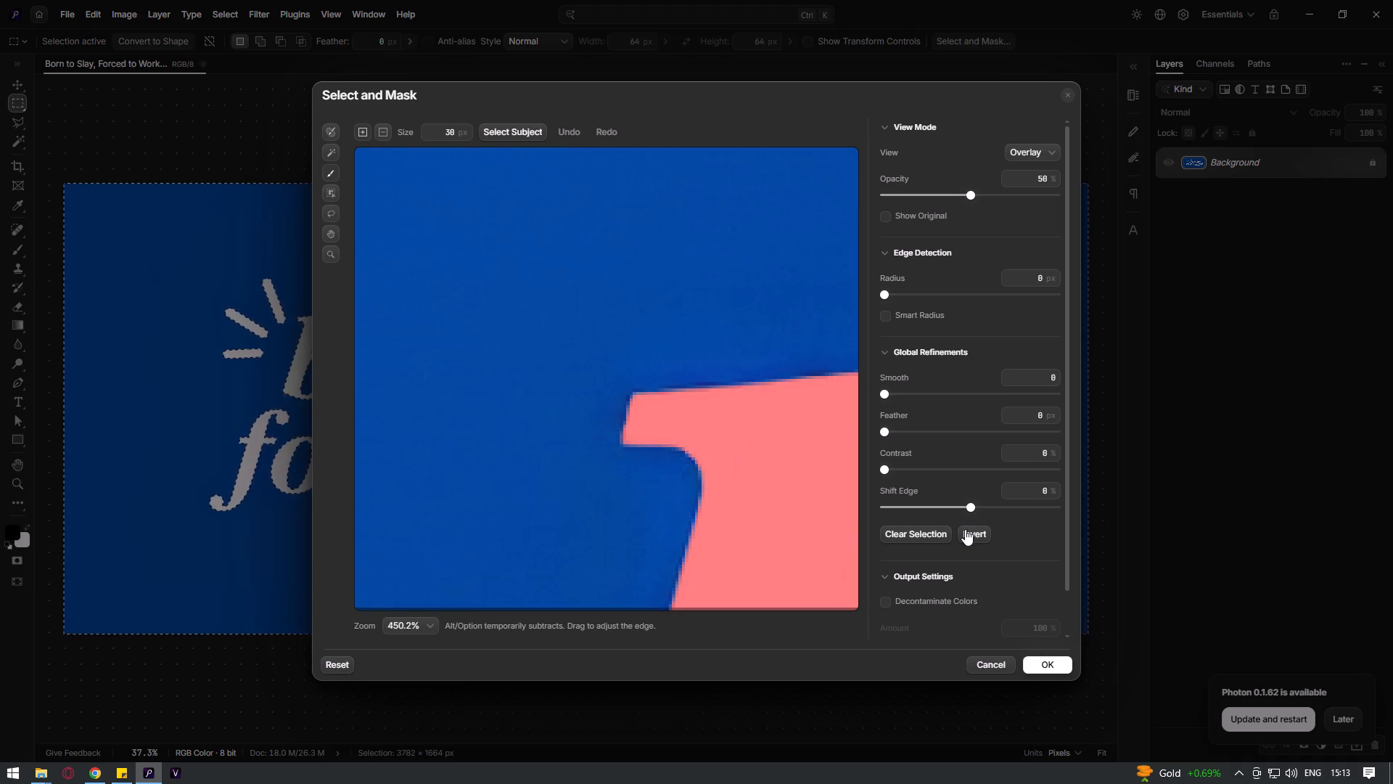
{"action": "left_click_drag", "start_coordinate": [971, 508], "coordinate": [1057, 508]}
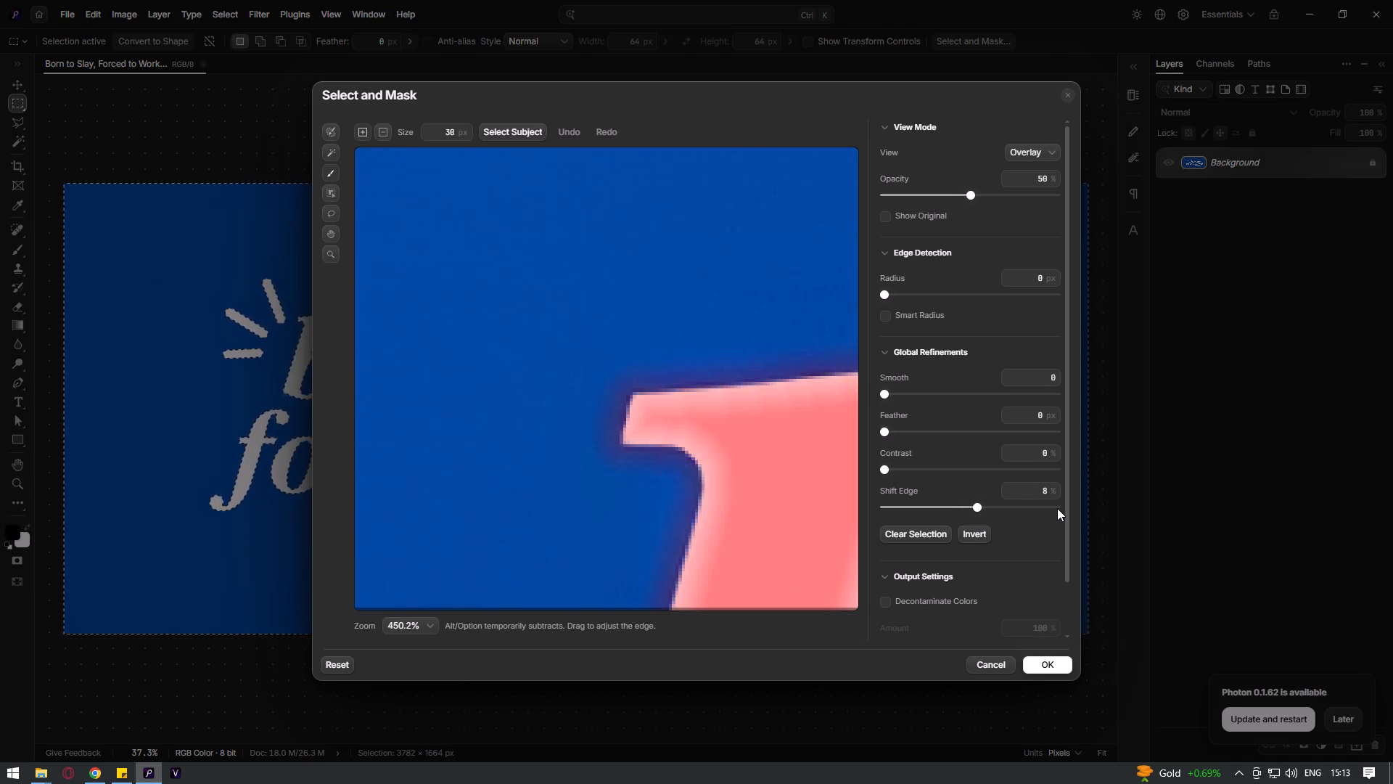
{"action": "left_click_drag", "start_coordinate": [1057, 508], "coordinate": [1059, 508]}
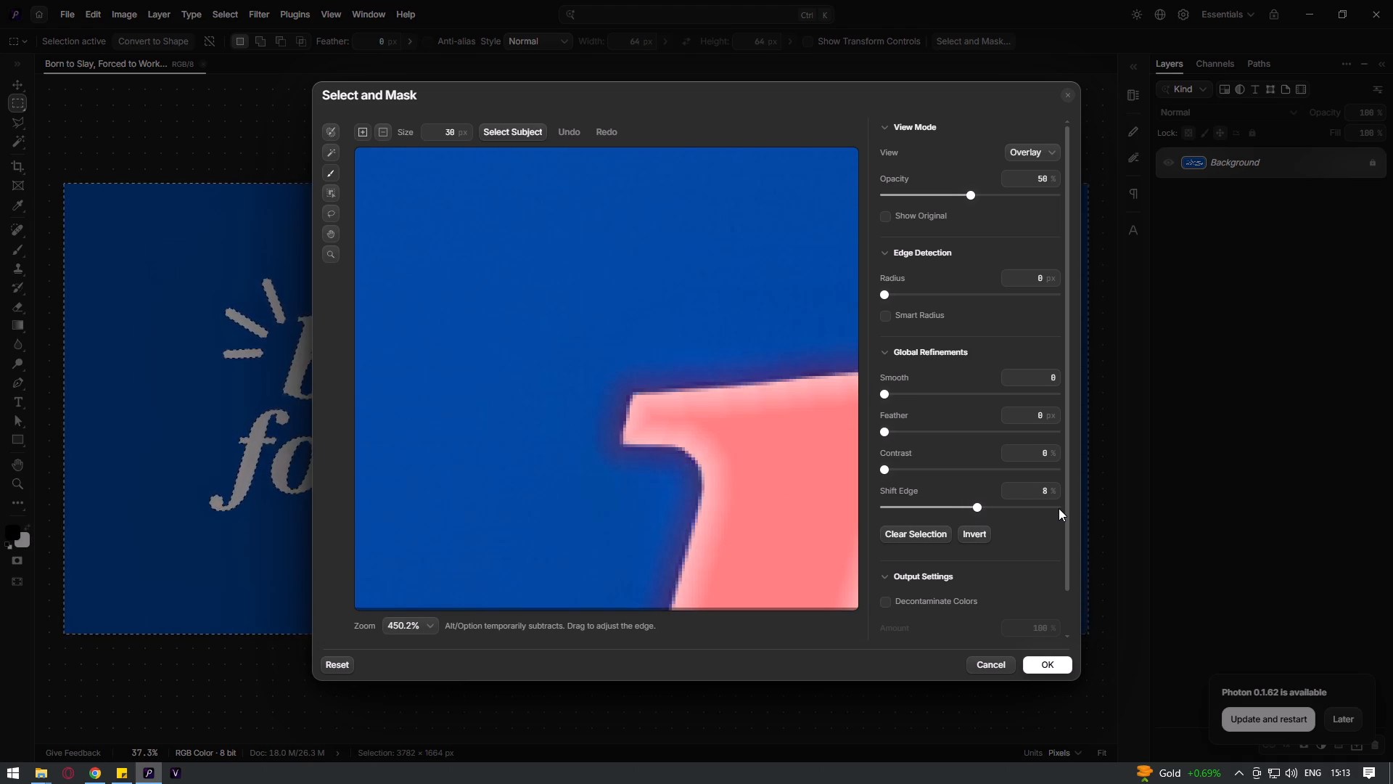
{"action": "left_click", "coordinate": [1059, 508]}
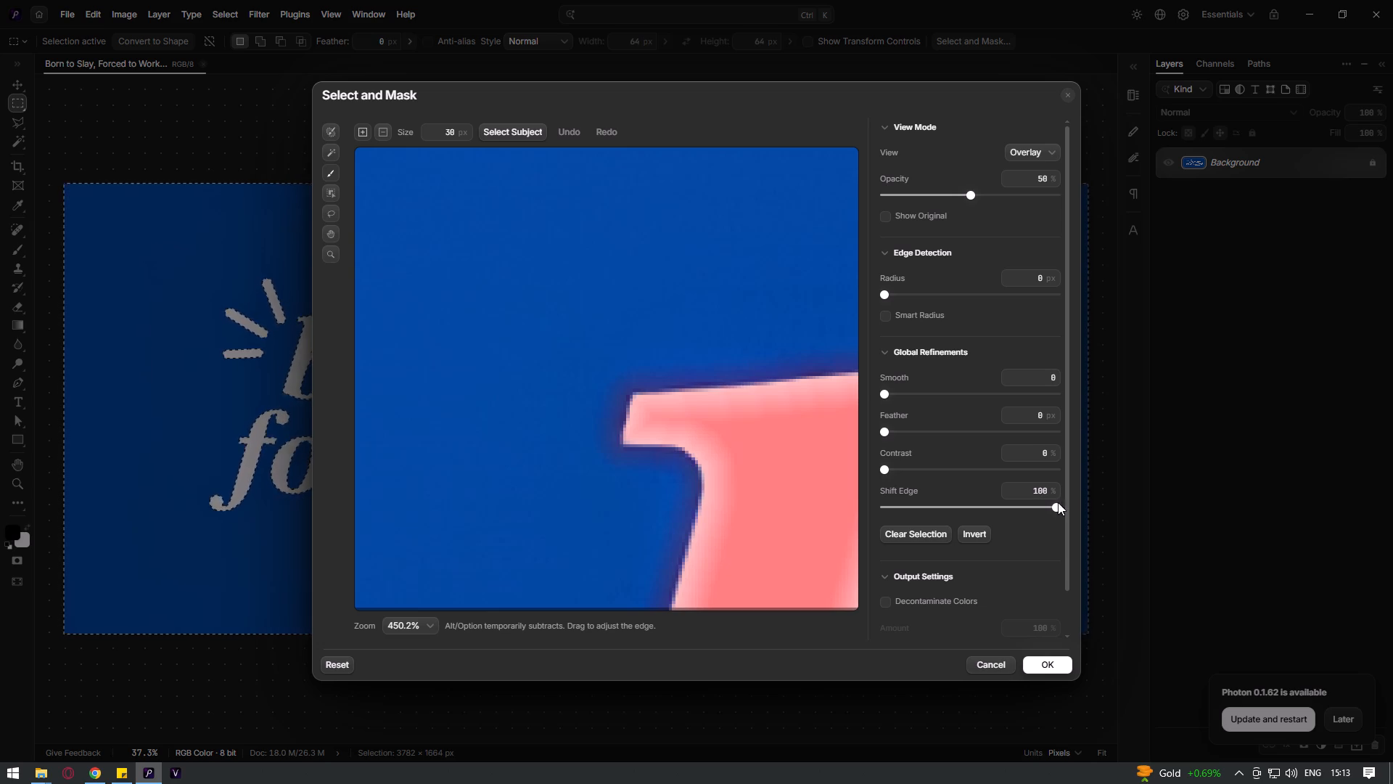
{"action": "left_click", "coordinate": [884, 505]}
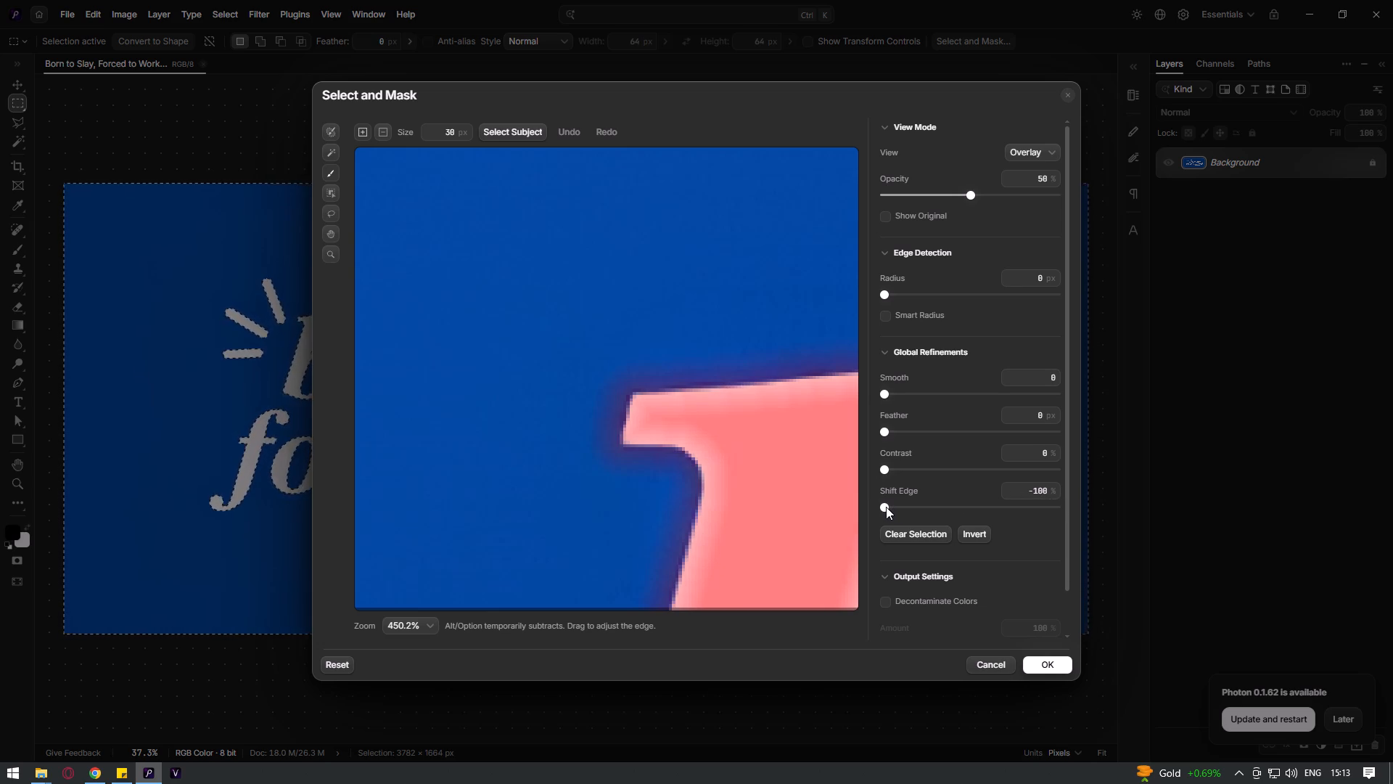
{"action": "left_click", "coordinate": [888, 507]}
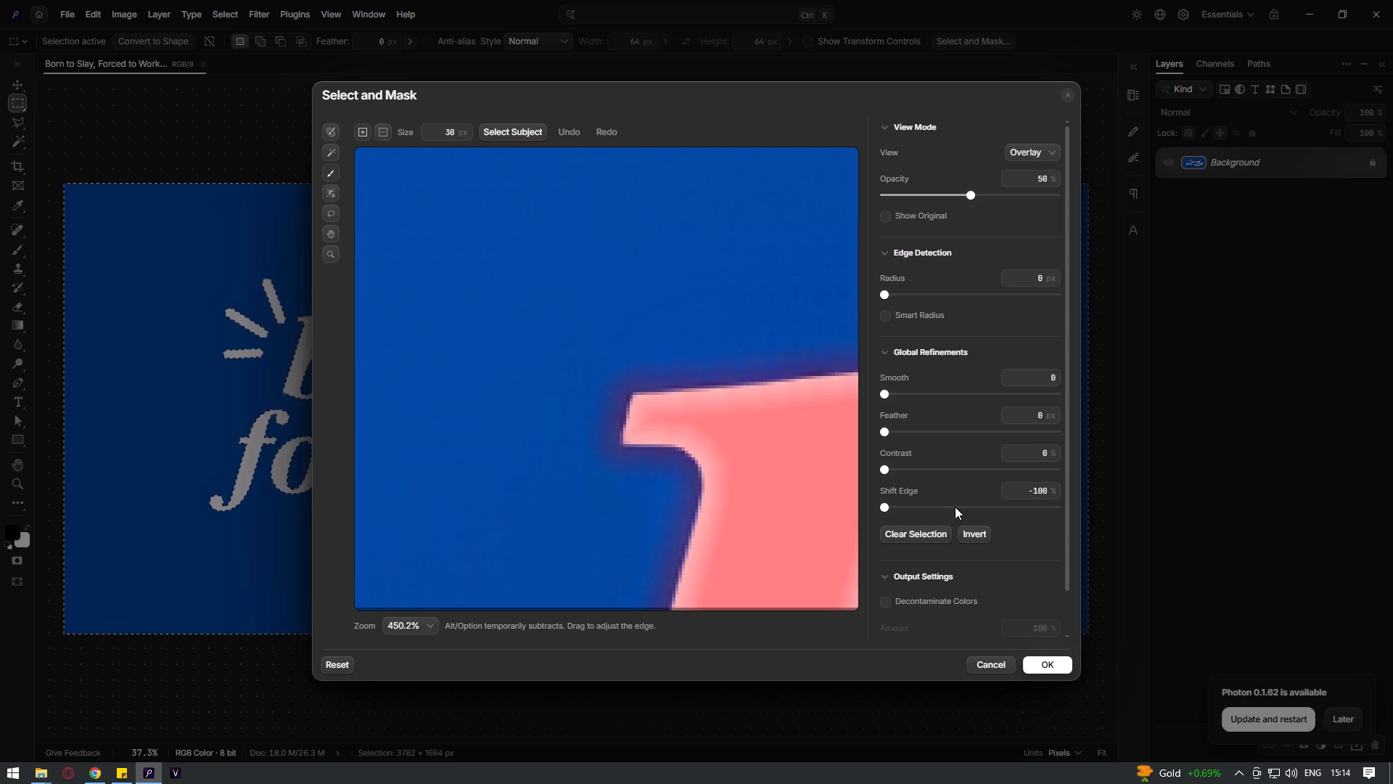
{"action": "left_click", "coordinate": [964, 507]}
Set Shift Edge to 0% in Select and Mask and apply the selection.
{"action": "left_click_drag", "start_coordinate": [1032, 491], "coordinate": [1049, 489]}
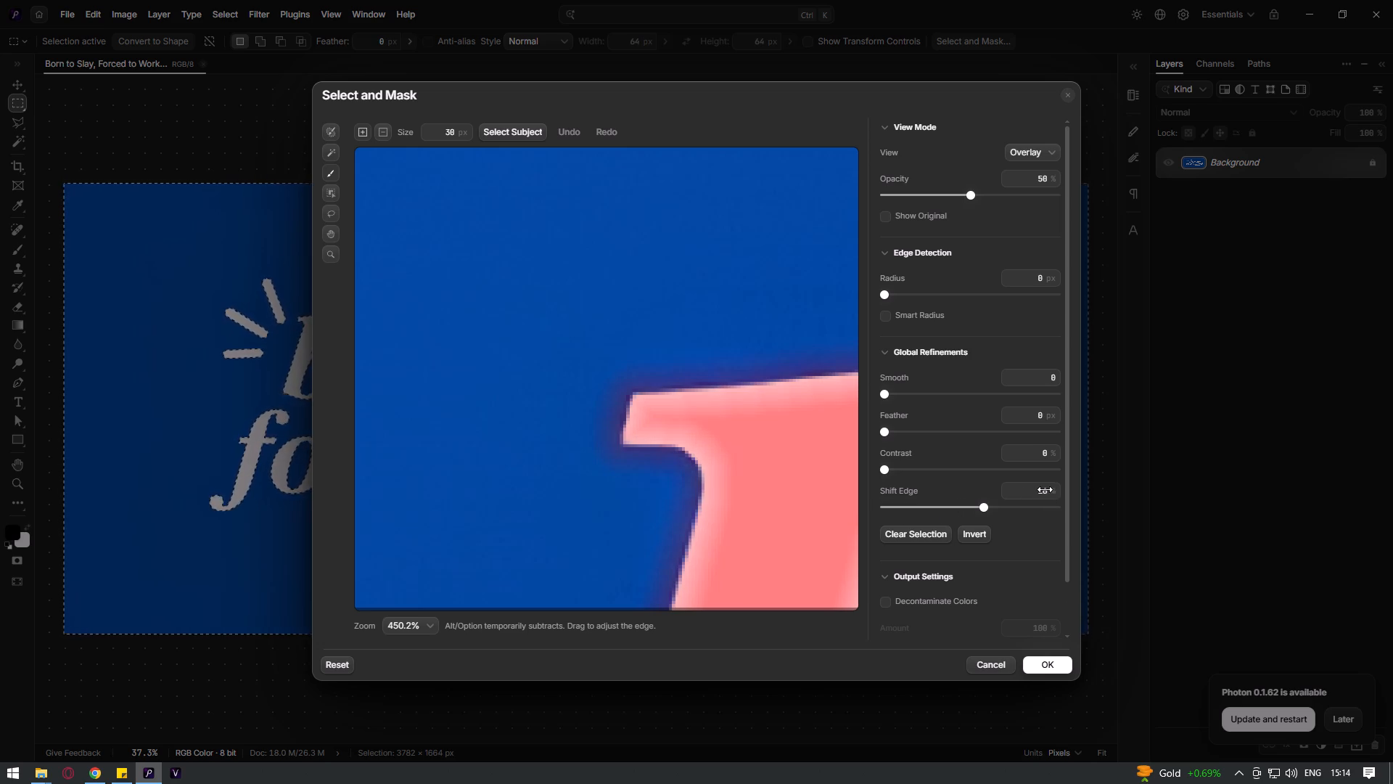
{"action": "left_click", "coordinate": [1045, 489]}
{"action": "key", "text": "0"}
{"action": "key", "text": "Return"}
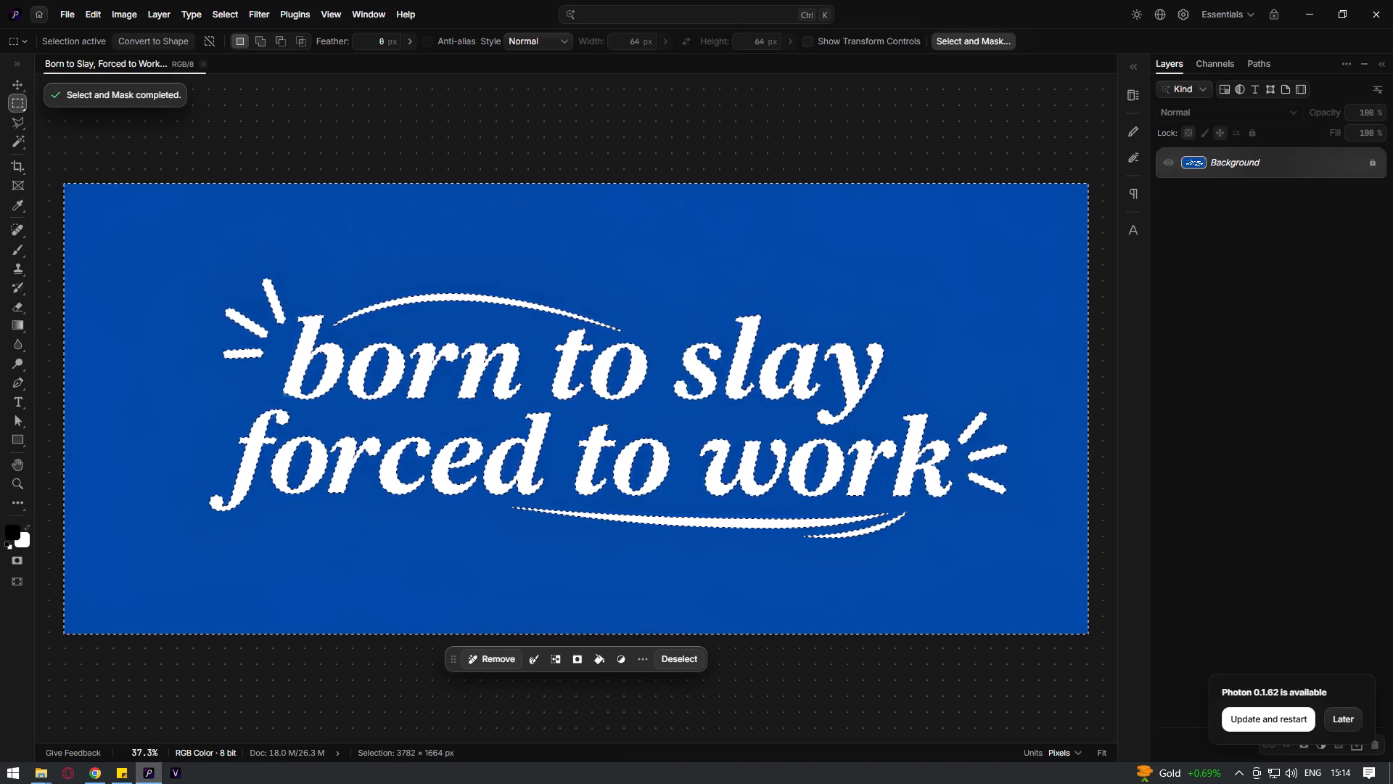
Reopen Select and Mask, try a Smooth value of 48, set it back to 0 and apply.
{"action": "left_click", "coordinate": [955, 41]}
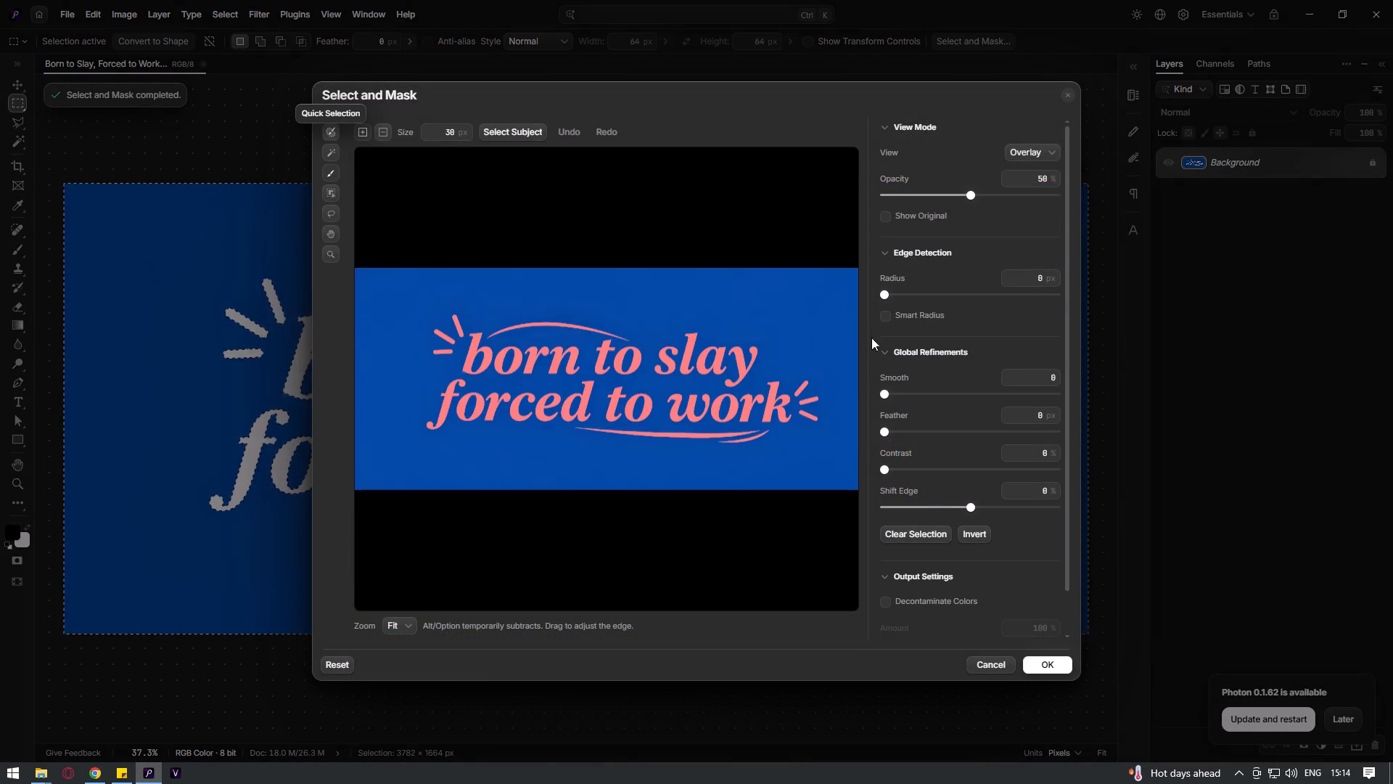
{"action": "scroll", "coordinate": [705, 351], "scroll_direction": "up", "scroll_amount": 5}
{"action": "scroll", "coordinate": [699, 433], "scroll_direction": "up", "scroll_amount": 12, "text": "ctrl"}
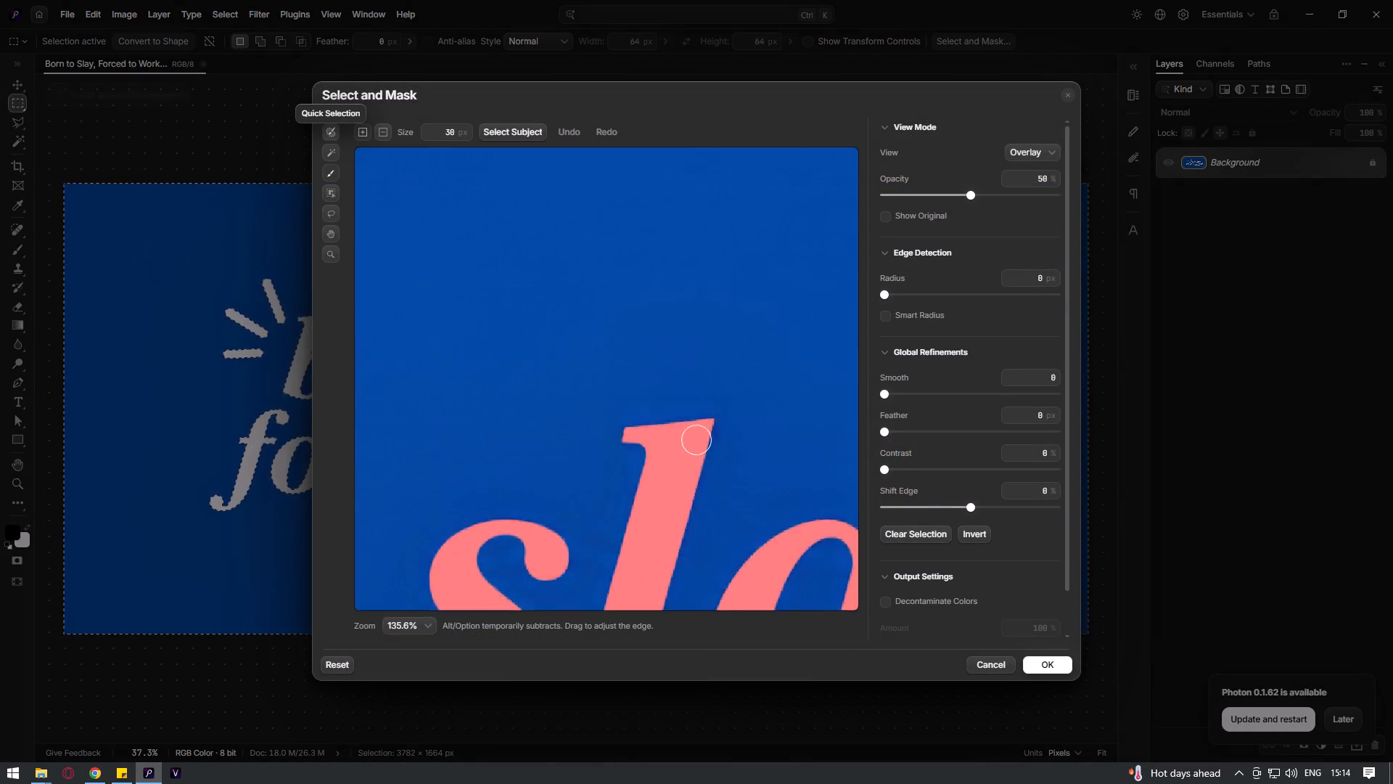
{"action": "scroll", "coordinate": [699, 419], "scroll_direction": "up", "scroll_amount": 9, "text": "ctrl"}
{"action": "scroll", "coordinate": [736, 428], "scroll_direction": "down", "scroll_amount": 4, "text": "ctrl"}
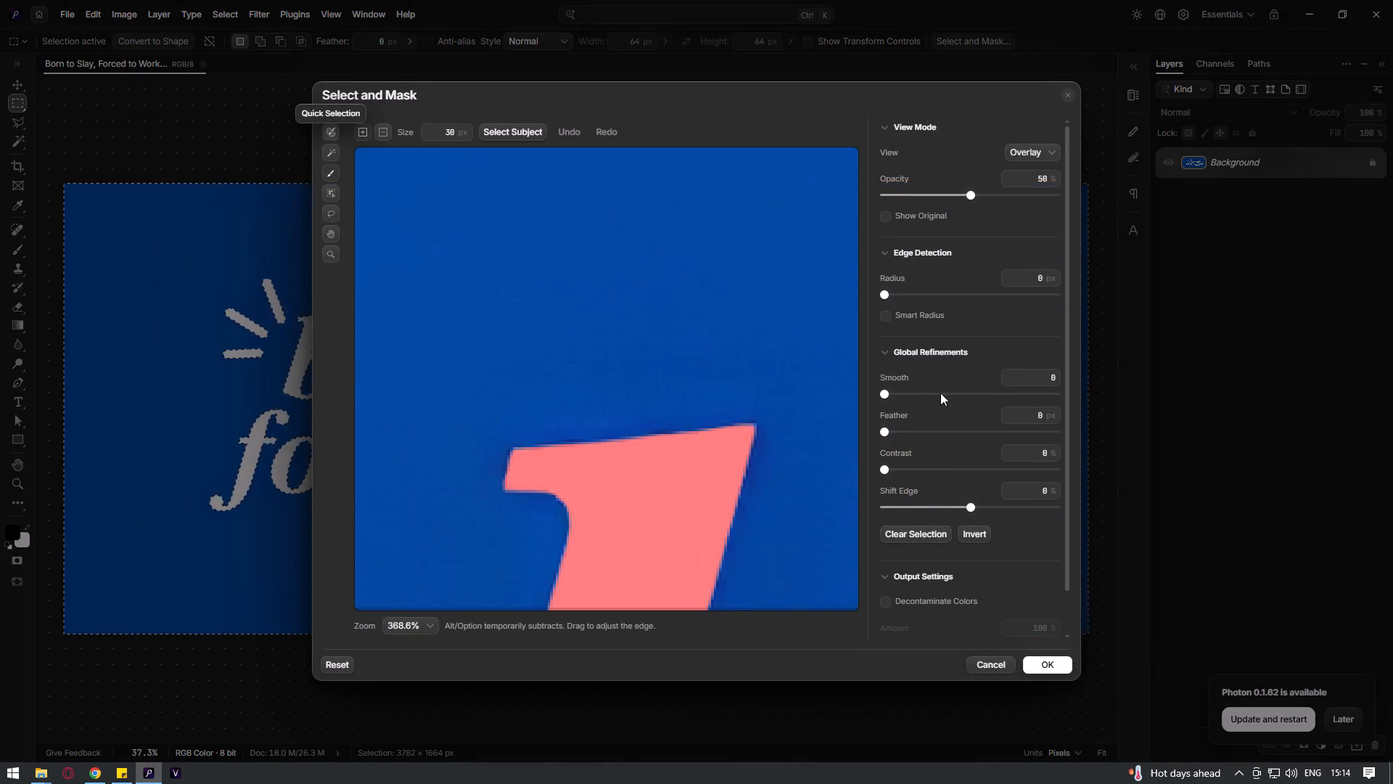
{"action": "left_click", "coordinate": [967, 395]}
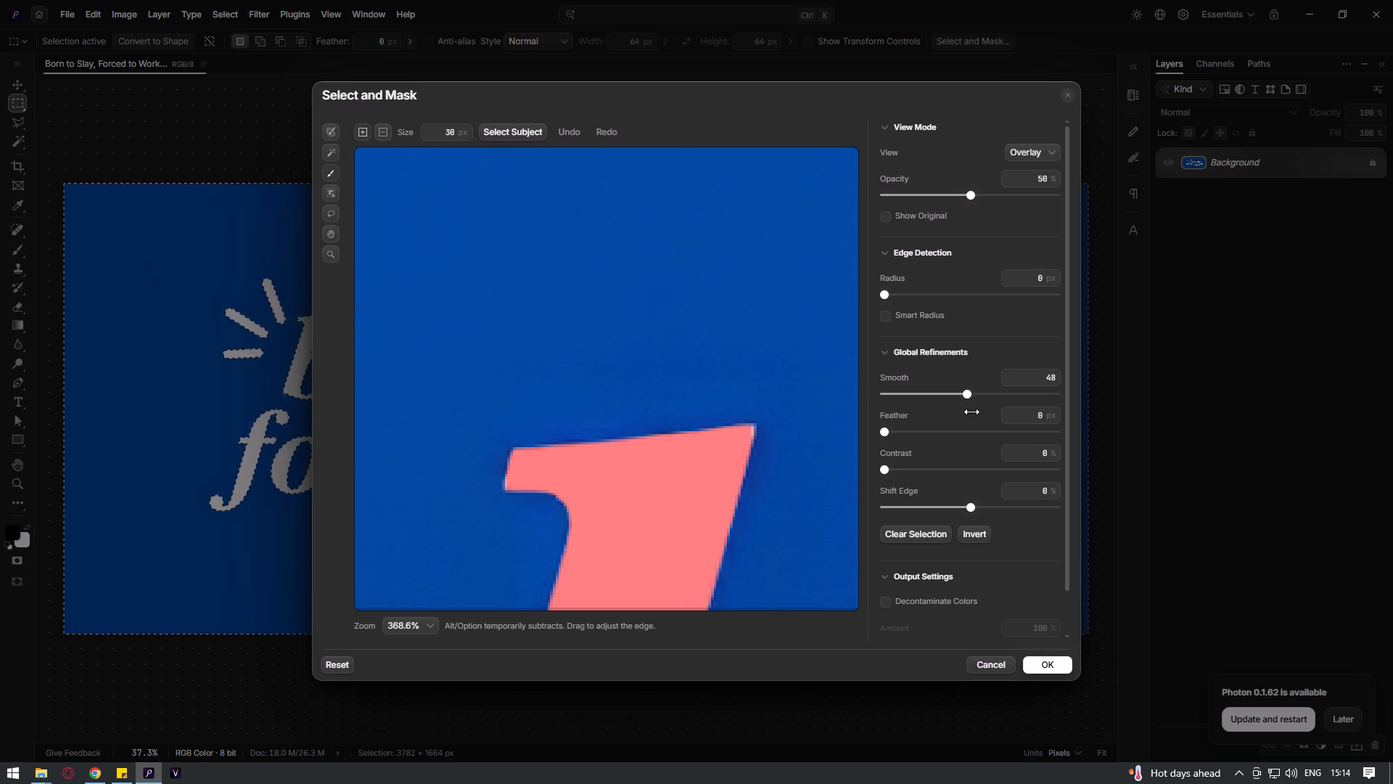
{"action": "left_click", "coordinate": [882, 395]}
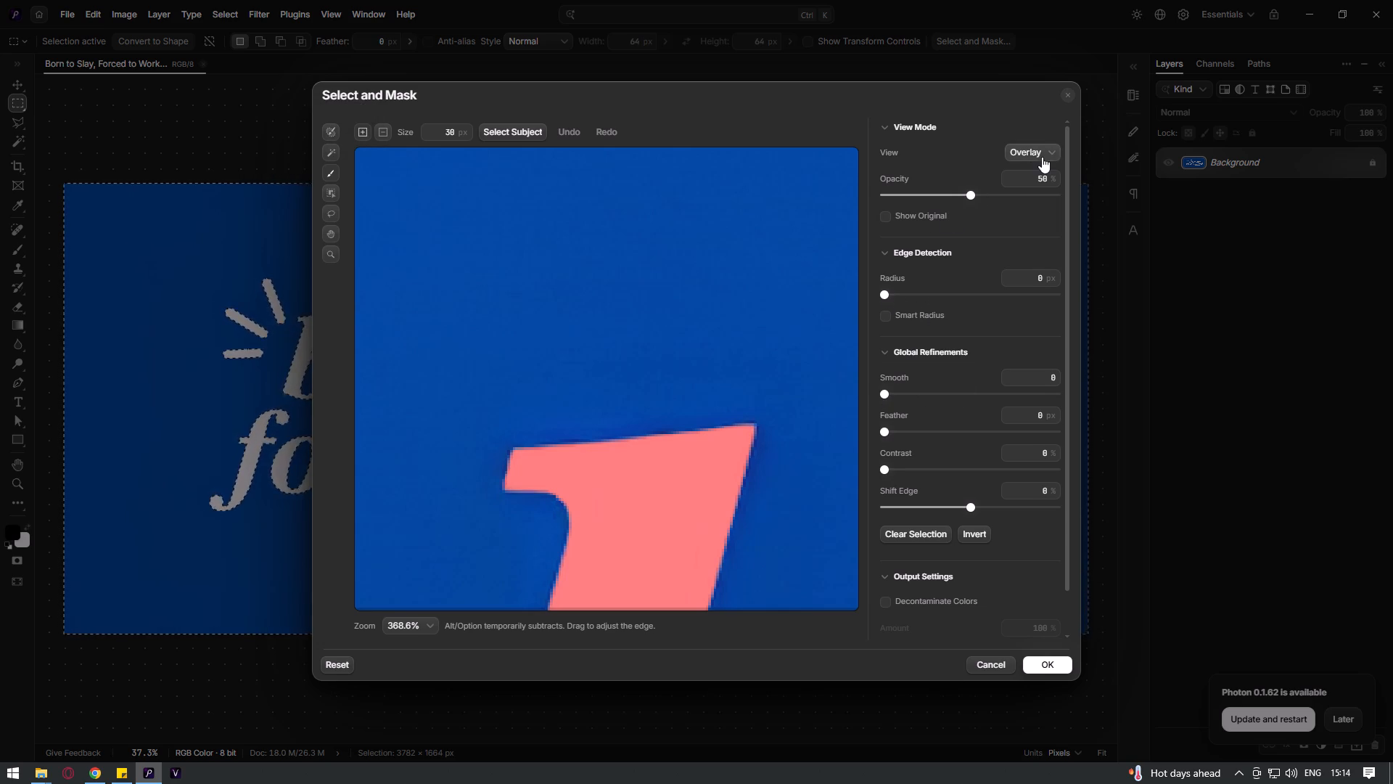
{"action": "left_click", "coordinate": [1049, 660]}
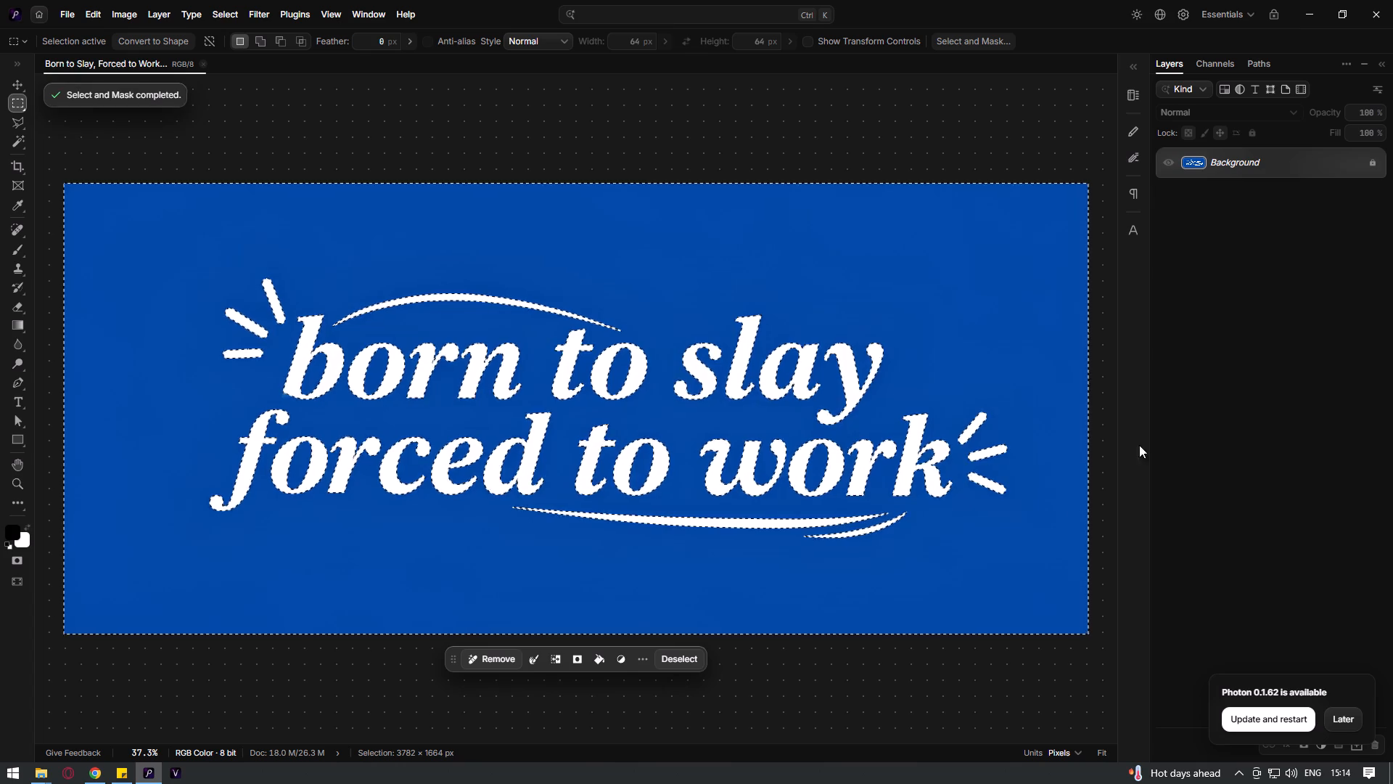
Unlock the Background layer, cut the selected blue background out of it and deselect.
{"action": "key", "text": "ctrl+x"}
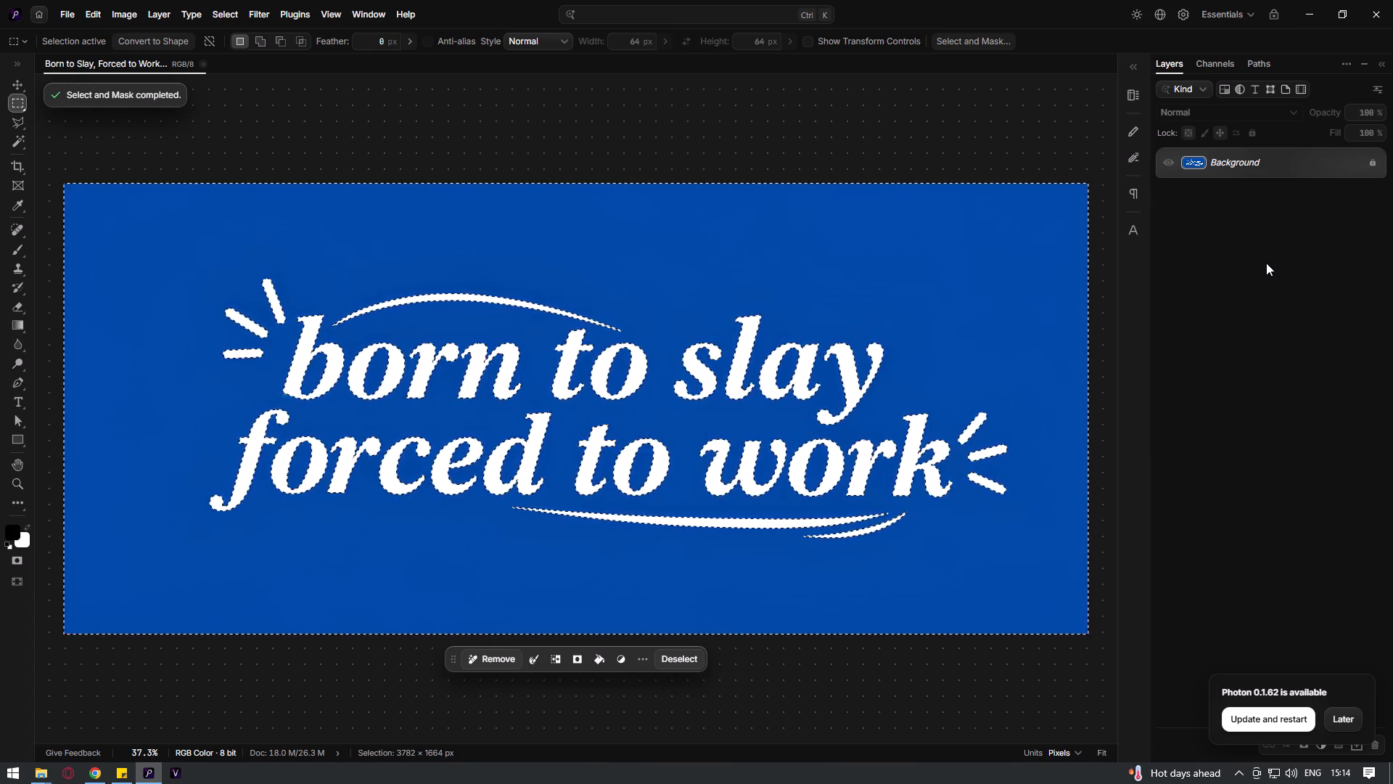
{"action": "left_click", "coordinate": [1371, 161]}
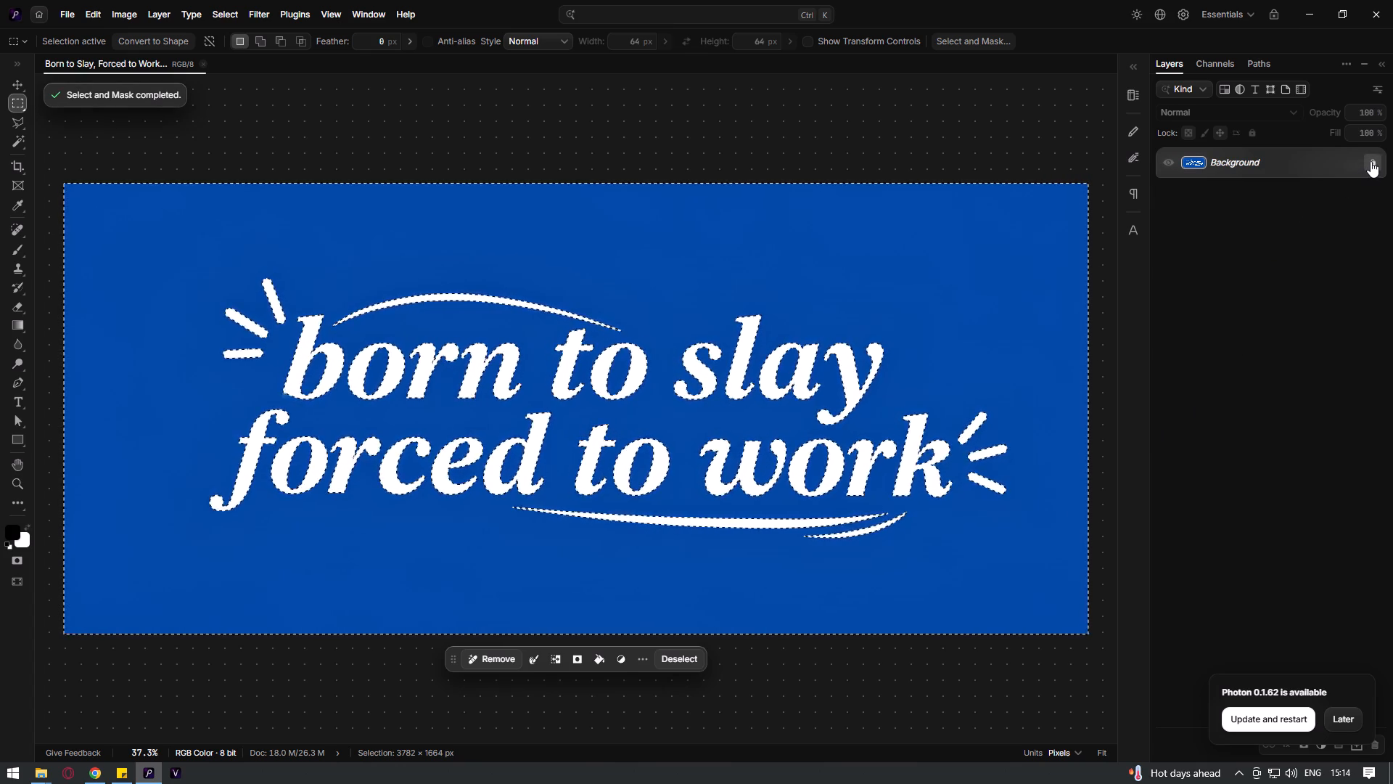
{"action": "key", "text": "ctrl+x"}
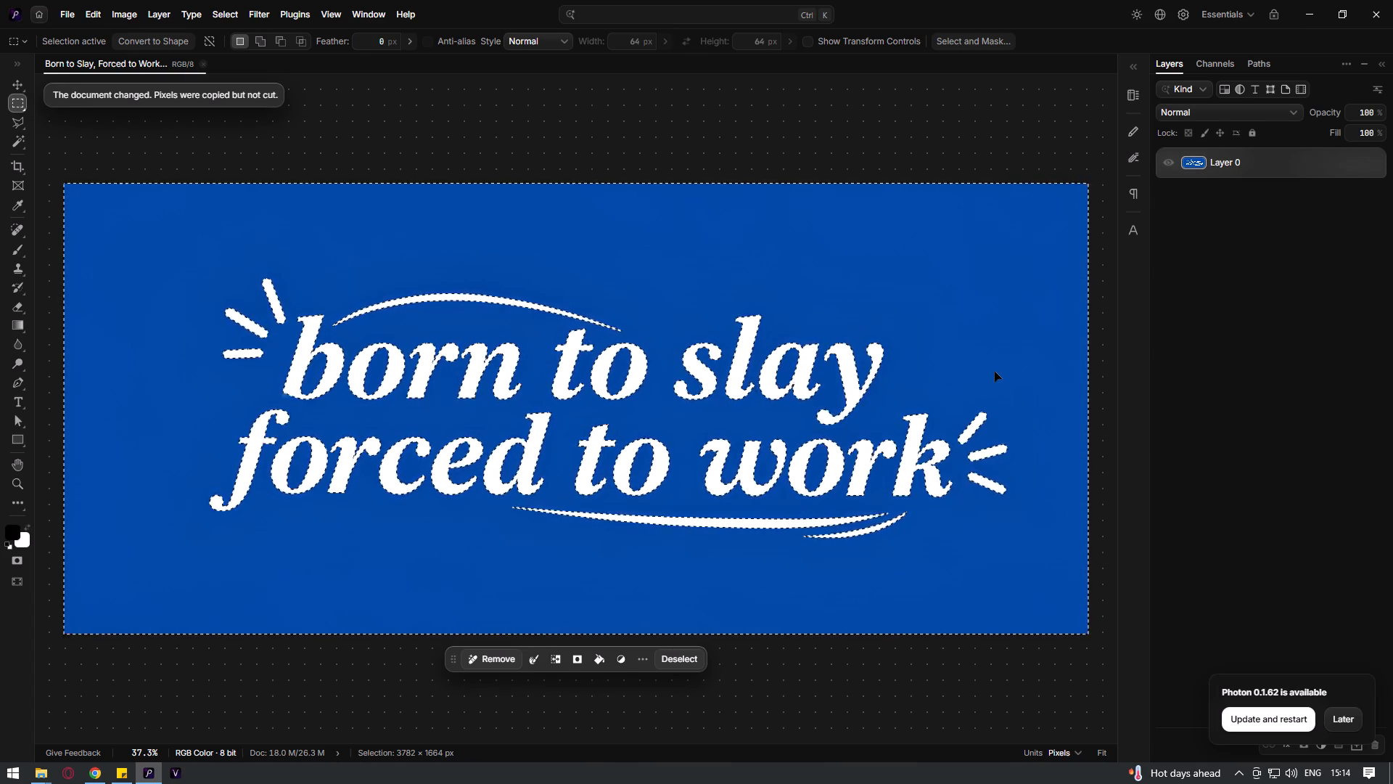
{"action": "left_click", "coordinate": [8, 89]}
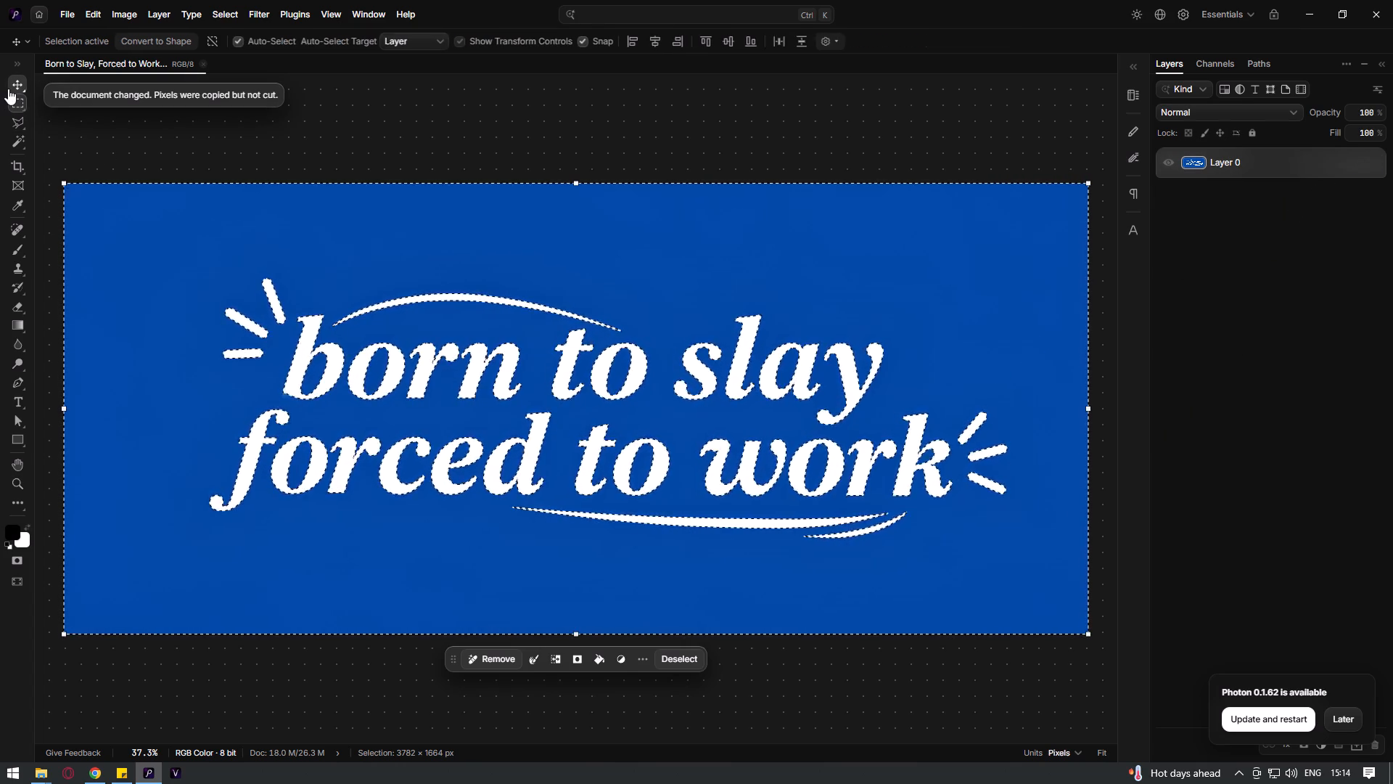
{"action": "key", "text": "ctrl+x"}
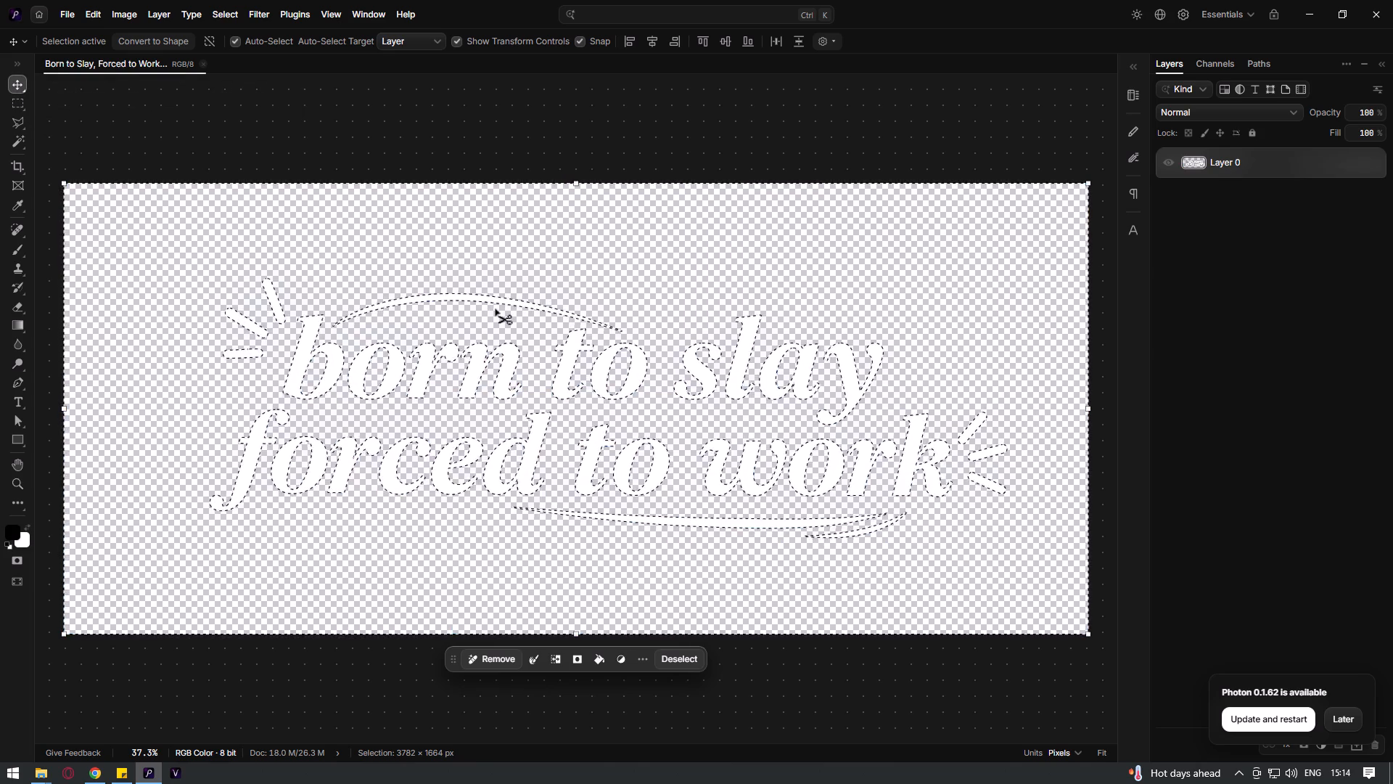
{"action": "key", "text": "ctrl+d"}
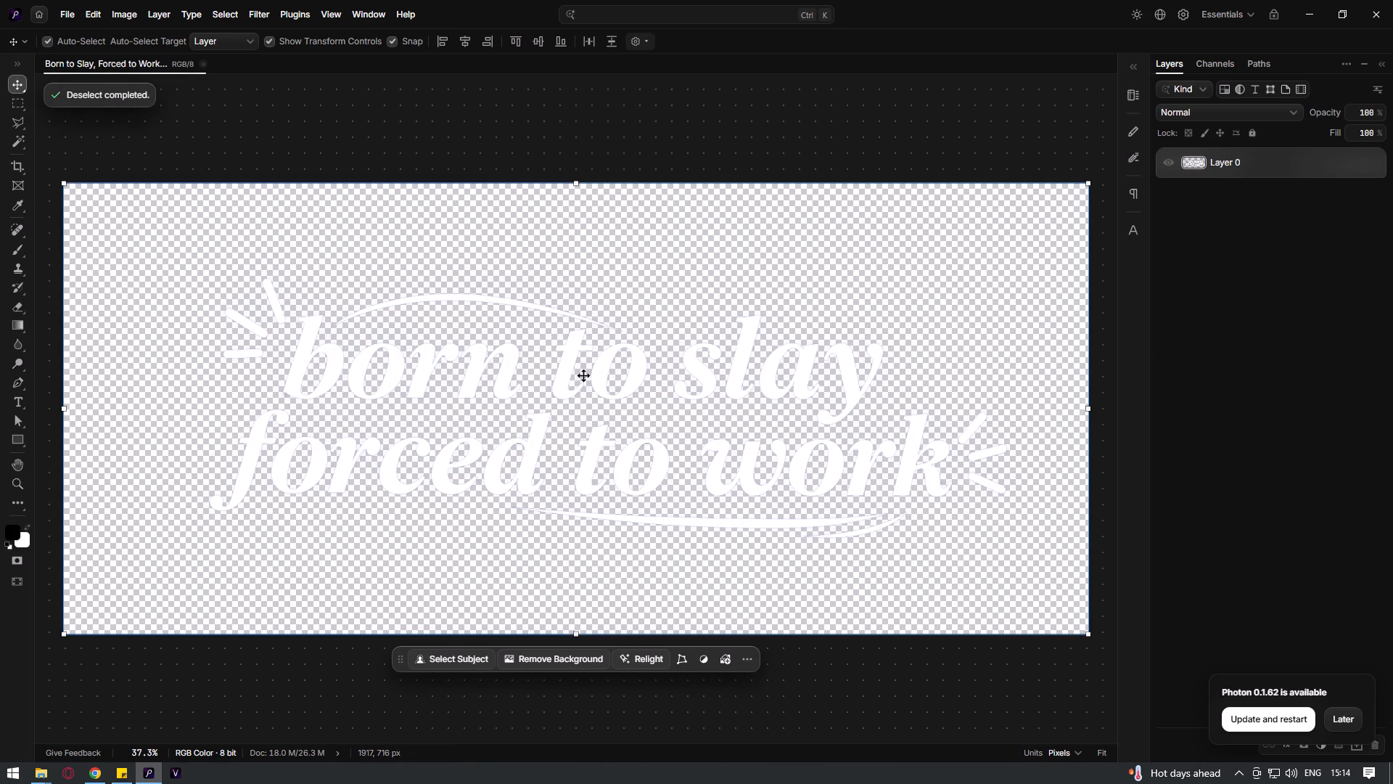
Load the lettering layer's pixels as a selection, fill it repeatedly with the white background color and deselect.
{"action": "left_click", "coordinate": [1368, 171]}
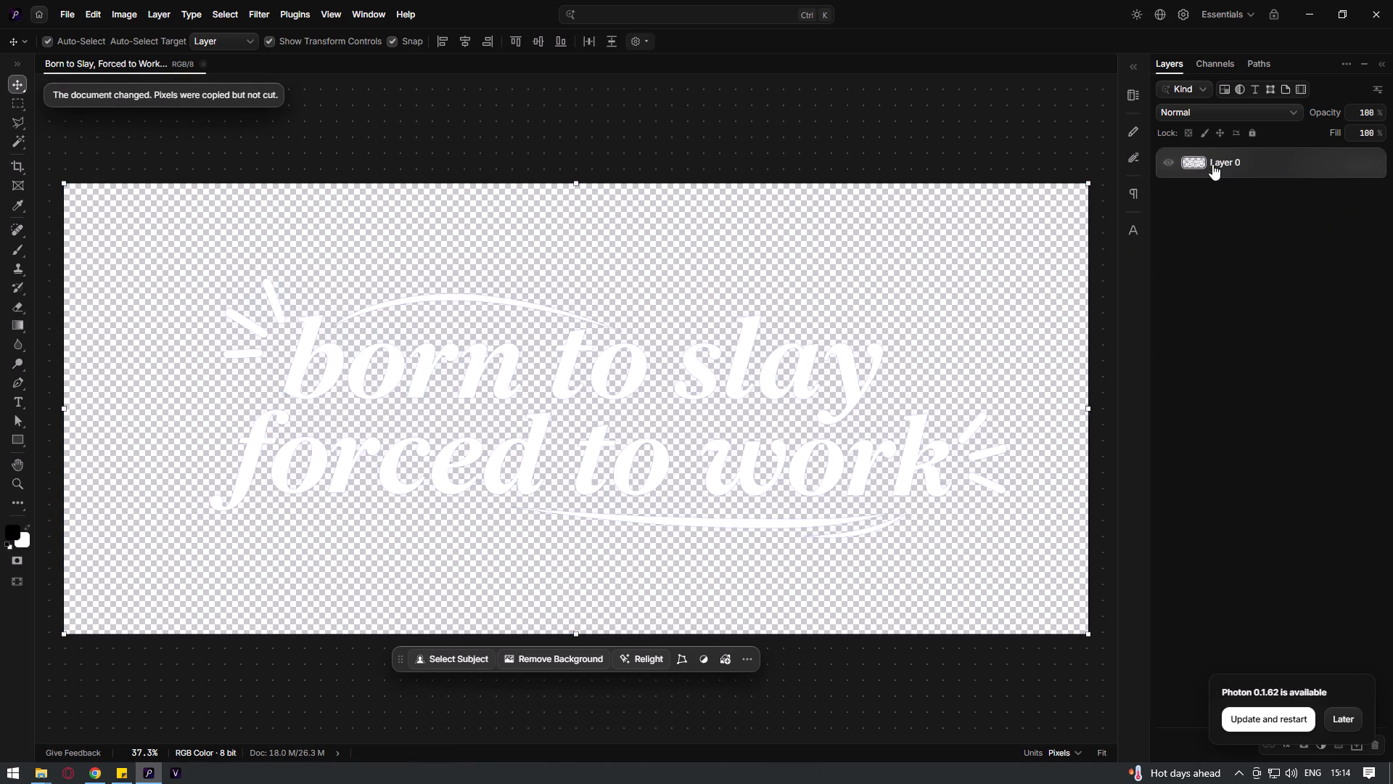
{"action": "left_click", "coordinate": [1201, 164], "text": "ctrl"}
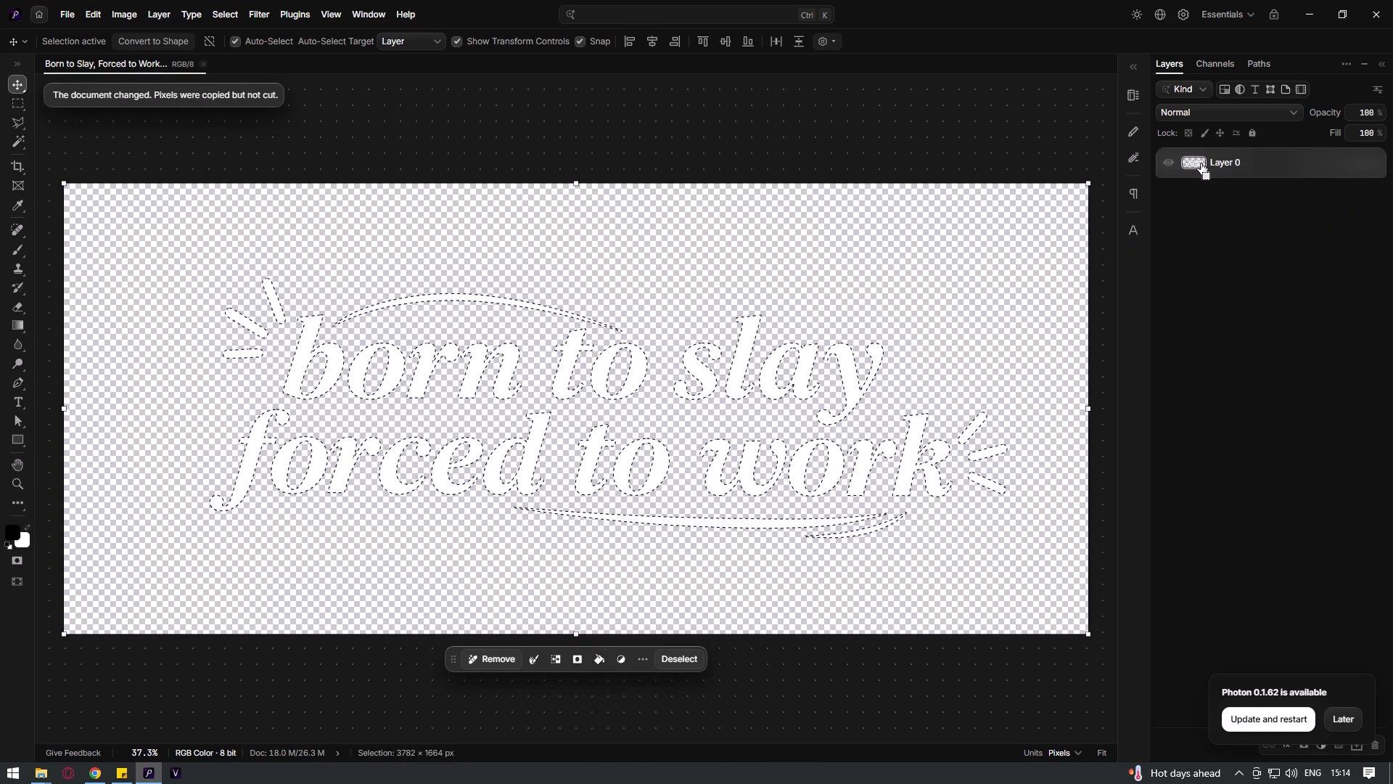
{"action": "key", "text": "ctrl+BackSpace"}
{"action": "key", "text": "ctrl+BackSpace"}
{"action": "key", "text": "ctrl+BackSpace"}
{"action": "key", "text": "ctrl+BackSpace"}
{"action": "key", "text": "ctrl+BackSpace"}
{"action": "key", "text": "ctrl+BackSpace"}
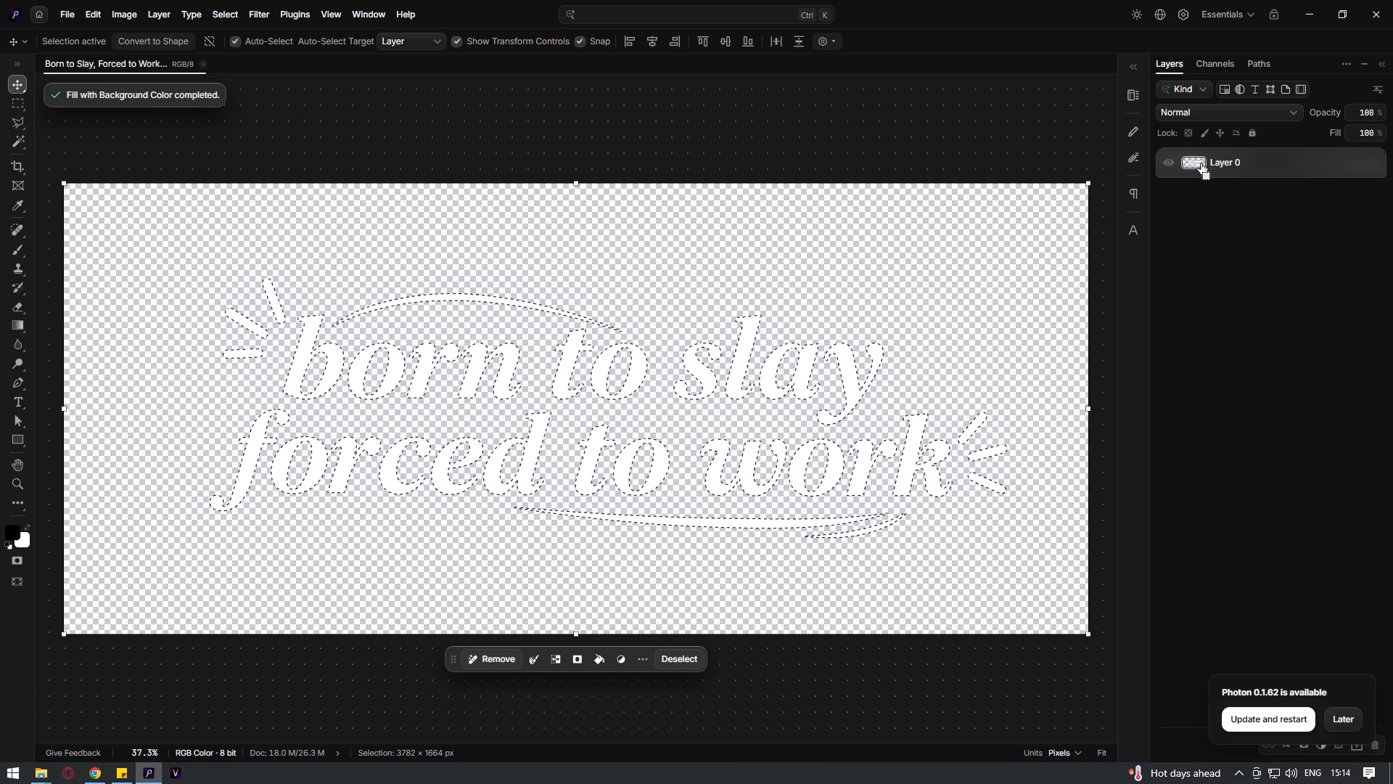
{"action": "key", "text": "ctrl+d"}
{"action": "left_click", "coordinate": [1221, 340]}
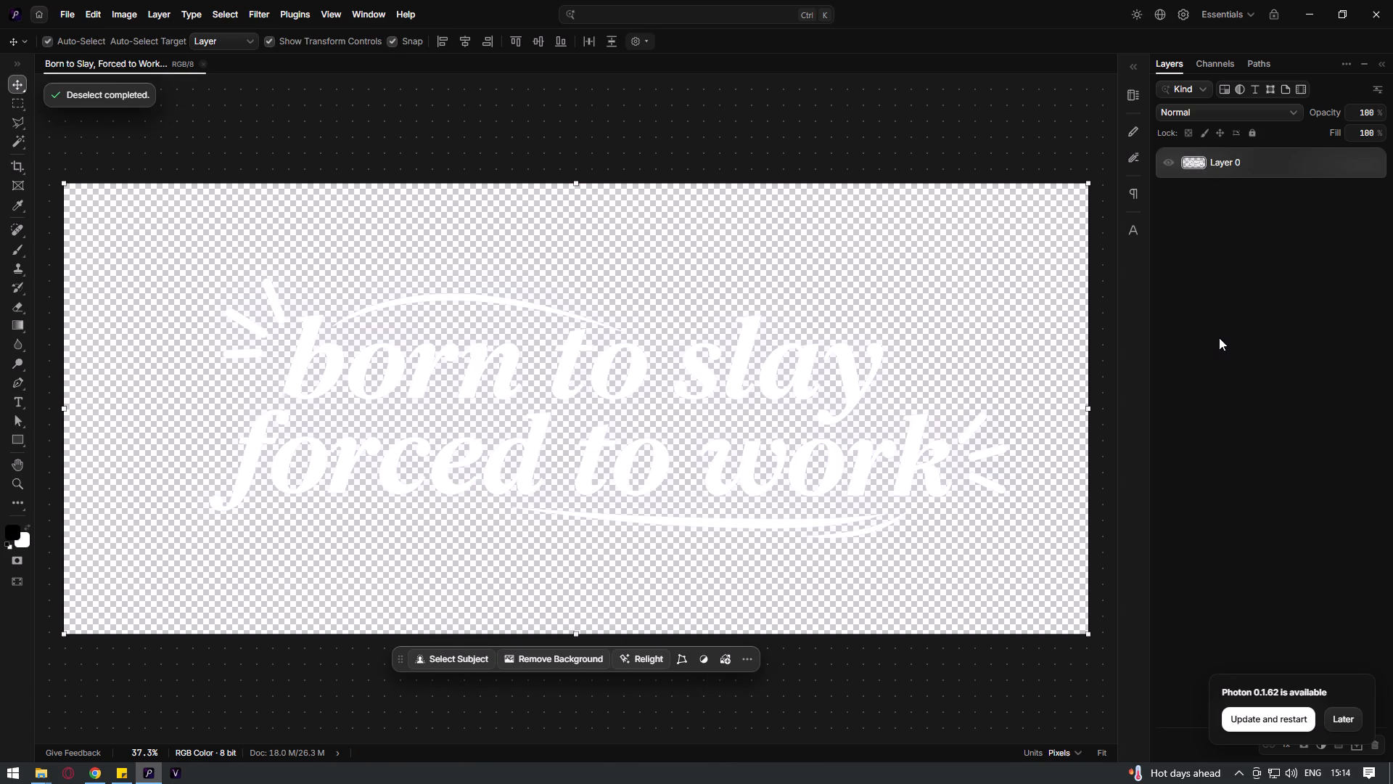
Save the transparent Born to Slay, Forced to Work logo and close its document.
{"action": "left_click", "coordinate": [913, 170]}
{"action": "key", "text": "ctrl+s"}
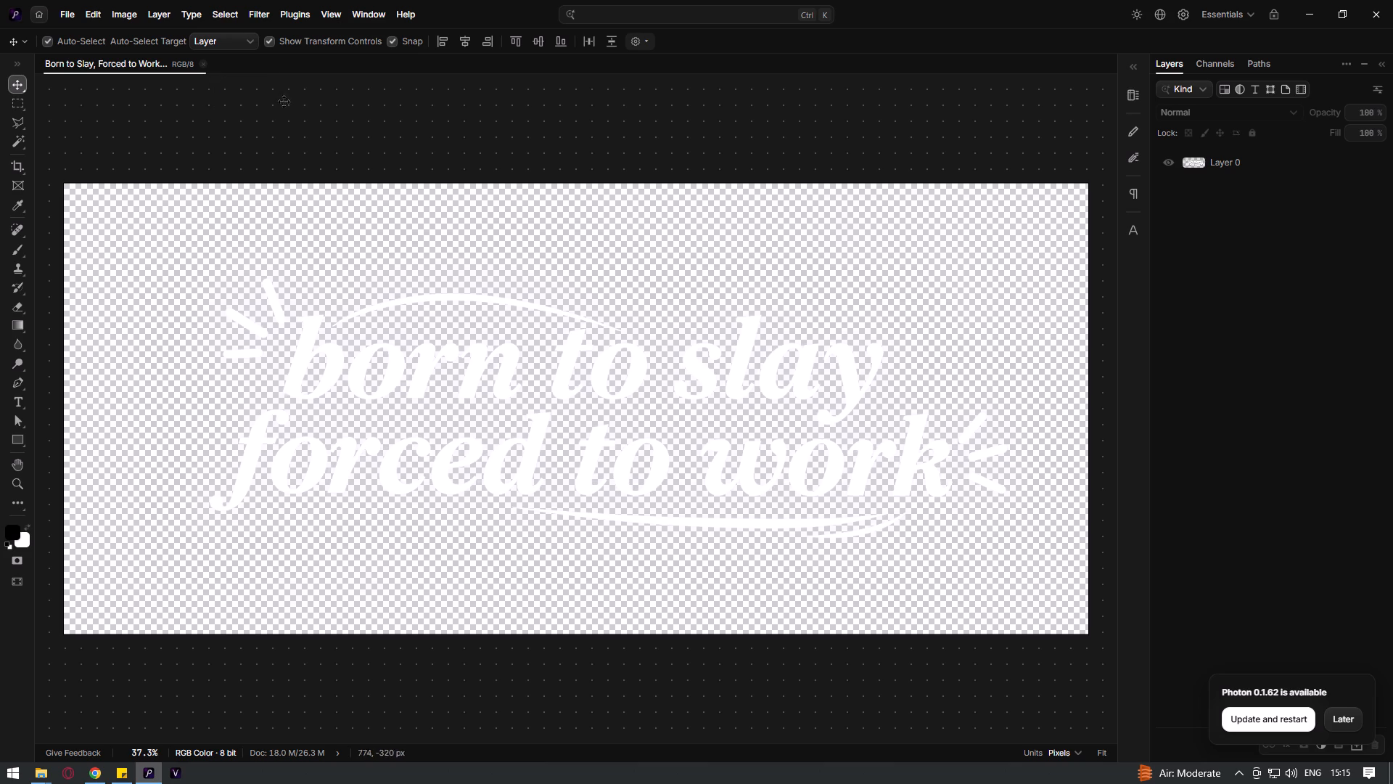
{"action": "left_click", "coordinate": [1333, 343]}
{"action": "key", "text": "ctrl+alt+s"}
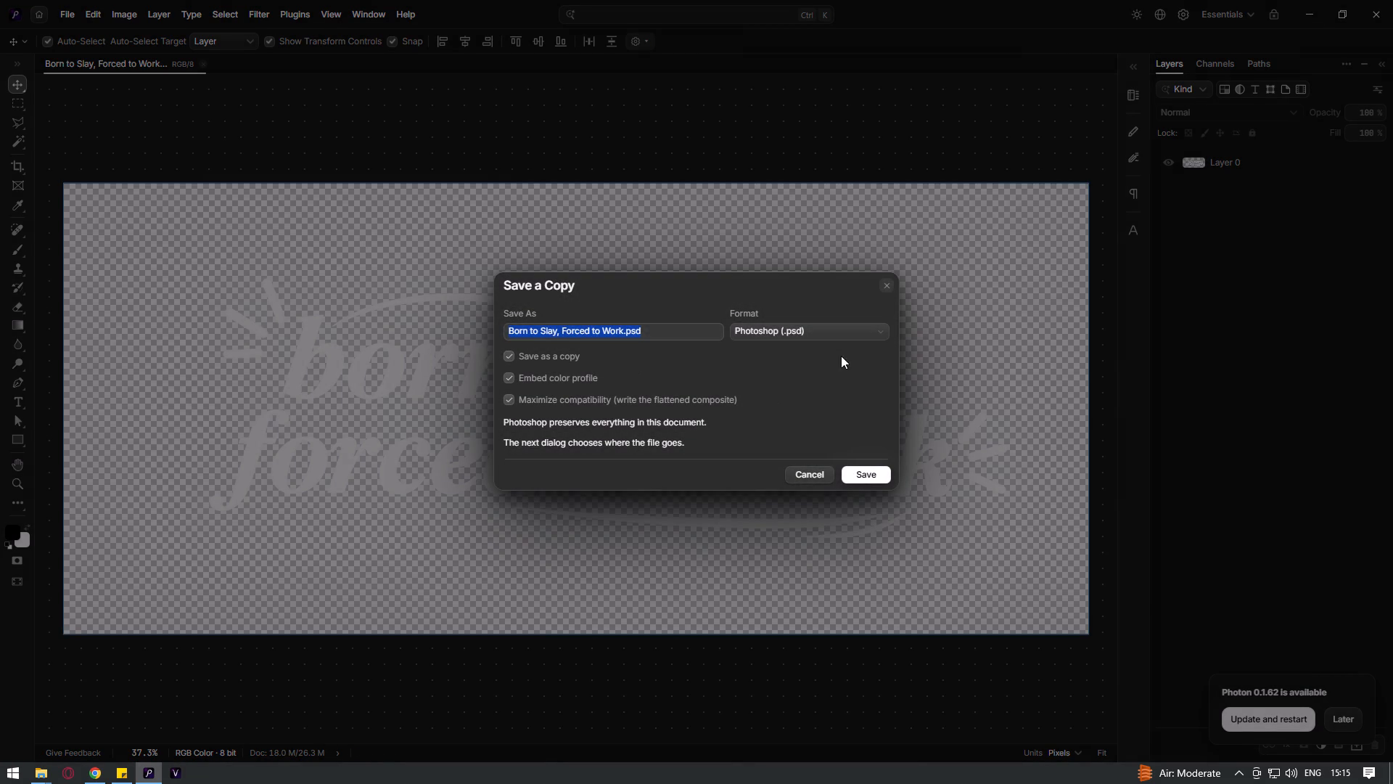
{"action": "left_click", "coordinate": [797, 481]}
{"action": "key", "text": "ctrl+s"}
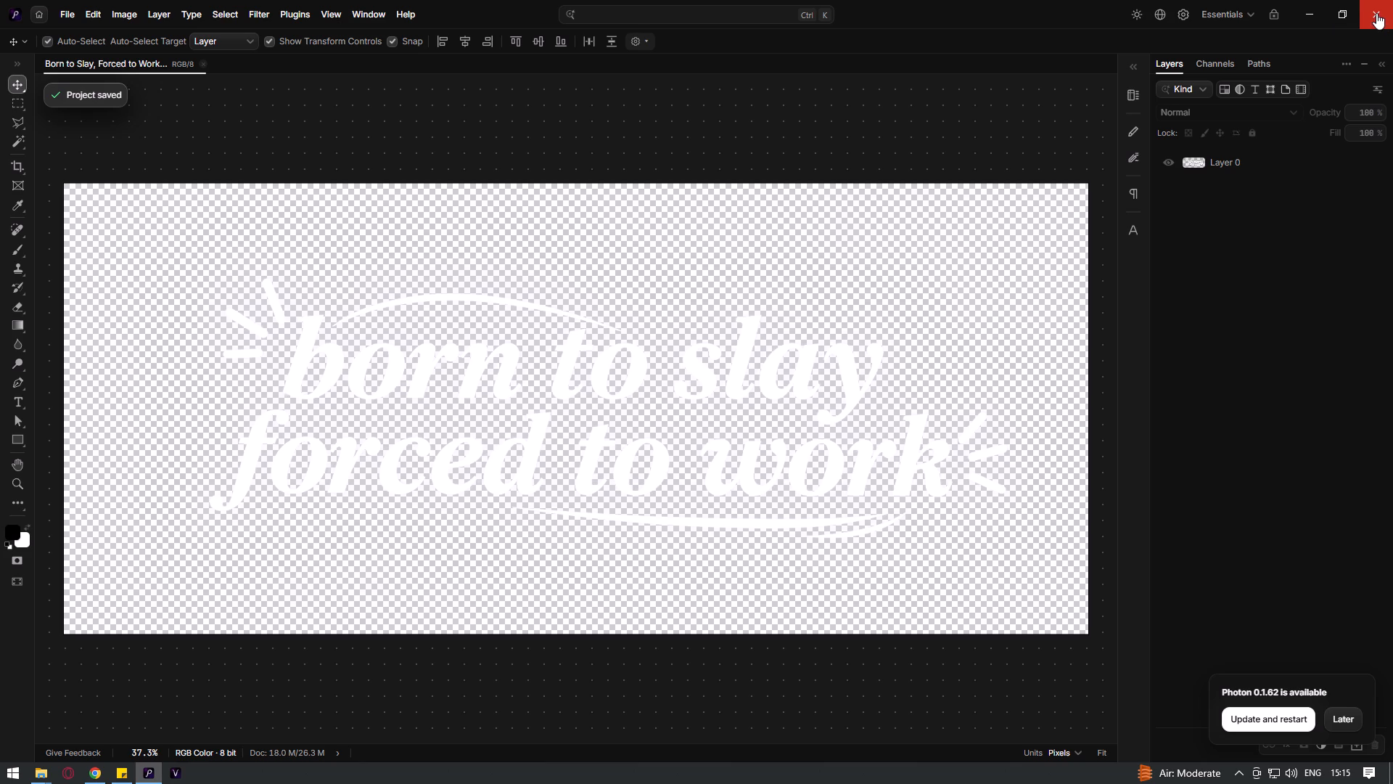
{"action": "left_click", "coordinate": [204, 66]}
{"action": "left_click", "coordinate": [577, 442]}
Check the Design folder for the Teekhi Mirchi Chili Logo and open it in Photon Studio from the recent files.
{"action": "key", "text": "alt+Tab"}
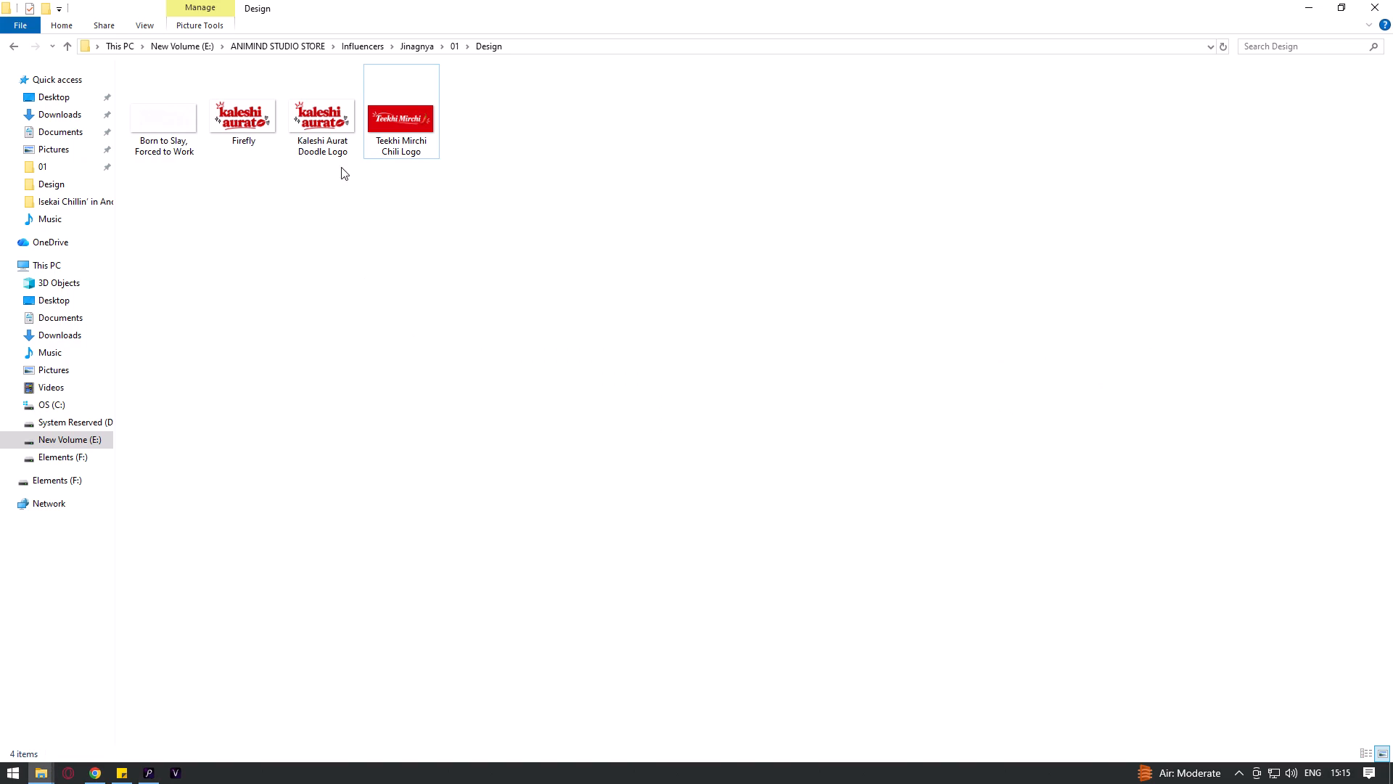
{"action": "left_click_drag", "start_coordinate": [407, 115], "coordinate": [646, 102]}
{"action": "key", "text": "alt+Tab"}
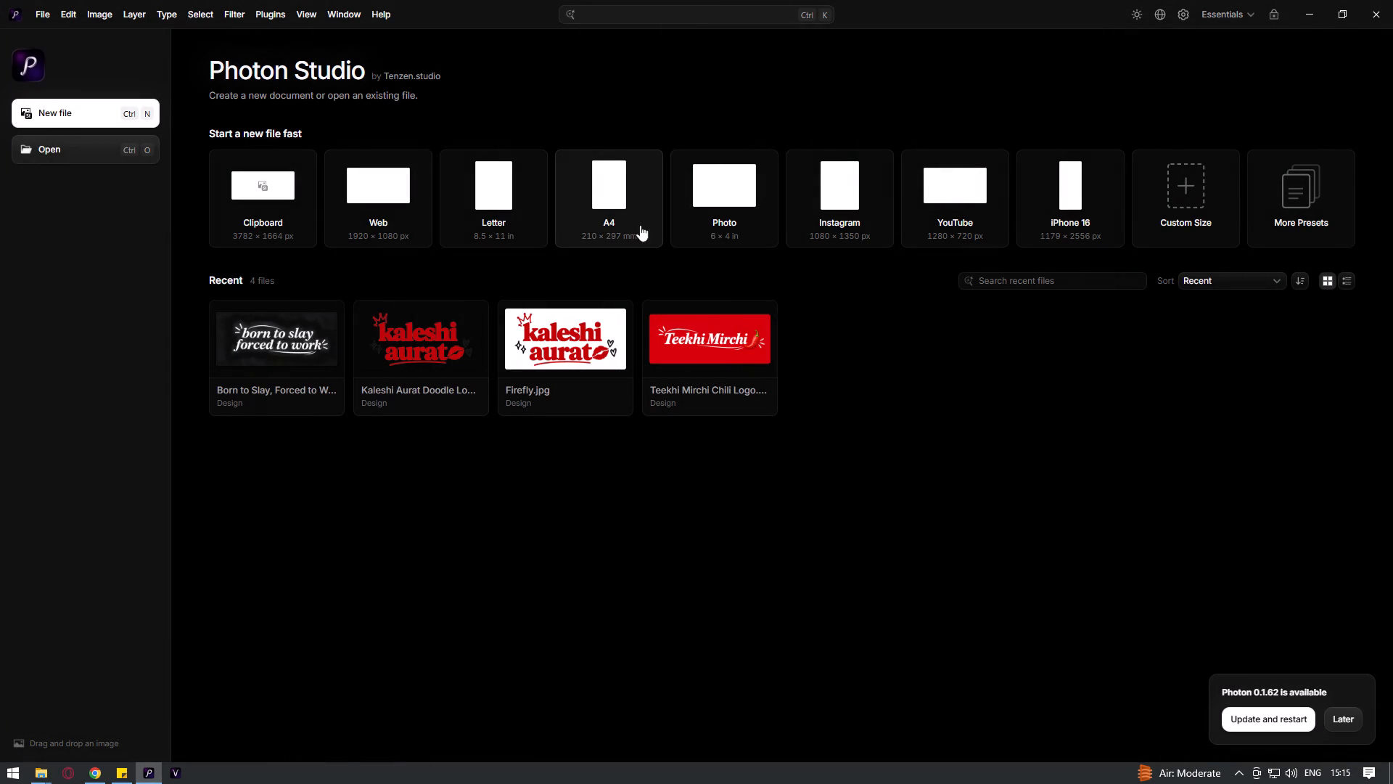
{"action": "left_click", "coordinate": [736, 338]}
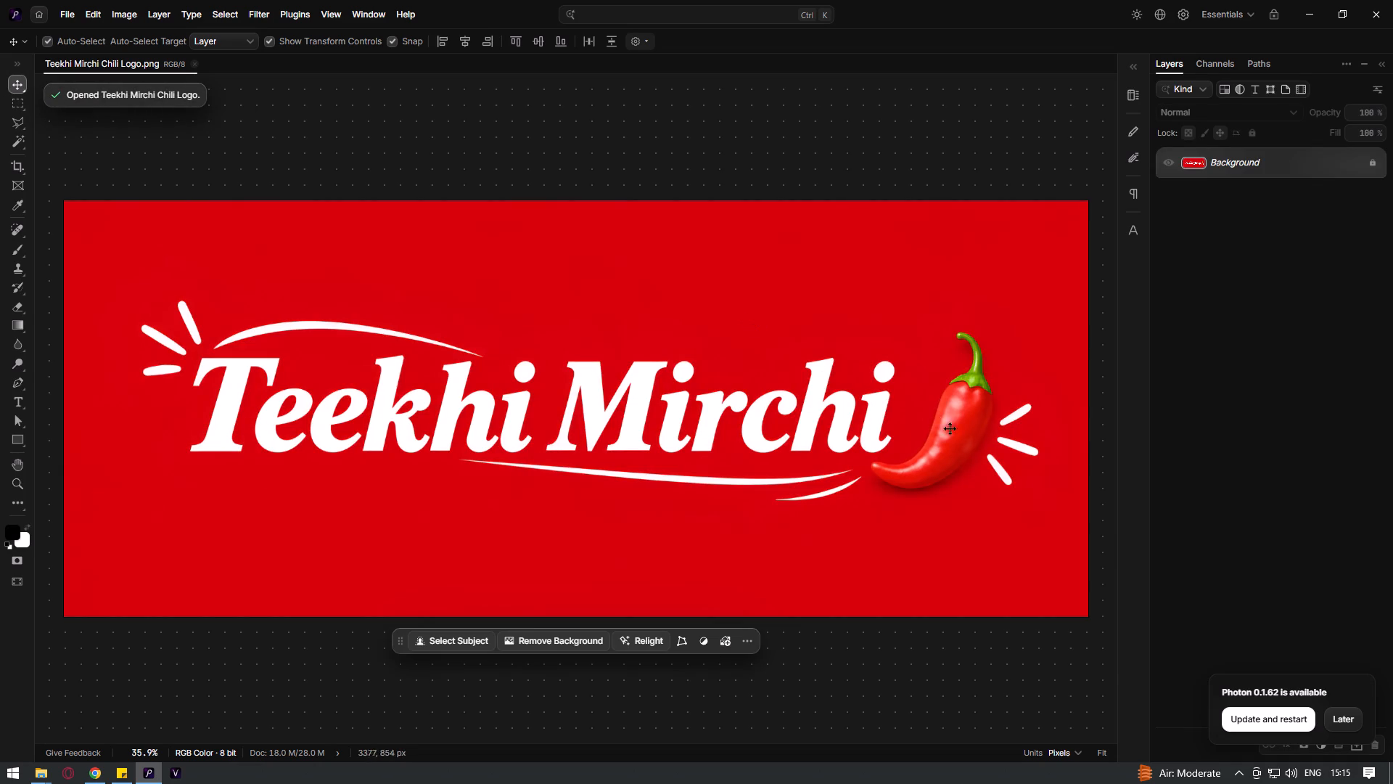
Examine the chili up close, including its edges against the red background.
{"action": "scroll", "coordinate": [979, 438], "scroll_direction": "up", "scroll_amount": 13, "text": "alt"}
{"action": "scroll", "coordinate": [978, 435], "scroll_direction": "down", "scroll_amount": 1, "text": "alt"}
{"action": "scroll", "coordinate": [978, 434], "scroll_direction": "up", "scroll_amount": 4, "text": "alt"}
{"action": "key", "text": "space"}
{"action": "key", "text": "space"}
{"action": "key", "text": "space"}
{"action": "key", "text": "space"}
{"action": "key", "text": "space"}
{"action": "key", "text": "space"}
{"action": "key", "text": "space"}
{"action": "left_click_drag", "start_coordinate": [987, 425], "coordinate": [797, 425]}
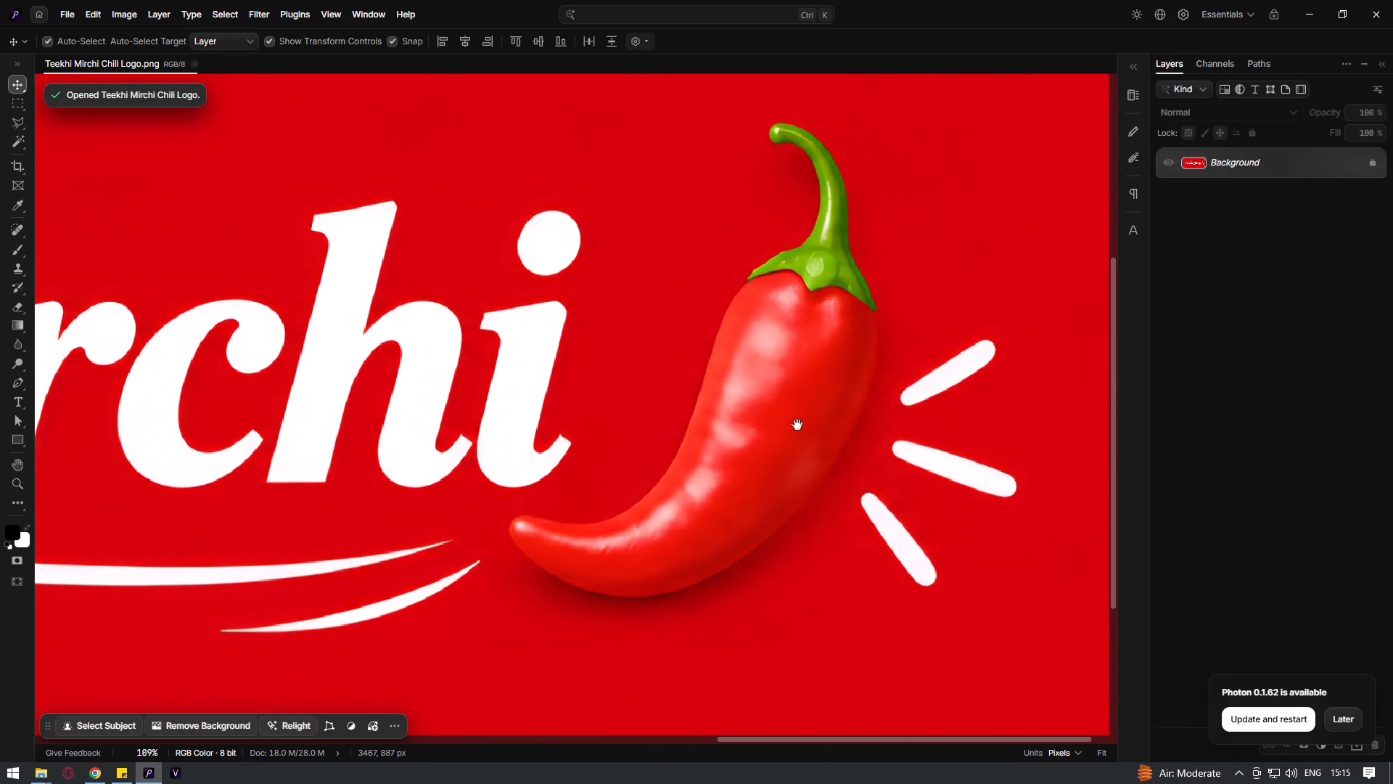
{"action": "scroll", "coordinate": [969, 404], "scroll_direction": "up", "scroll_amount": 7, "text": "alt"}
{"action": "scroll", "coordinate": [942, 348], "scroll_direction": "up", "scroll_amount": 6, "text": "alt"}
{"action": "scroll", "coordinate": [943, 351], "scroll_direction": "down", "scroll_amount": 10, "text": "alt"}
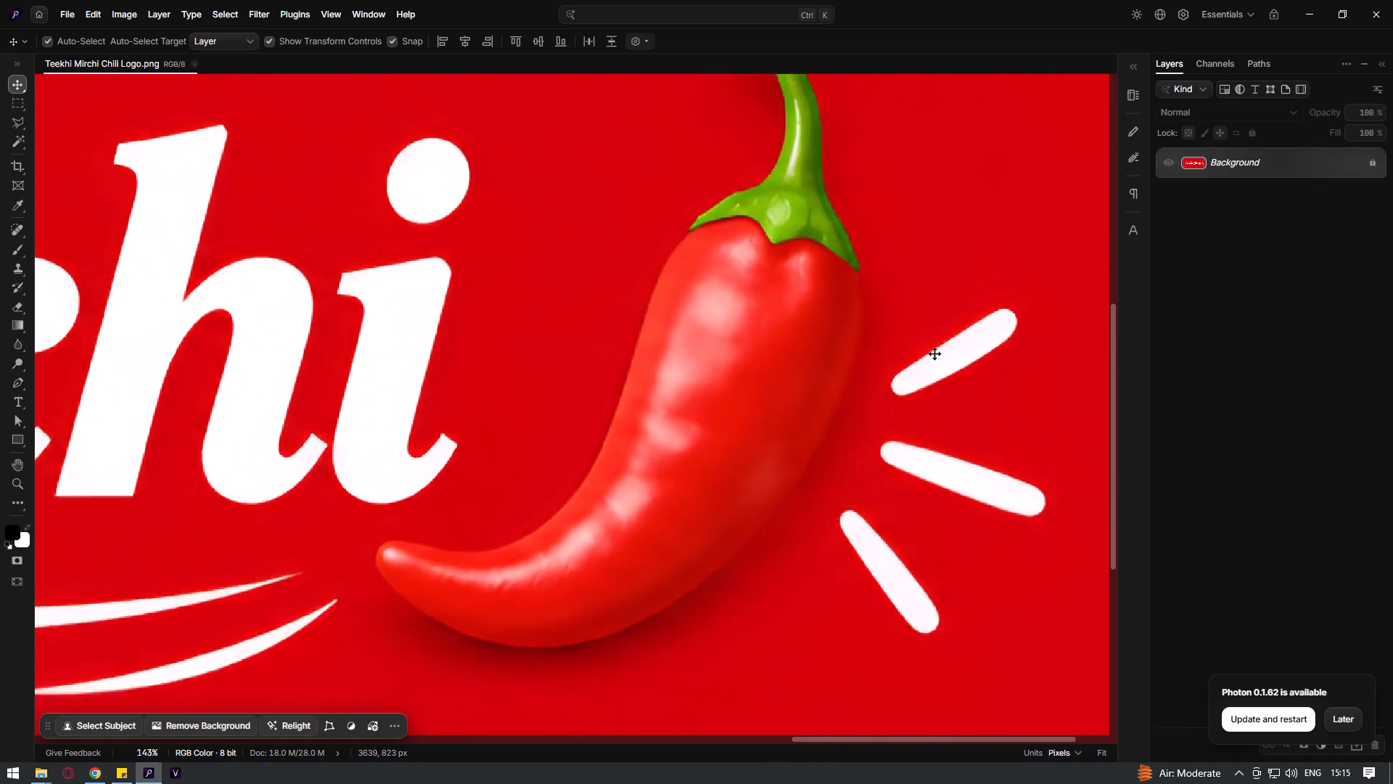
{"action": "scroll", "coordinate": [934, 354], "scroll_direction": "down", "scroll_amount": 3, "text": "alt"}
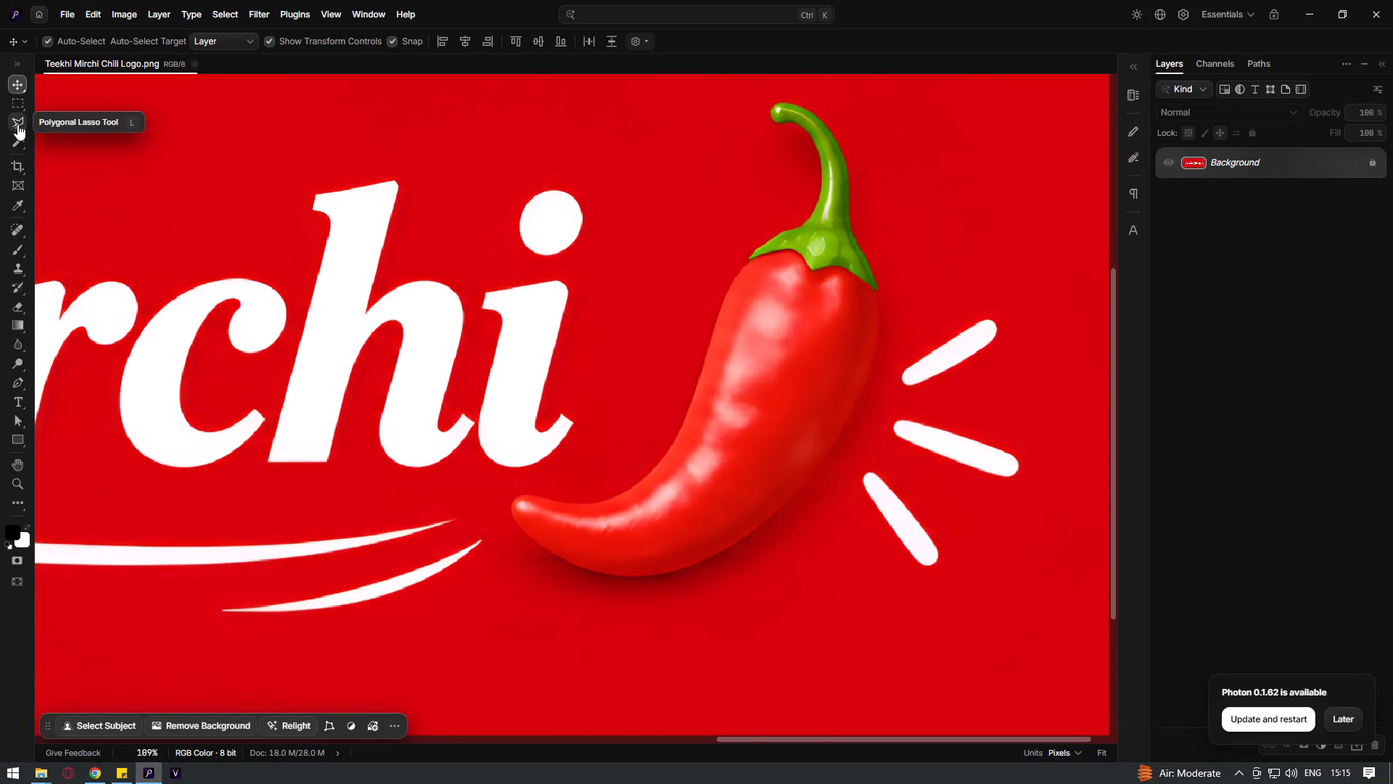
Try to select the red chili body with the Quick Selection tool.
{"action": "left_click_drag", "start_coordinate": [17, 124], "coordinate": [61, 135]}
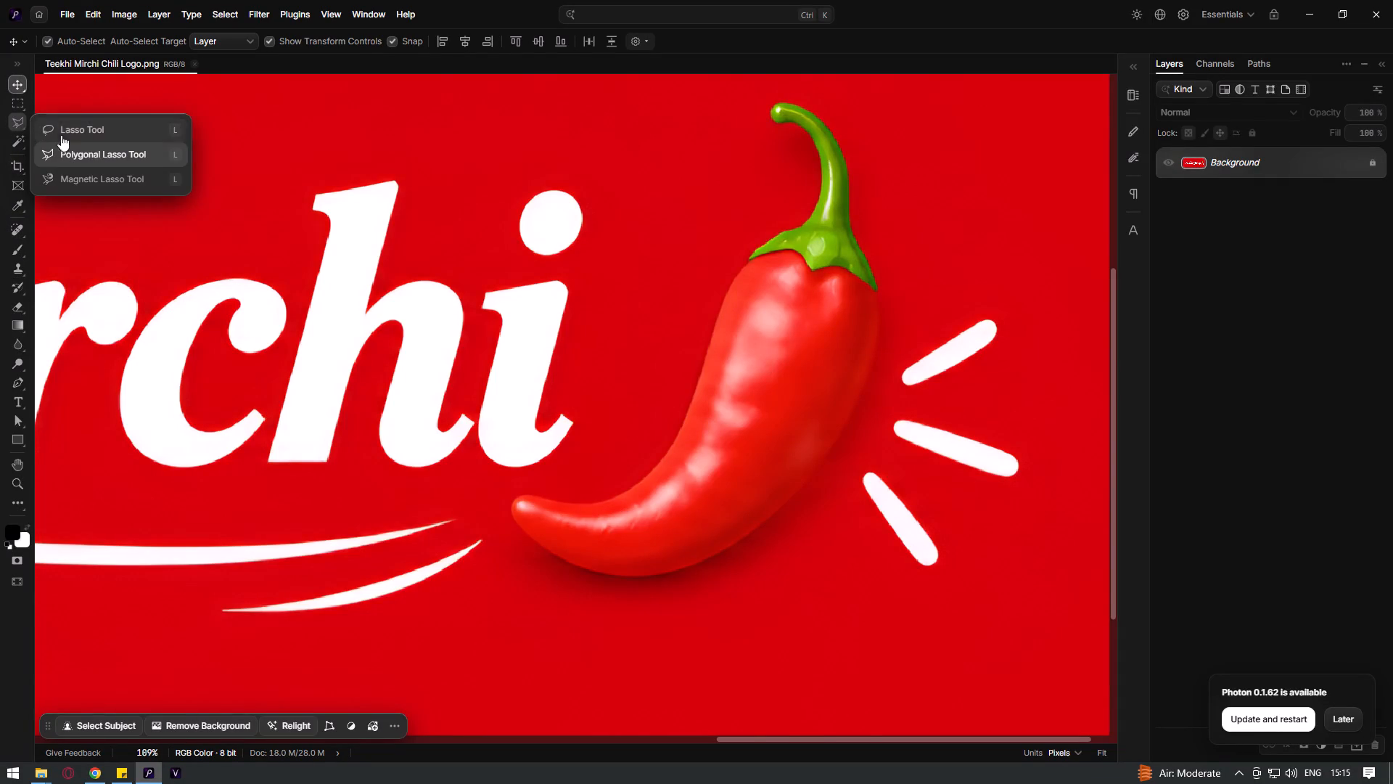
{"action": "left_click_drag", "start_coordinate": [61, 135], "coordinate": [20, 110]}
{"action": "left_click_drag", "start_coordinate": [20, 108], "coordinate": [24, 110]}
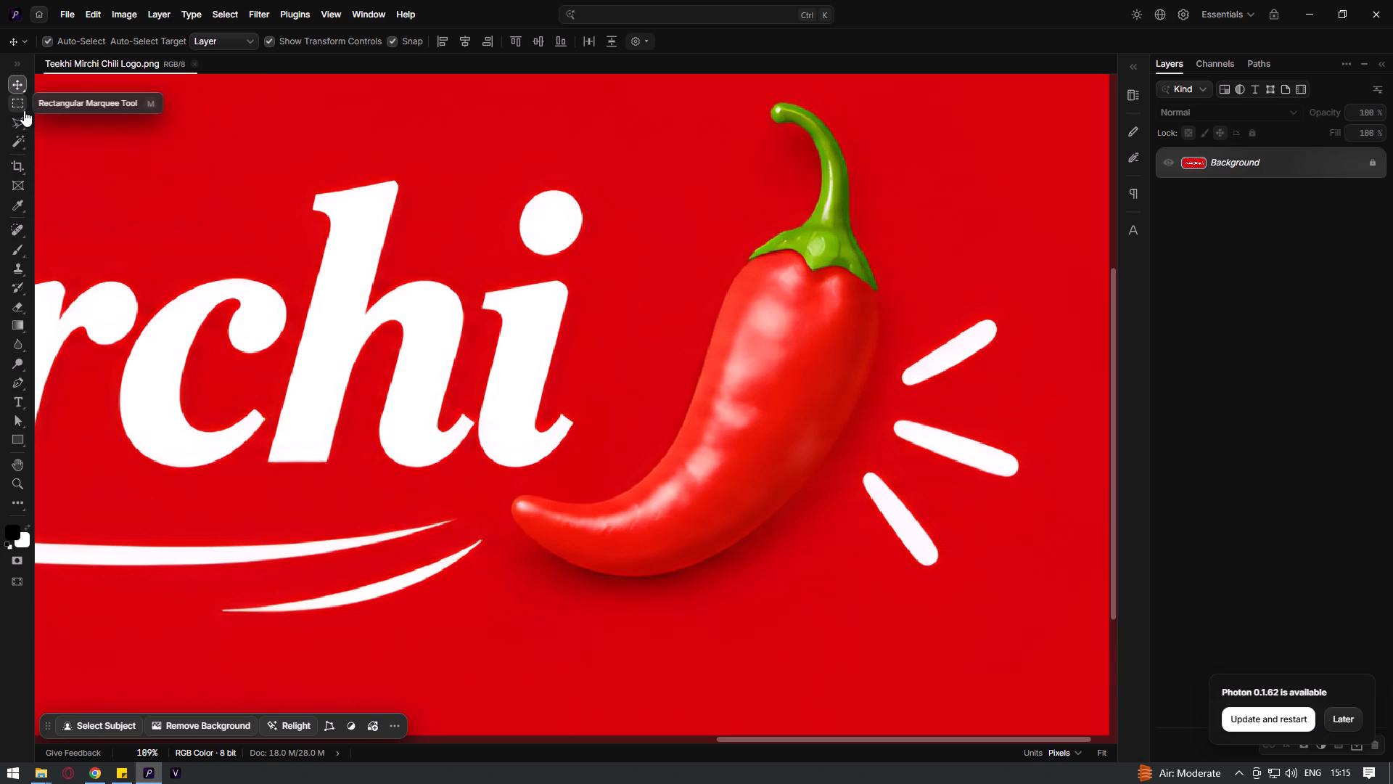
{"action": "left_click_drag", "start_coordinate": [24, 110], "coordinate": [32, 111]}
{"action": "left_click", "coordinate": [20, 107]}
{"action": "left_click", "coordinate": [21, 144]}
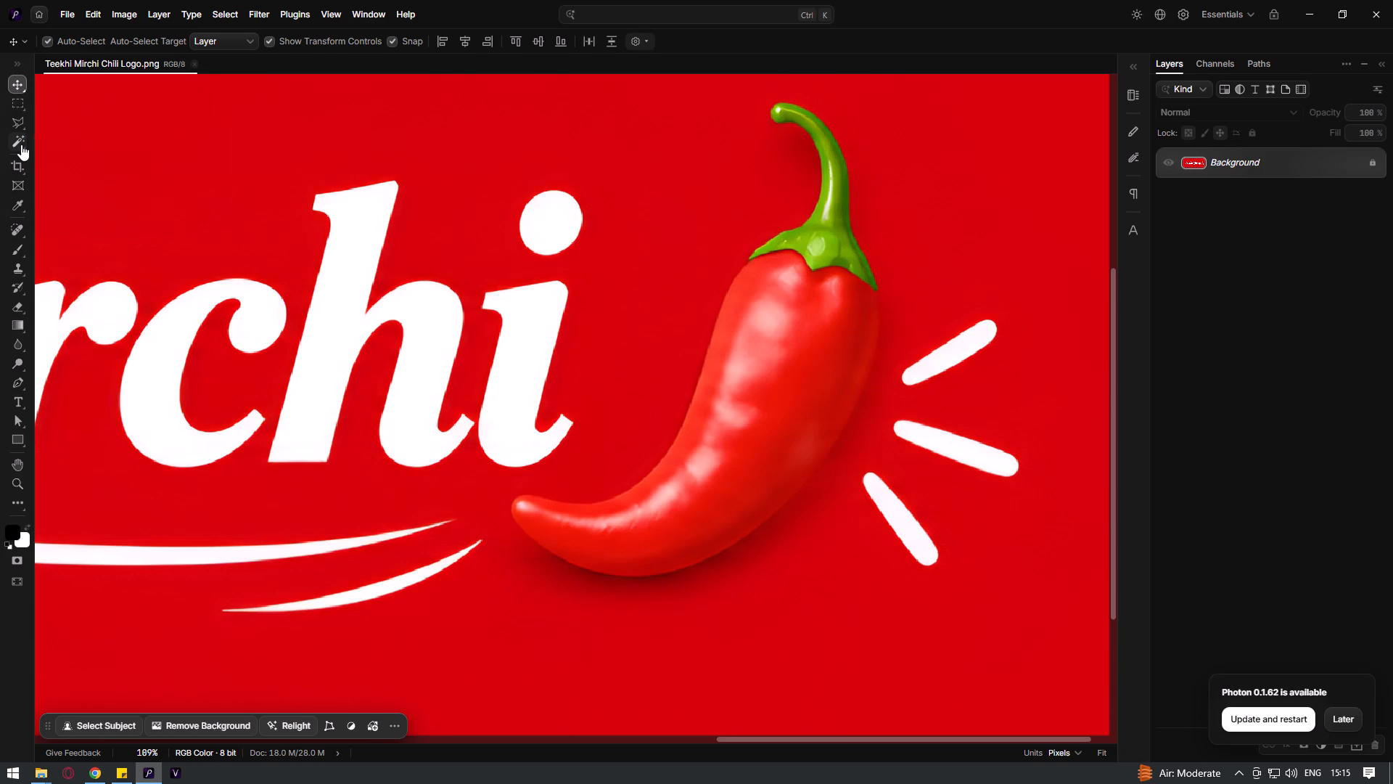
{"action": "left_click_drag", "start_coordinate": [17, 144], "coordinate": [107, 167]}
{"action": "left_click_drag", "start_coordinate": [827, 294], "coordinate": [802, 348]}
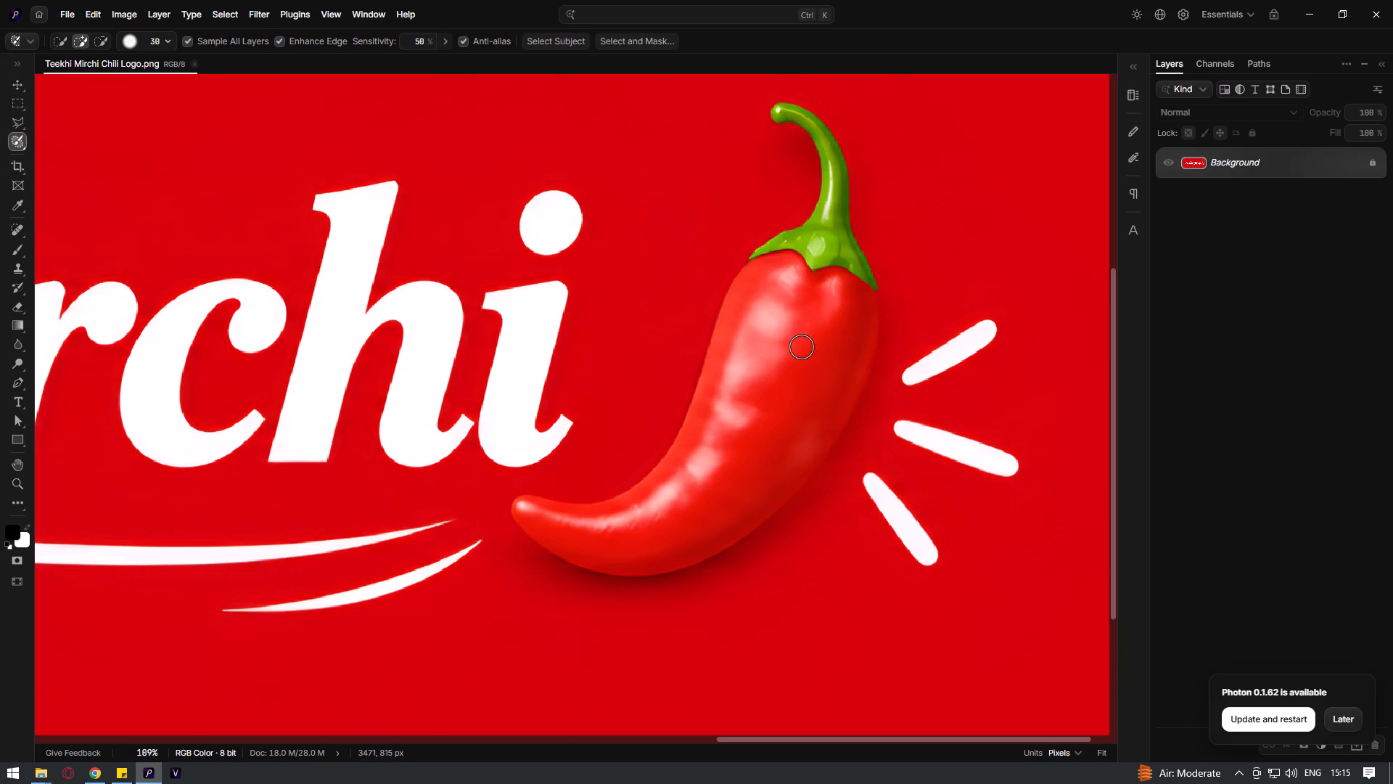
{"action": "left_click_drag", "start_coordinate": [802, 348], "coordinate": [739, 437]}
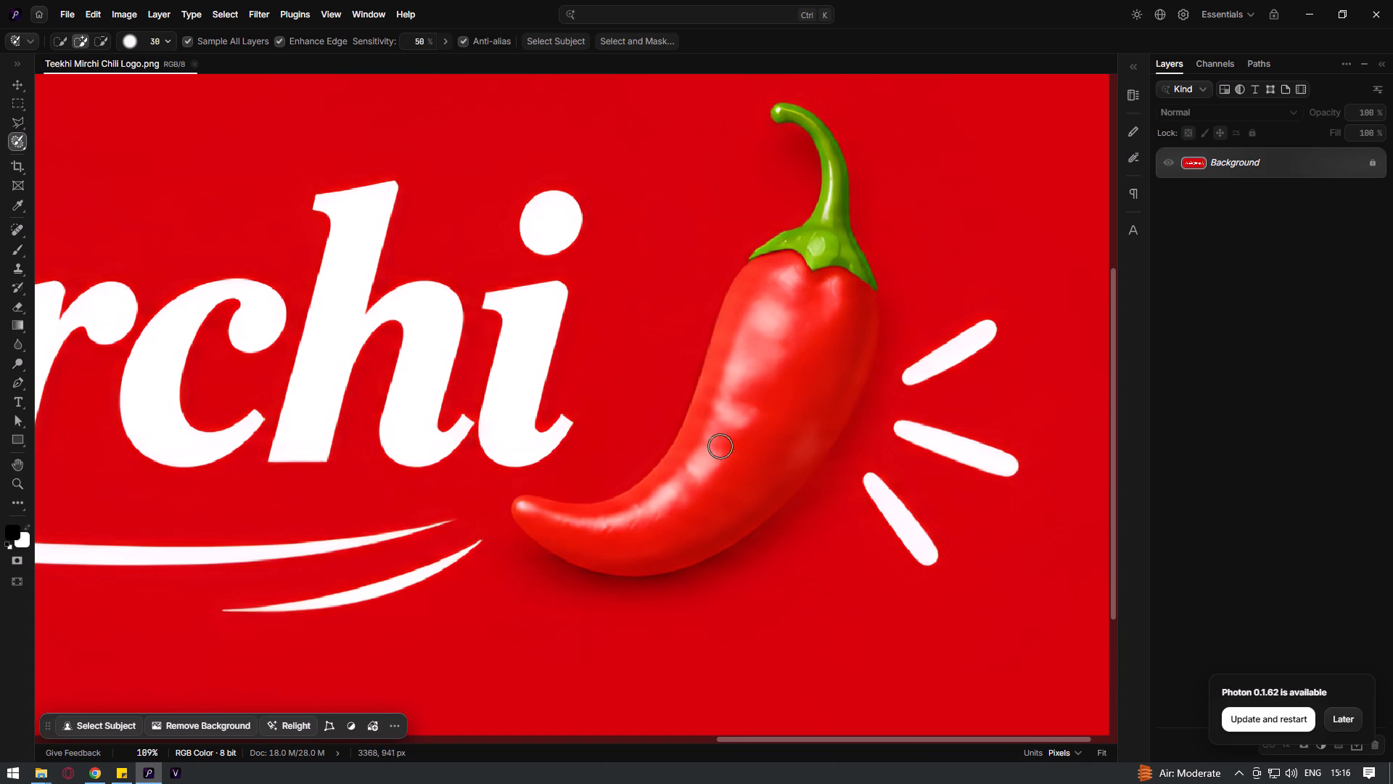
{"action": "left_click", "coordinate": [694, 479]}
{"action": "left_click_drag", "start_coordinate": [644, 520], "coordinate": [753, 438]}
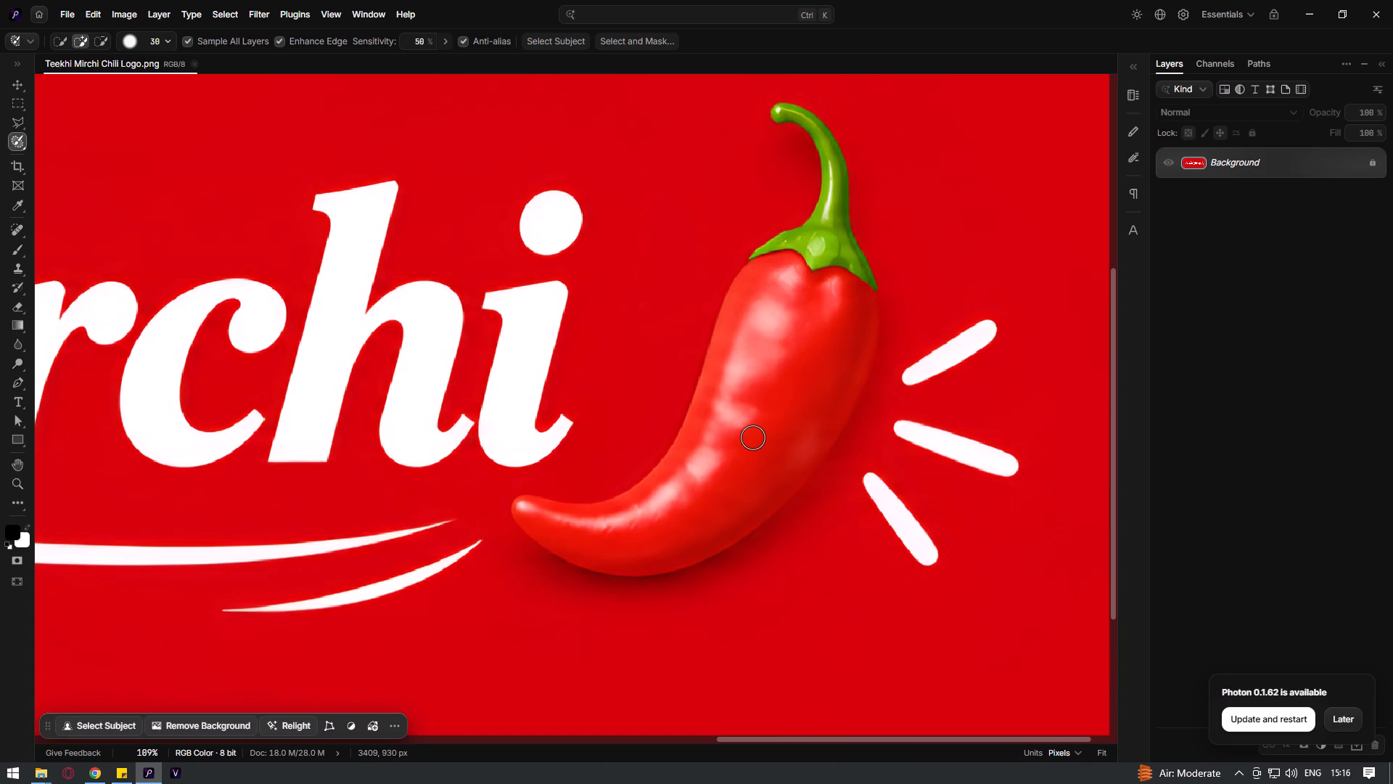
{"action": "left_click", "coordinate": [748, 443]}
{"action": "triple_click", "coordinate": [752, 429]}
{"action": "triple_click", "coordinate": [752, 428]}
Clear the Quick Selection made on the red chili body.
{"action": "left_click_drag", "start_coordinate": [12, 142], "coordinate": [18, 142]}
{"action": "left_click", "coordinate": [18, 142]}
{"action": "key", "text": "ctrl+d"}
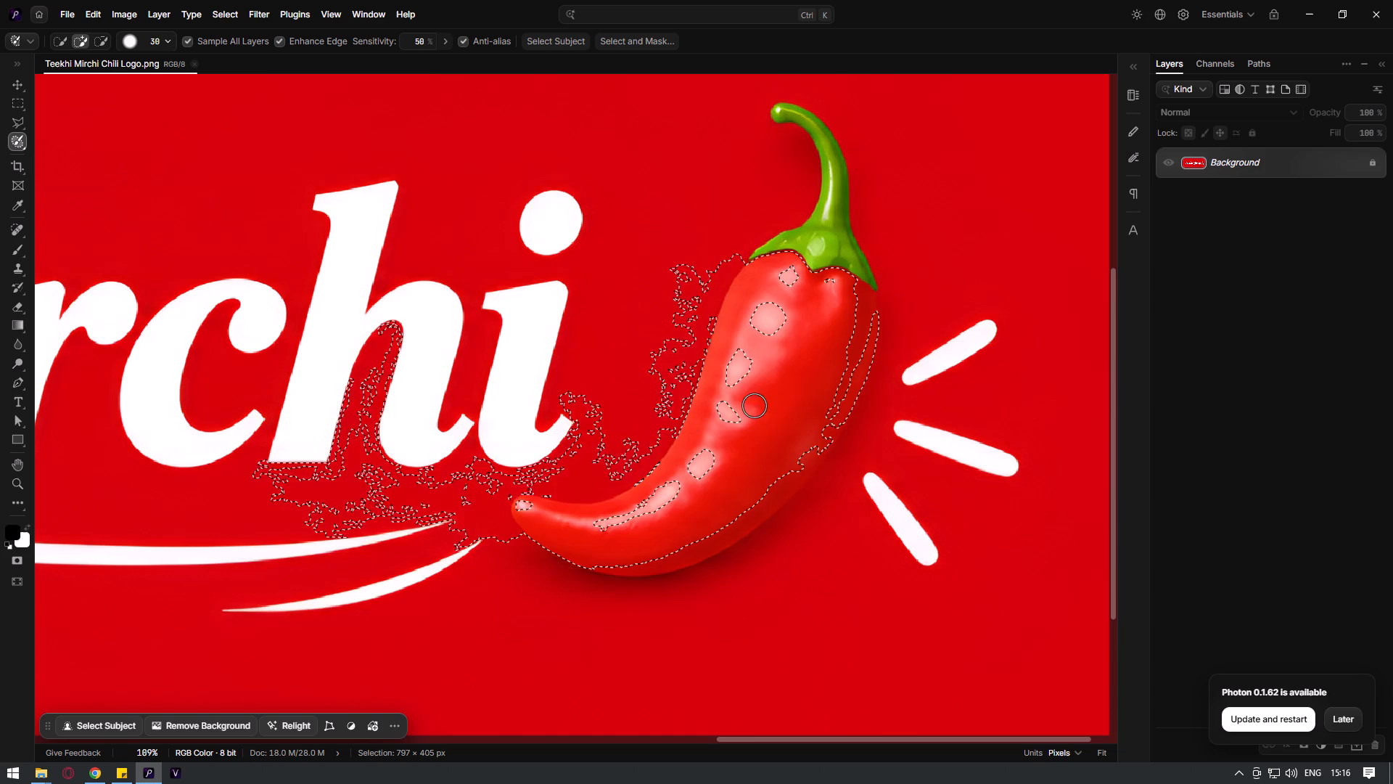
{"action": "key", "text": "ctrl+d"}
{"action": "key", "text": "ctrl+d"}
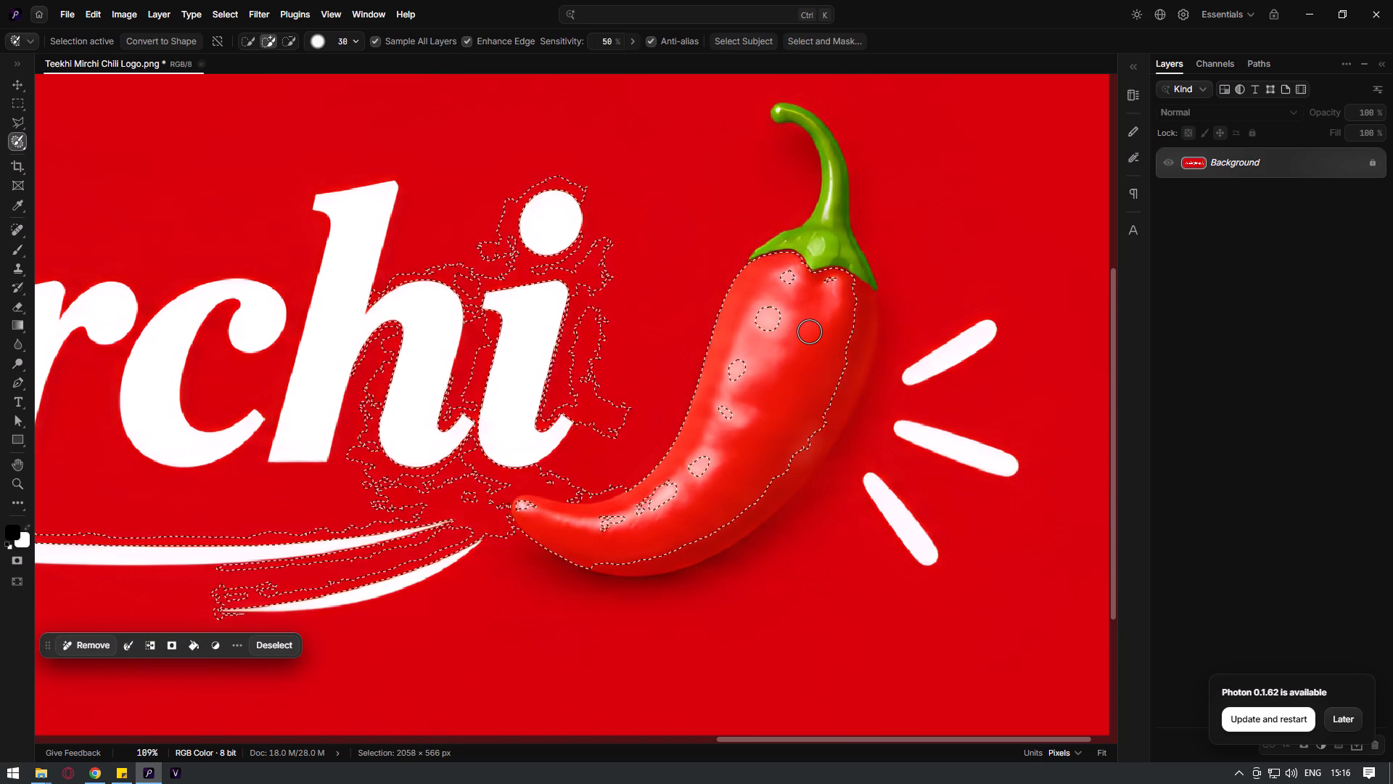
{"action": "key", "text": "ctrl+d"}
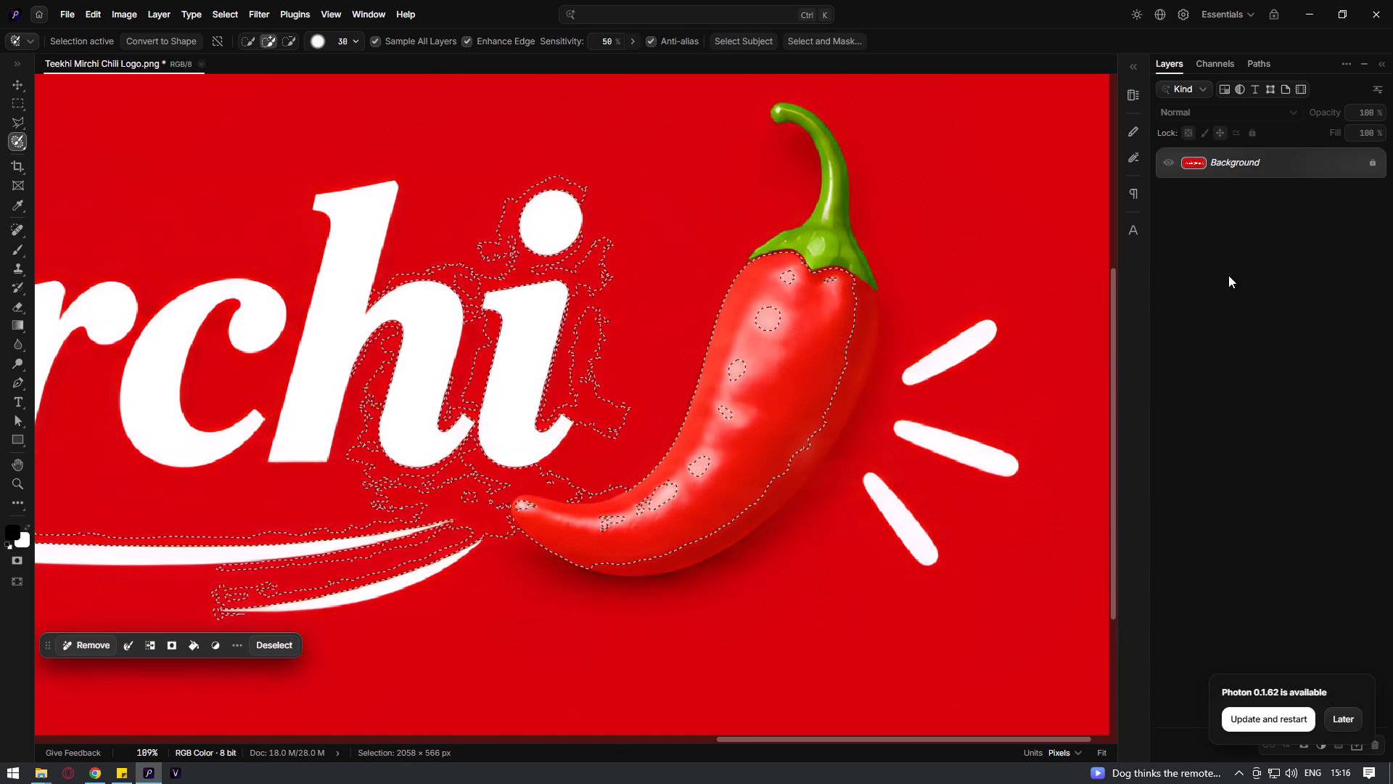
Unlock the Background layer so it is an editable layer.
{"action": "left_click", "coordinate": [1228, 275]}
{"action": "left_click", "coordinate": [1375, 163]}
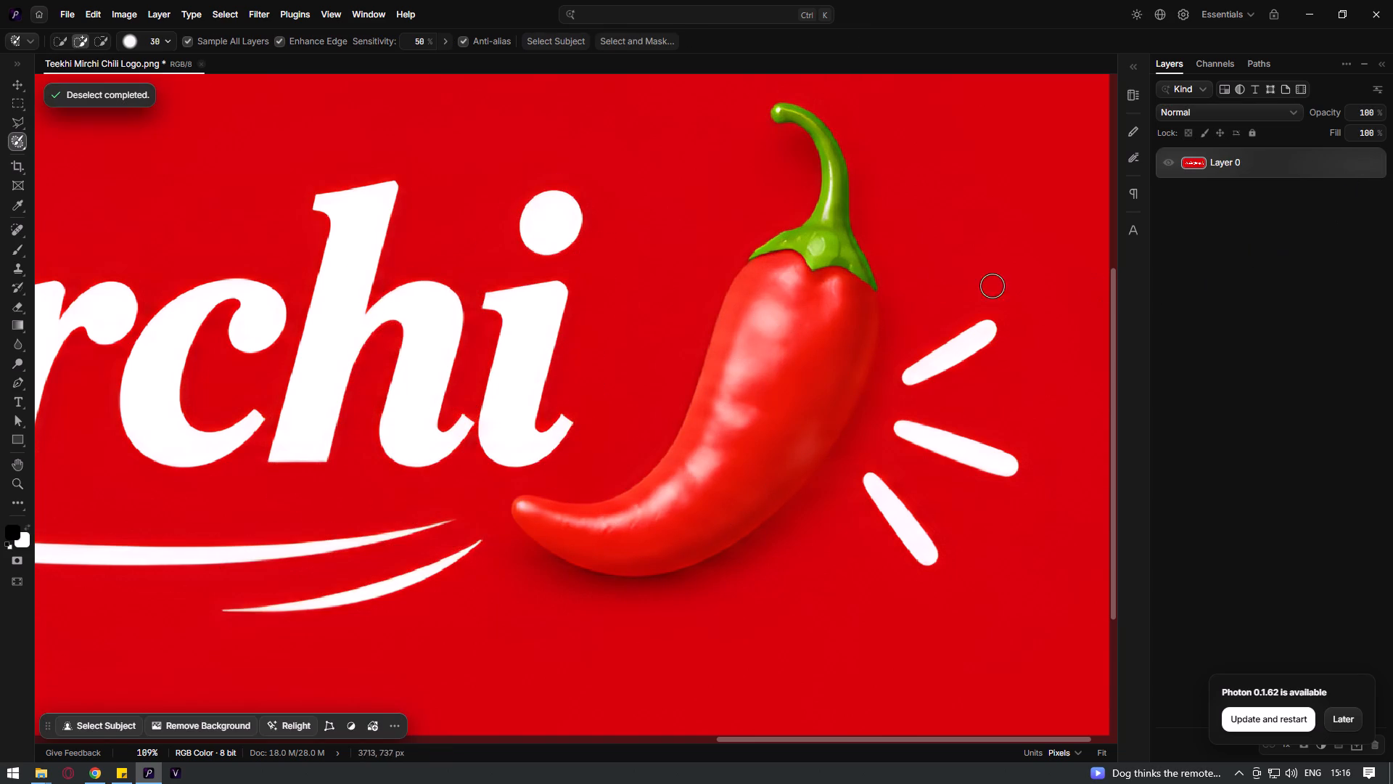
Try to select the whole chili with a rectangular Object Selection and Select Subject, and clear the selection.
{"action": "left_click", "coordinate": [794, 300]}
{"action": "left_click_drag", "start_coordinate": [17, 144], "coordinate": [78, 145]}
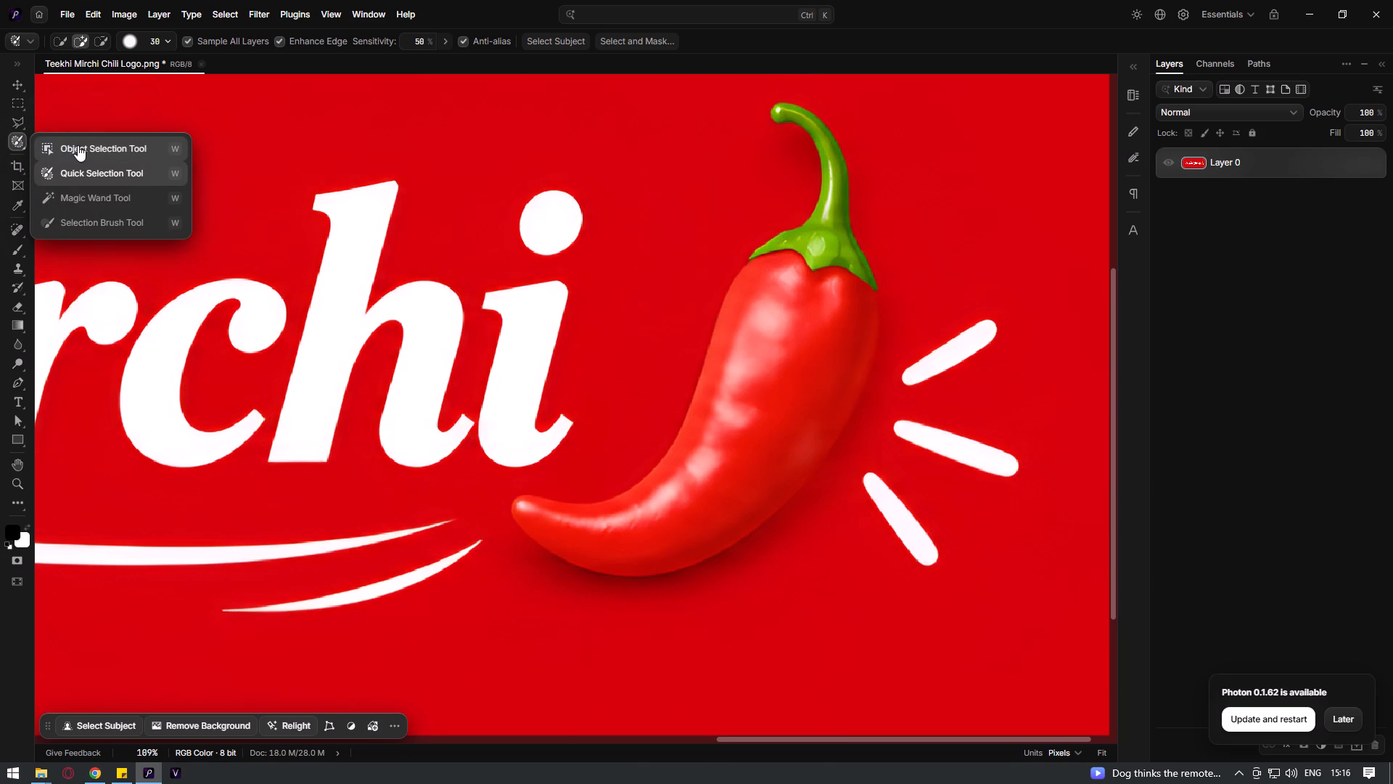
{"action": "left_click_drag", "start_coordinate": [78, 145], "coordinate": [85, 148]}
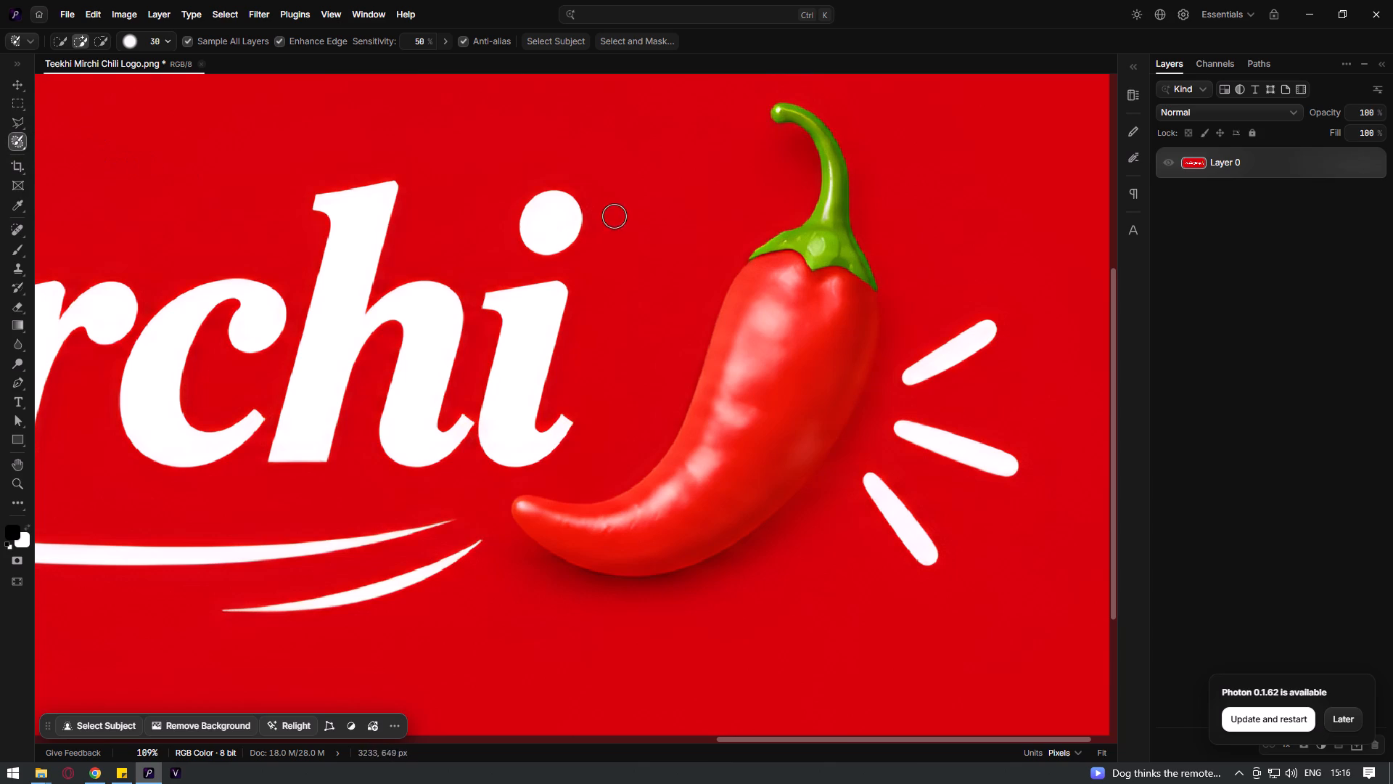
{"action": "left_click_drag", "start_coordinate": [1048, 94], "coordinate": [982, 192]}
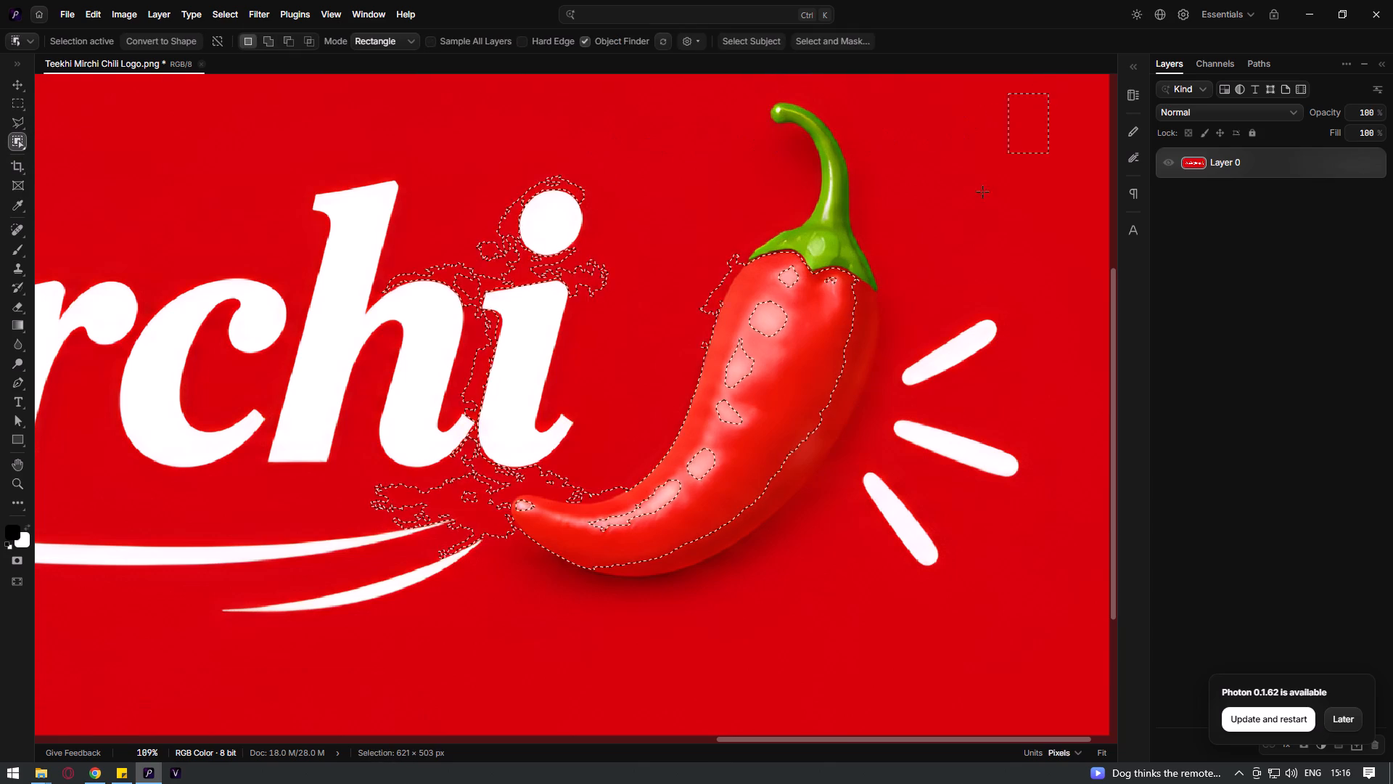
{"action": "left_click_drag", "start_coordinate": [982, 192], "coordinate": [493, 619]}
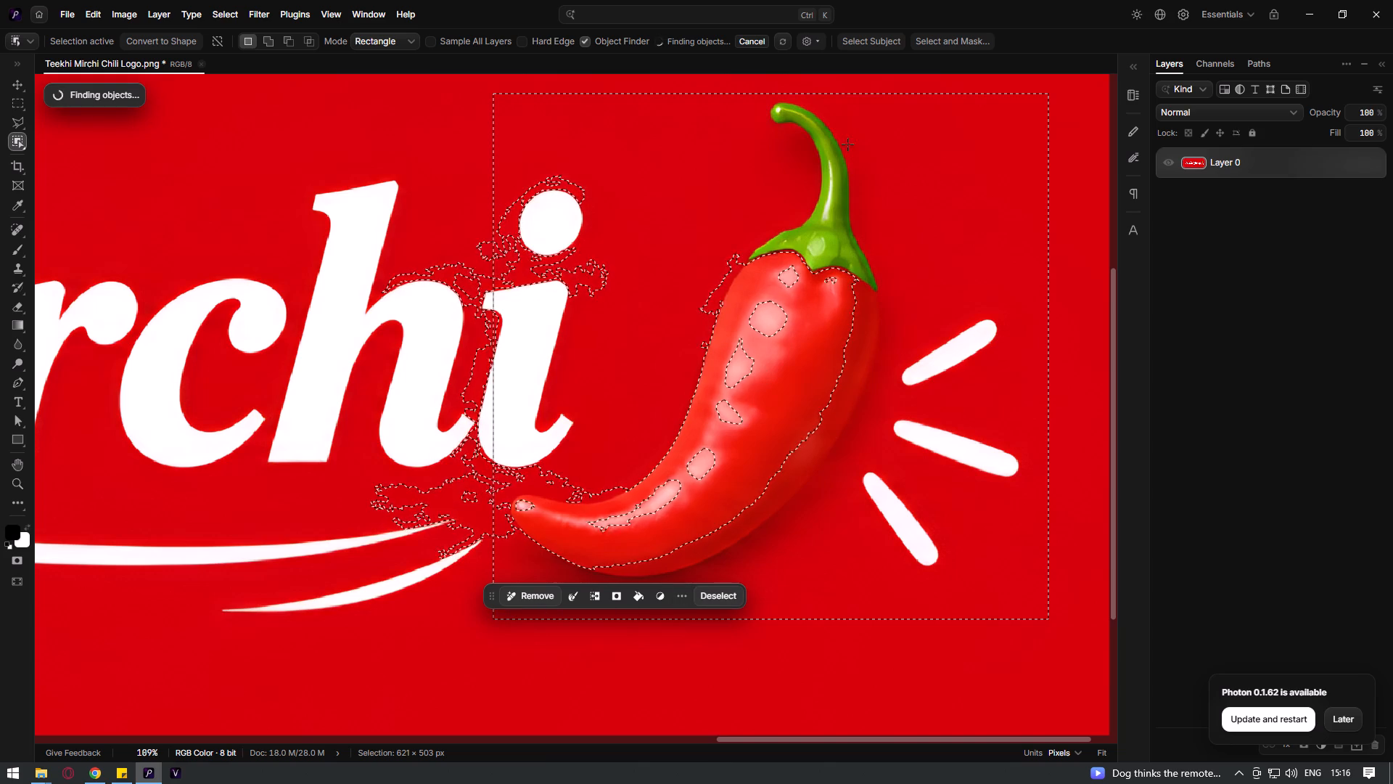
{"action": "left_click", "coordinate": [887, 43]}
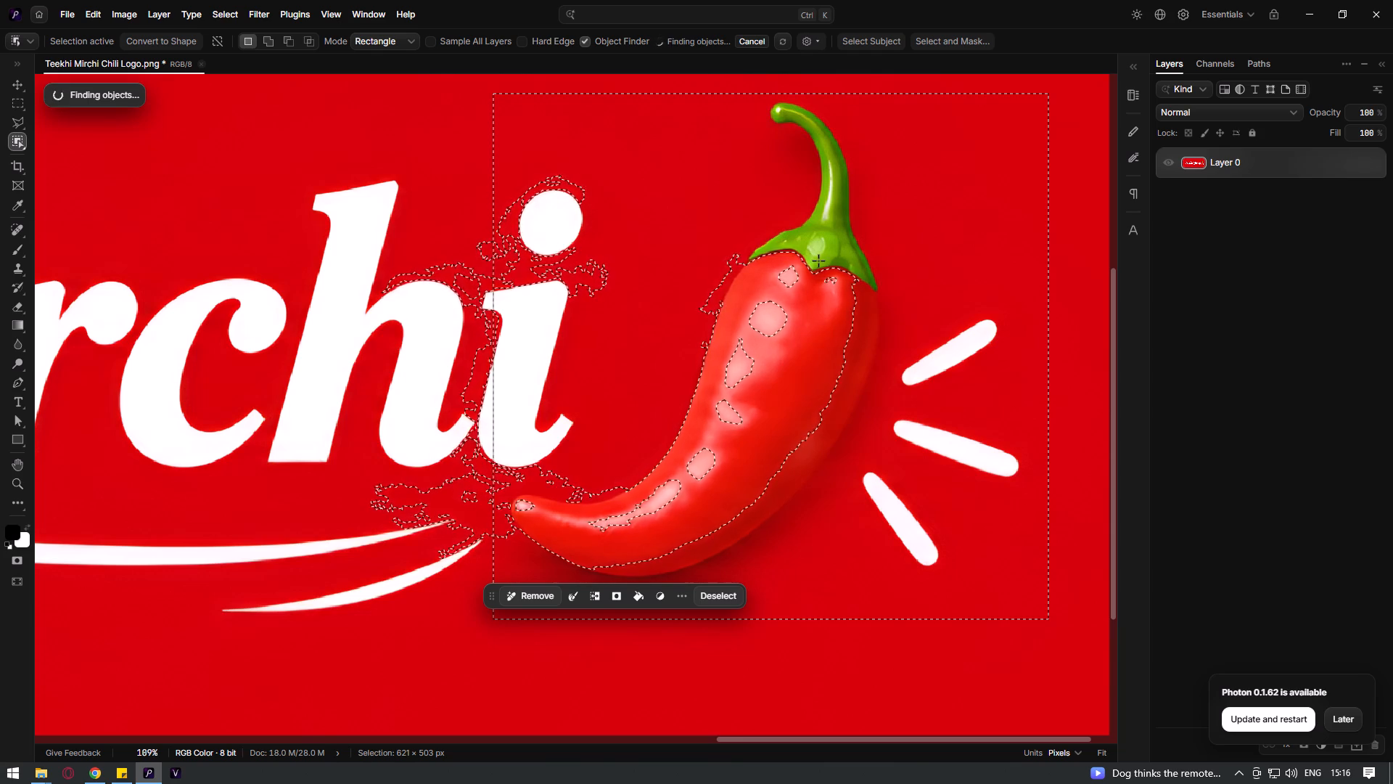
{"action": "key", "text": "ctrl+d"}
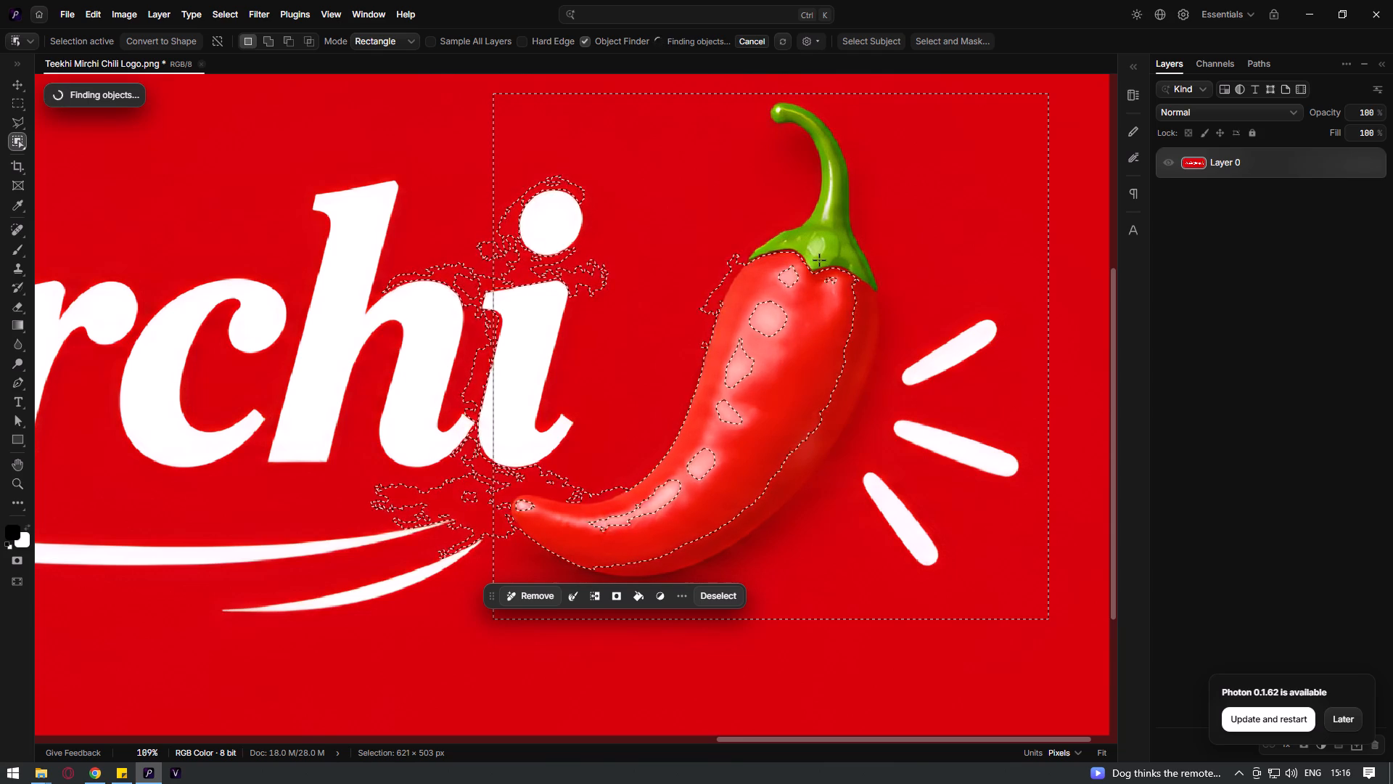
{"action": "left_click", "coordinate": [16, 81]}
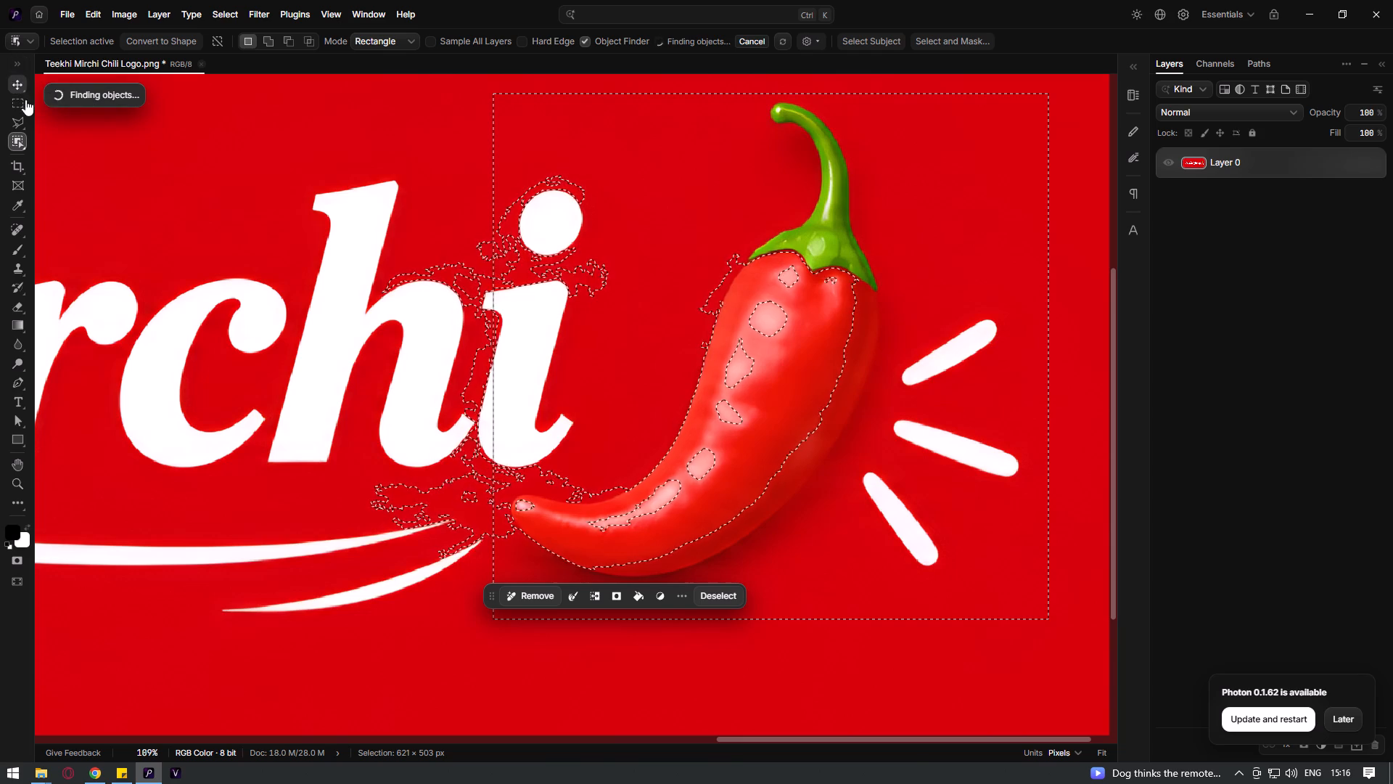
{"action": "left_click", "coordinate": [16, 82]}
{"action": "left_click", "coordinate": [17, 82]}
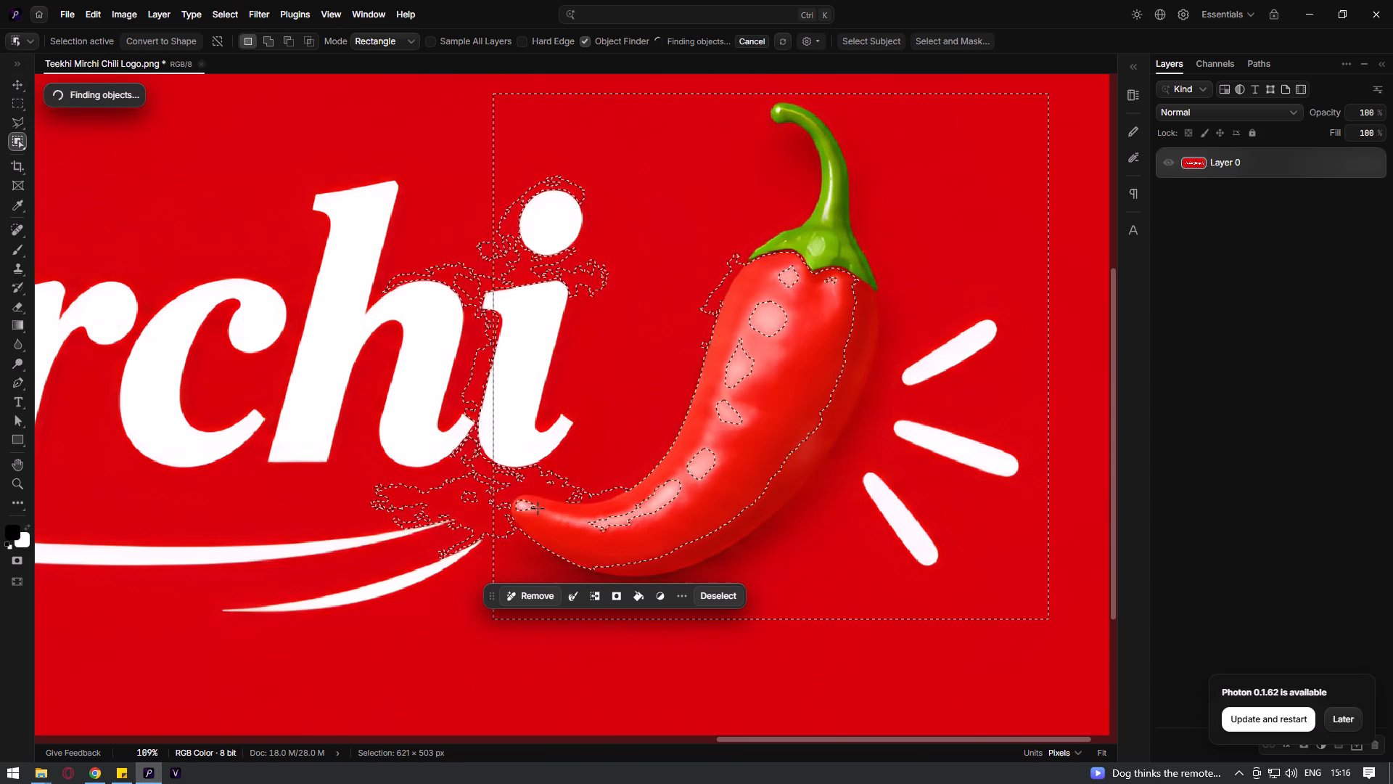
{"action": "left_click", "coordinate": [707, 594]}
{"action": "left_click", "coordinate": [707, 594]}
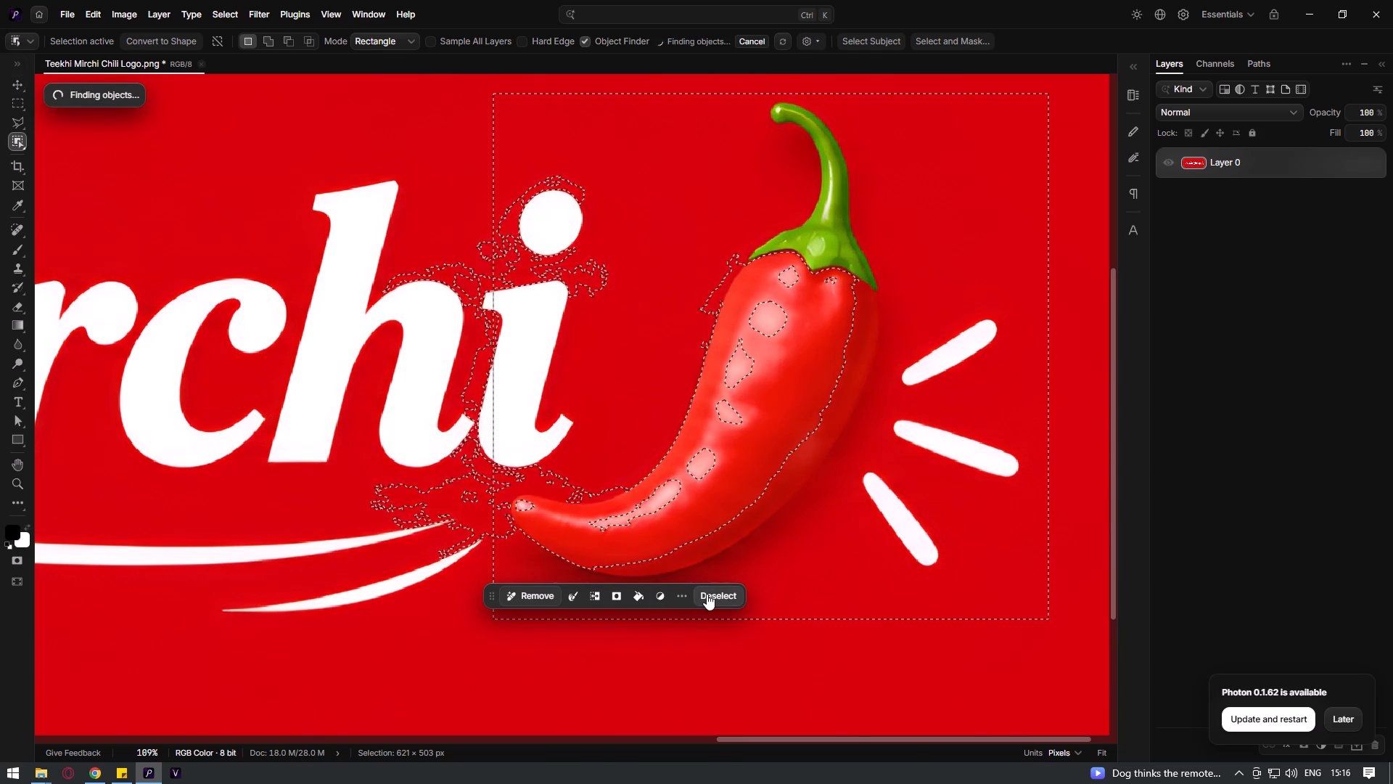
Start the update to Photon 0.1.62.
{"action": "left_click", "coordinate": [1271, 716]}
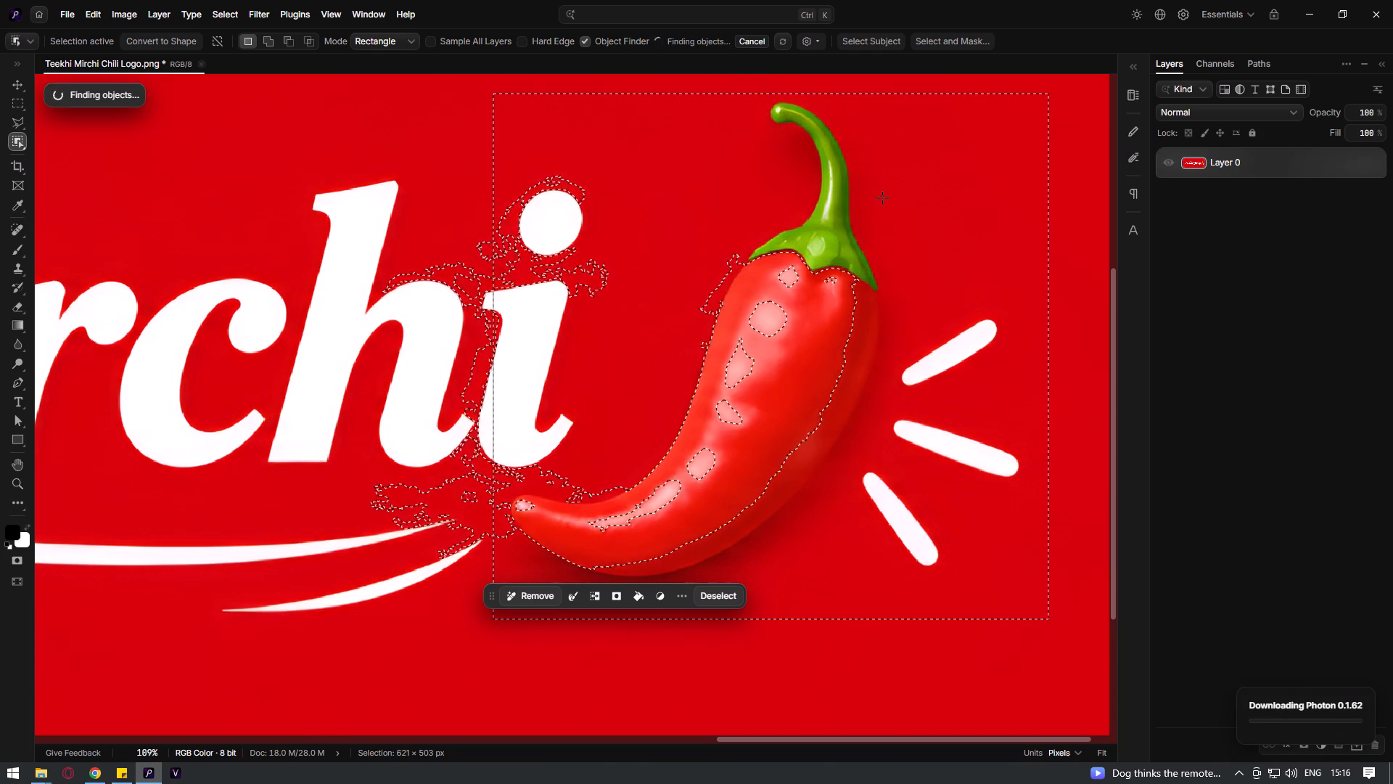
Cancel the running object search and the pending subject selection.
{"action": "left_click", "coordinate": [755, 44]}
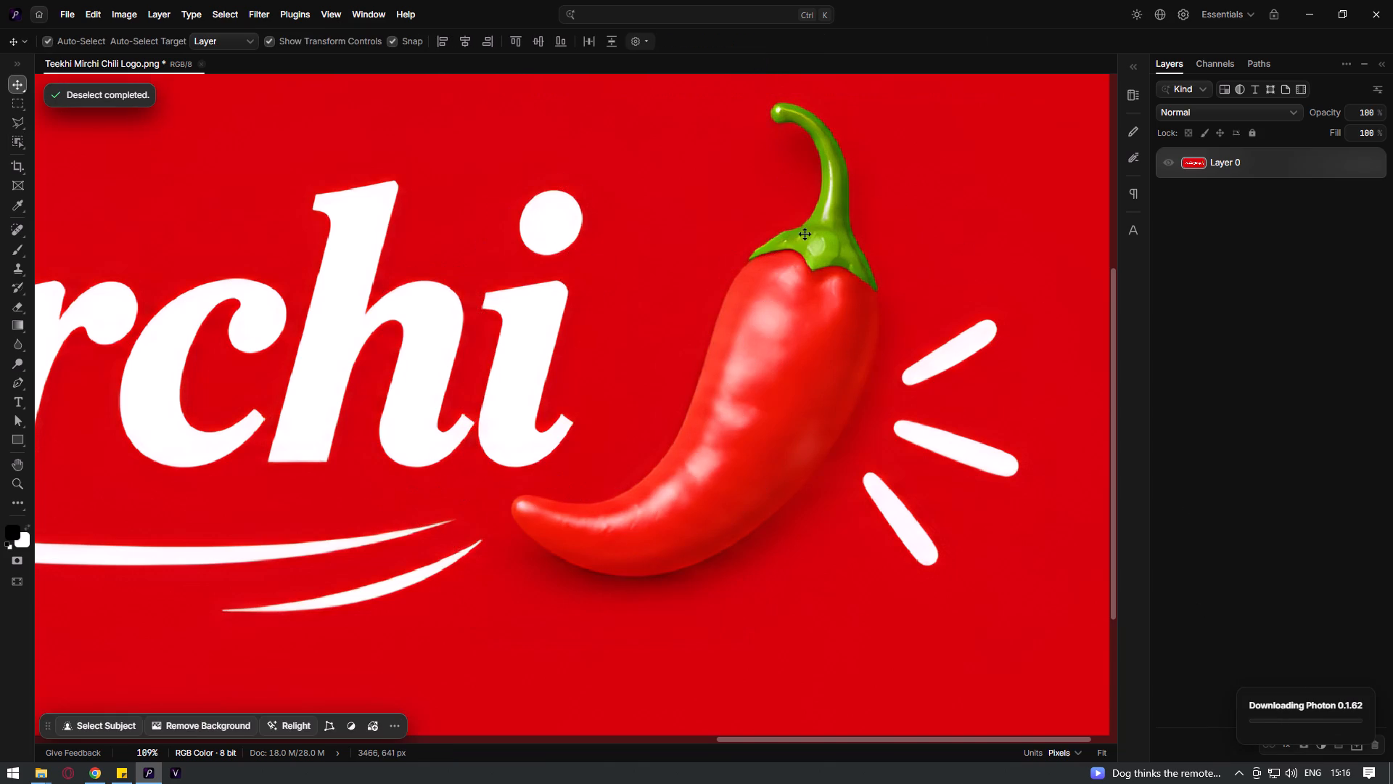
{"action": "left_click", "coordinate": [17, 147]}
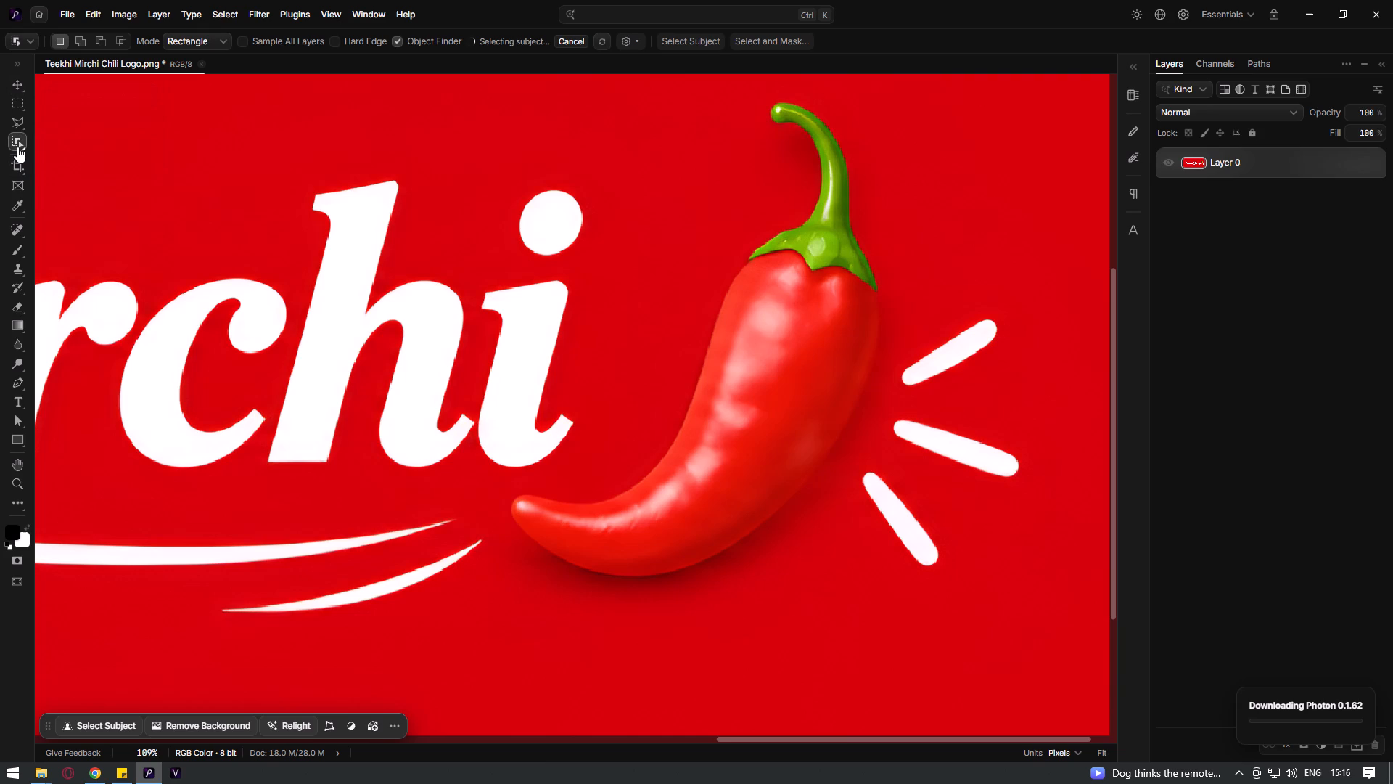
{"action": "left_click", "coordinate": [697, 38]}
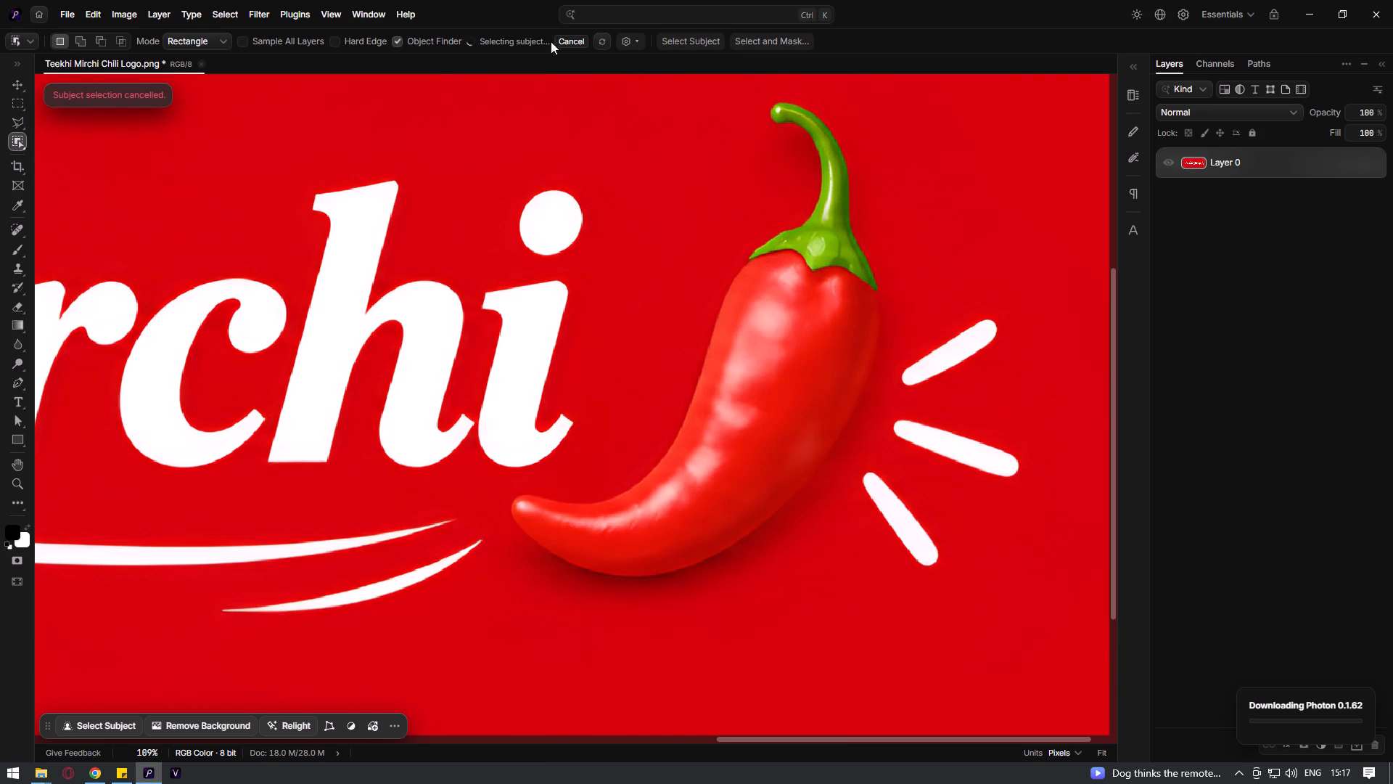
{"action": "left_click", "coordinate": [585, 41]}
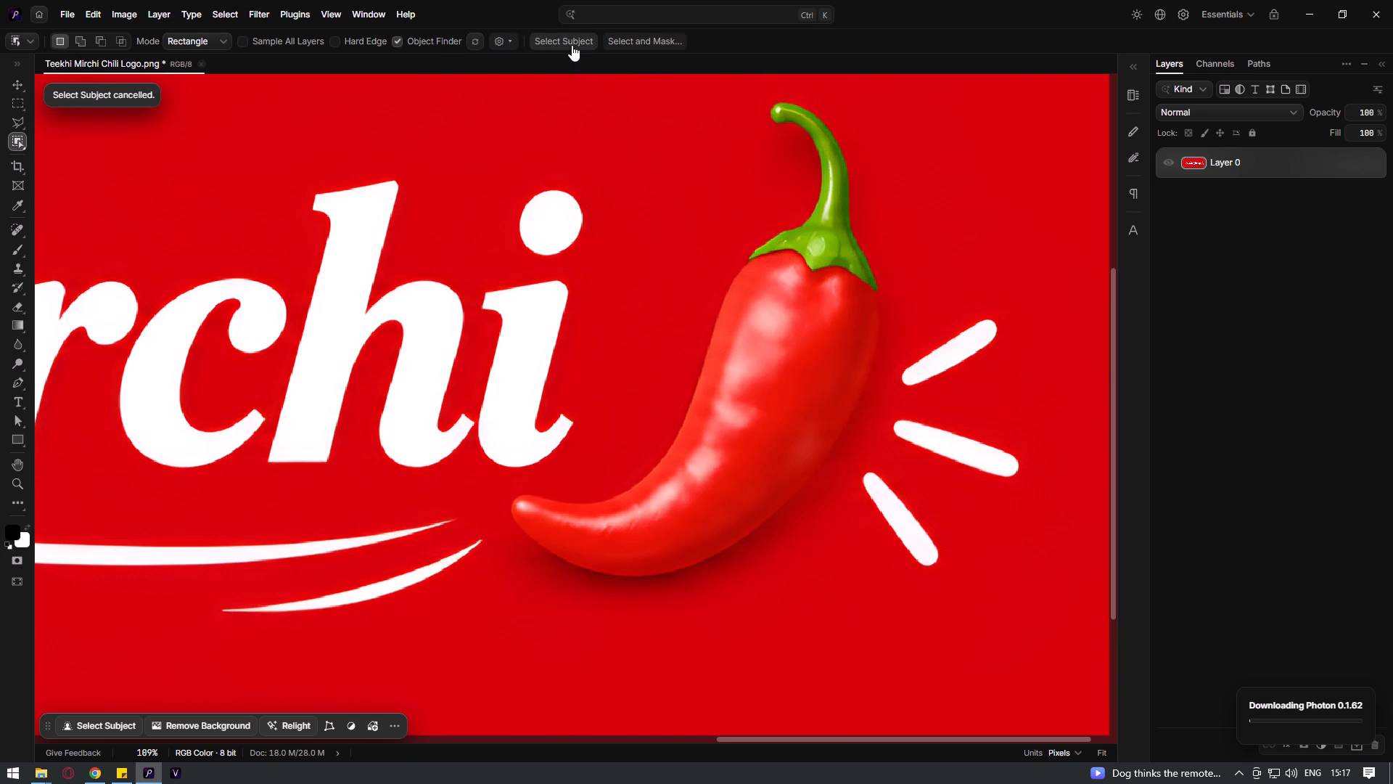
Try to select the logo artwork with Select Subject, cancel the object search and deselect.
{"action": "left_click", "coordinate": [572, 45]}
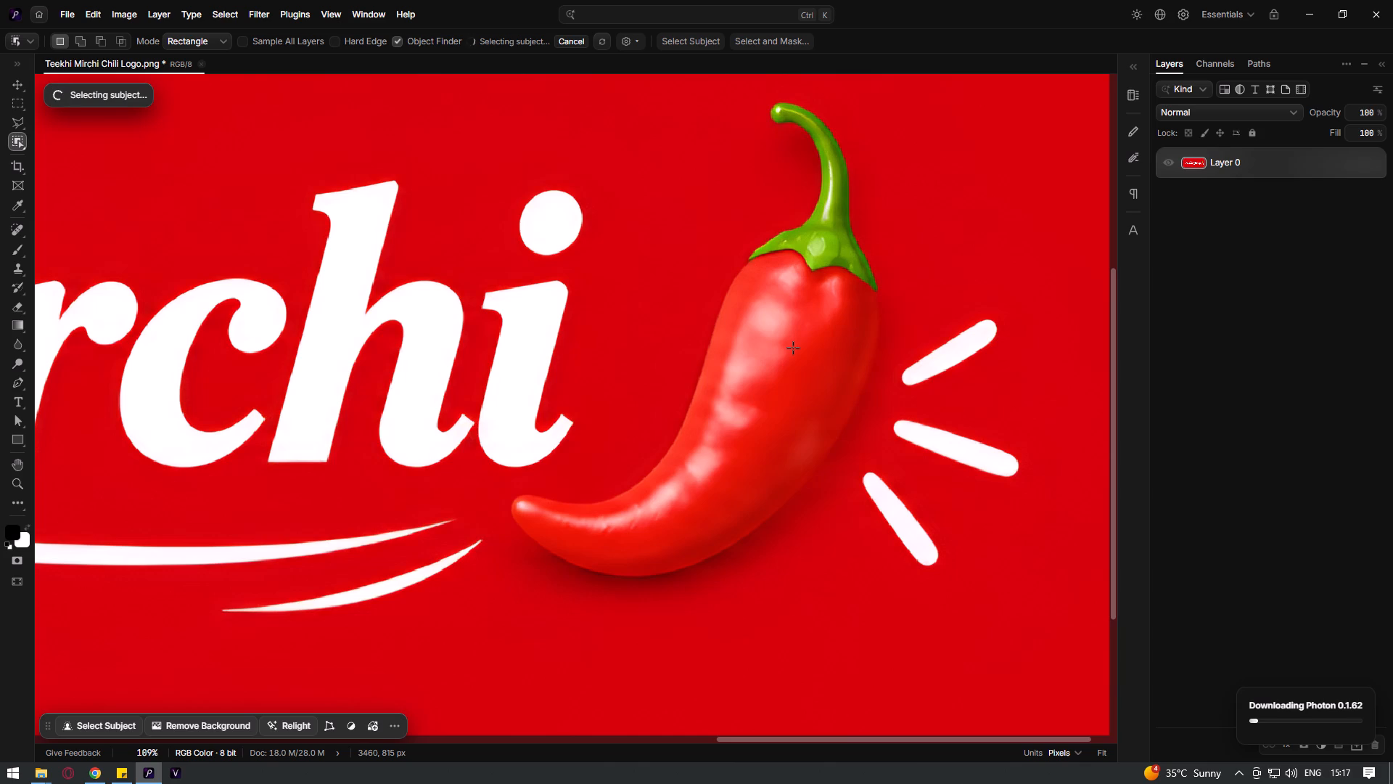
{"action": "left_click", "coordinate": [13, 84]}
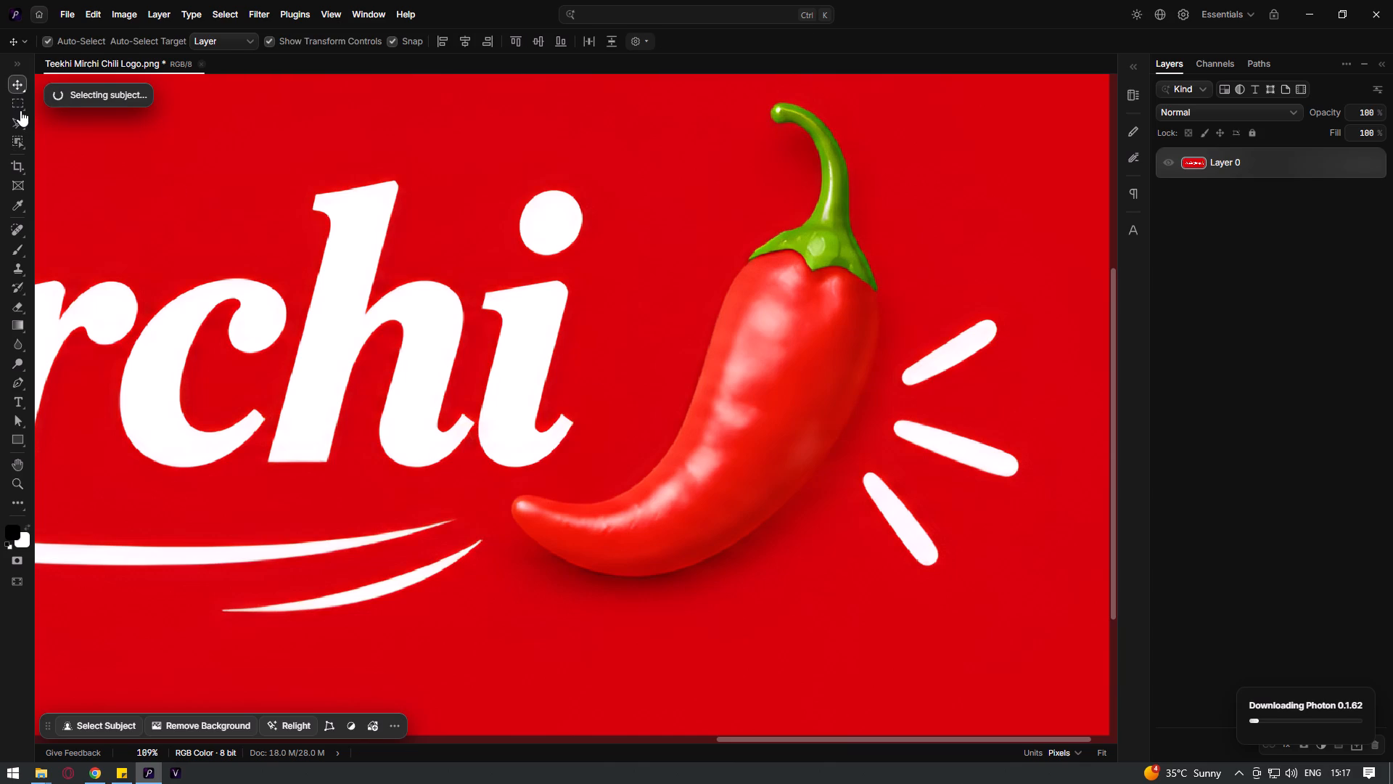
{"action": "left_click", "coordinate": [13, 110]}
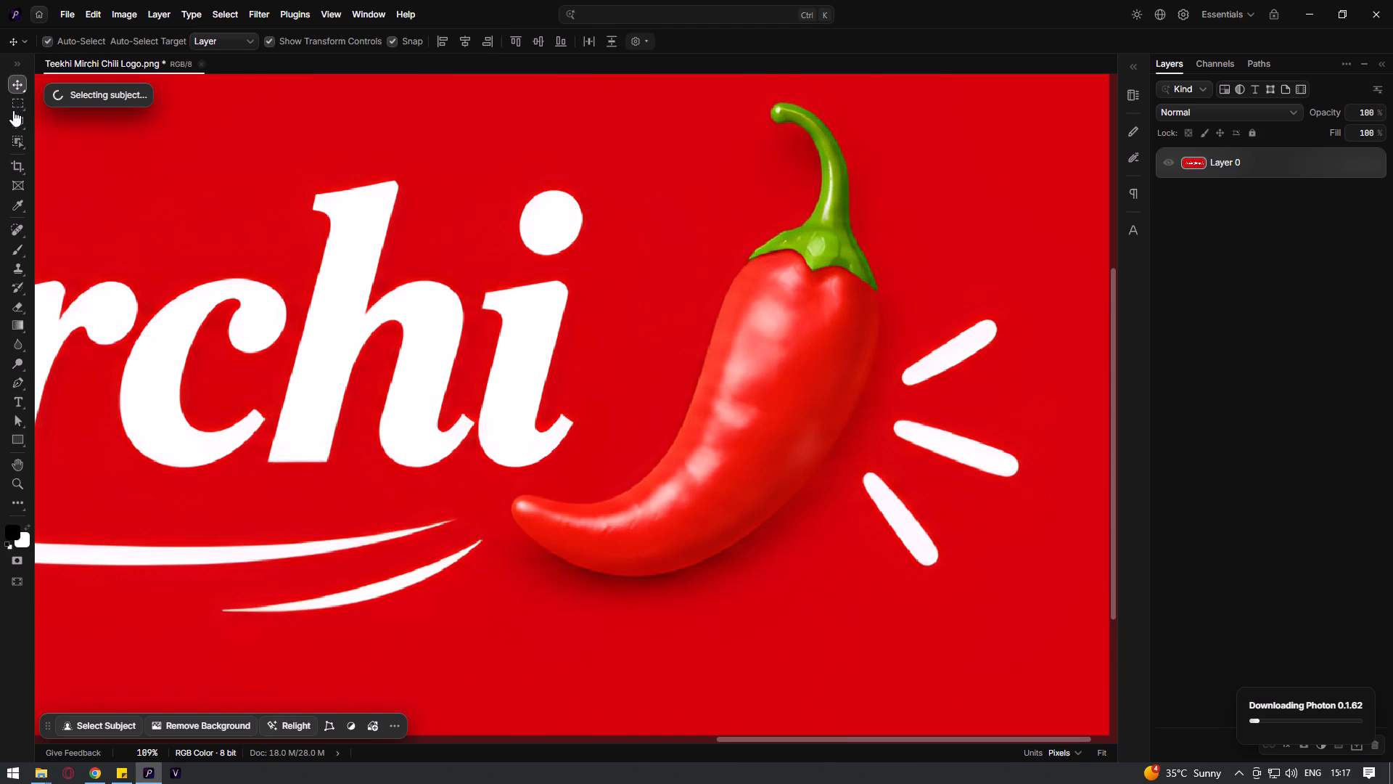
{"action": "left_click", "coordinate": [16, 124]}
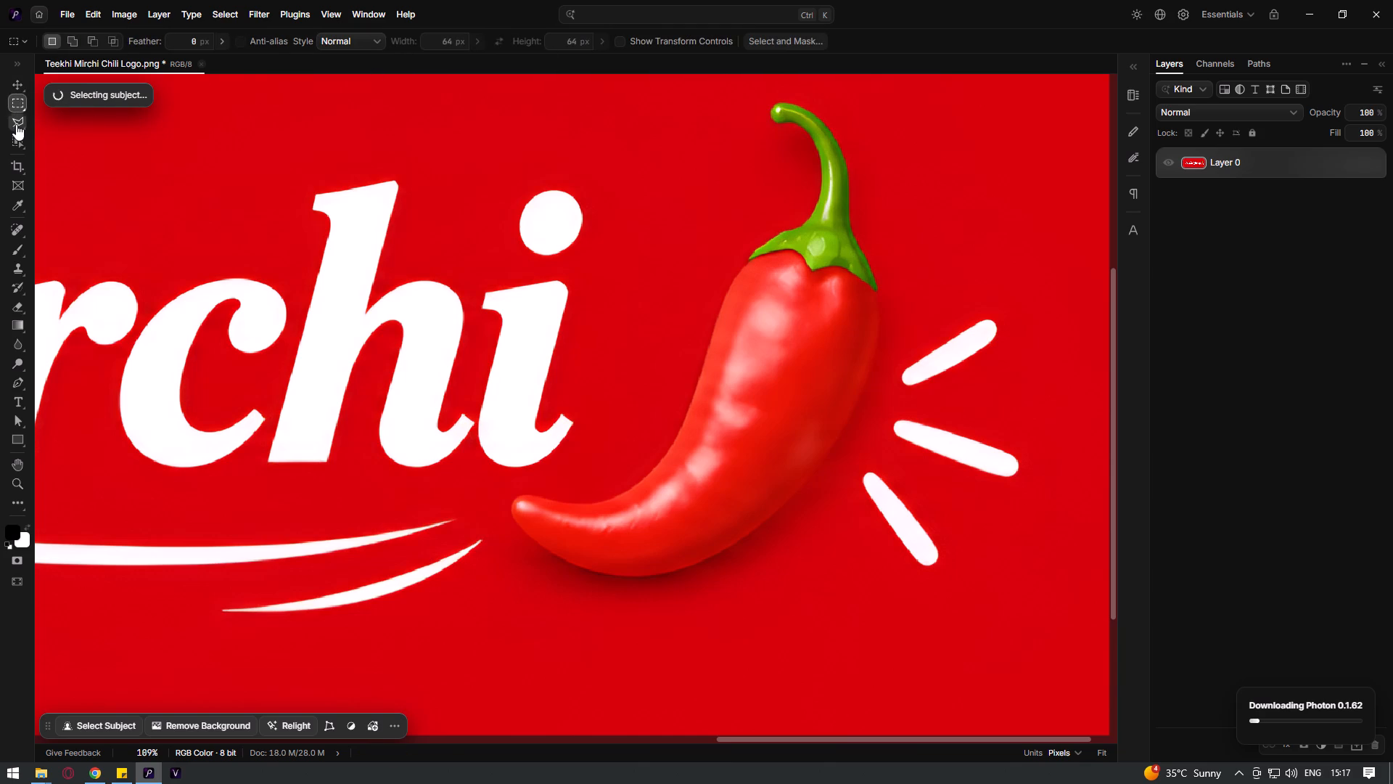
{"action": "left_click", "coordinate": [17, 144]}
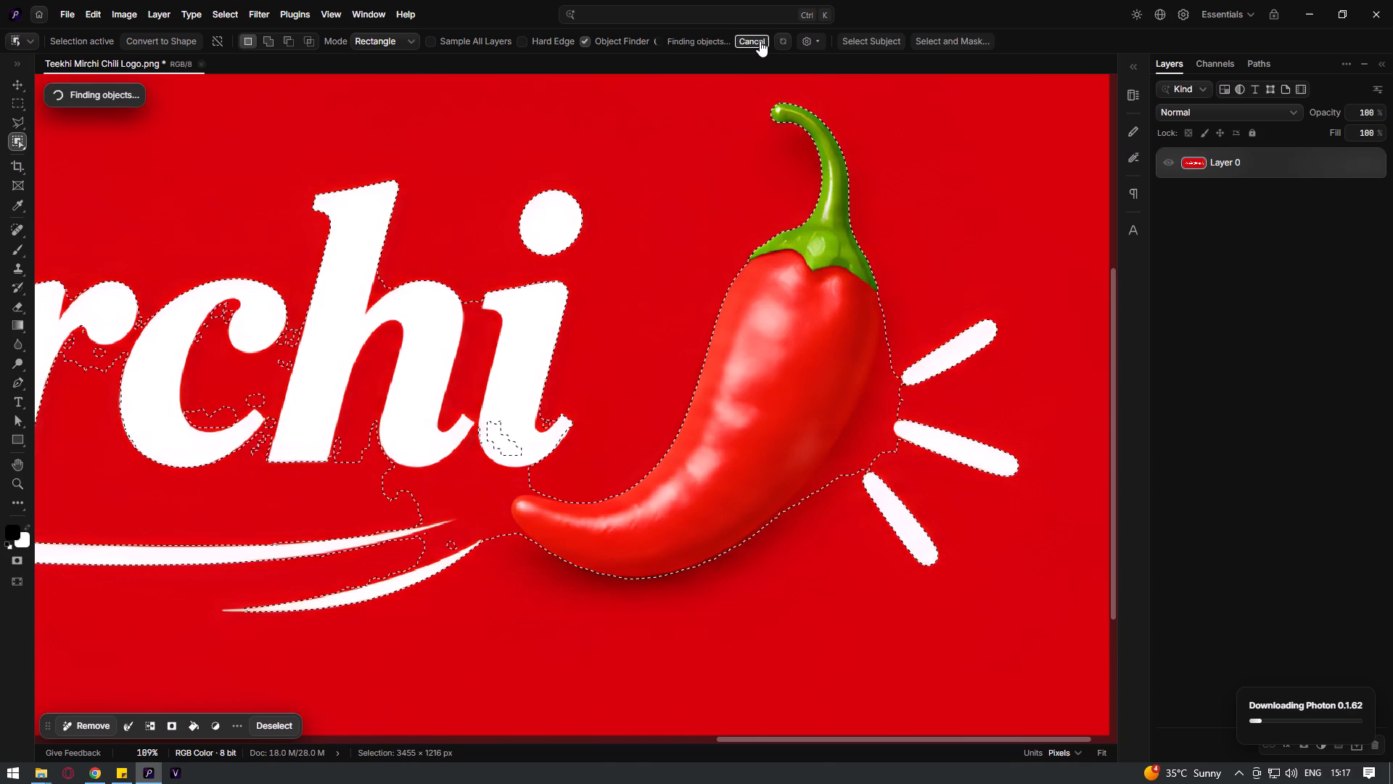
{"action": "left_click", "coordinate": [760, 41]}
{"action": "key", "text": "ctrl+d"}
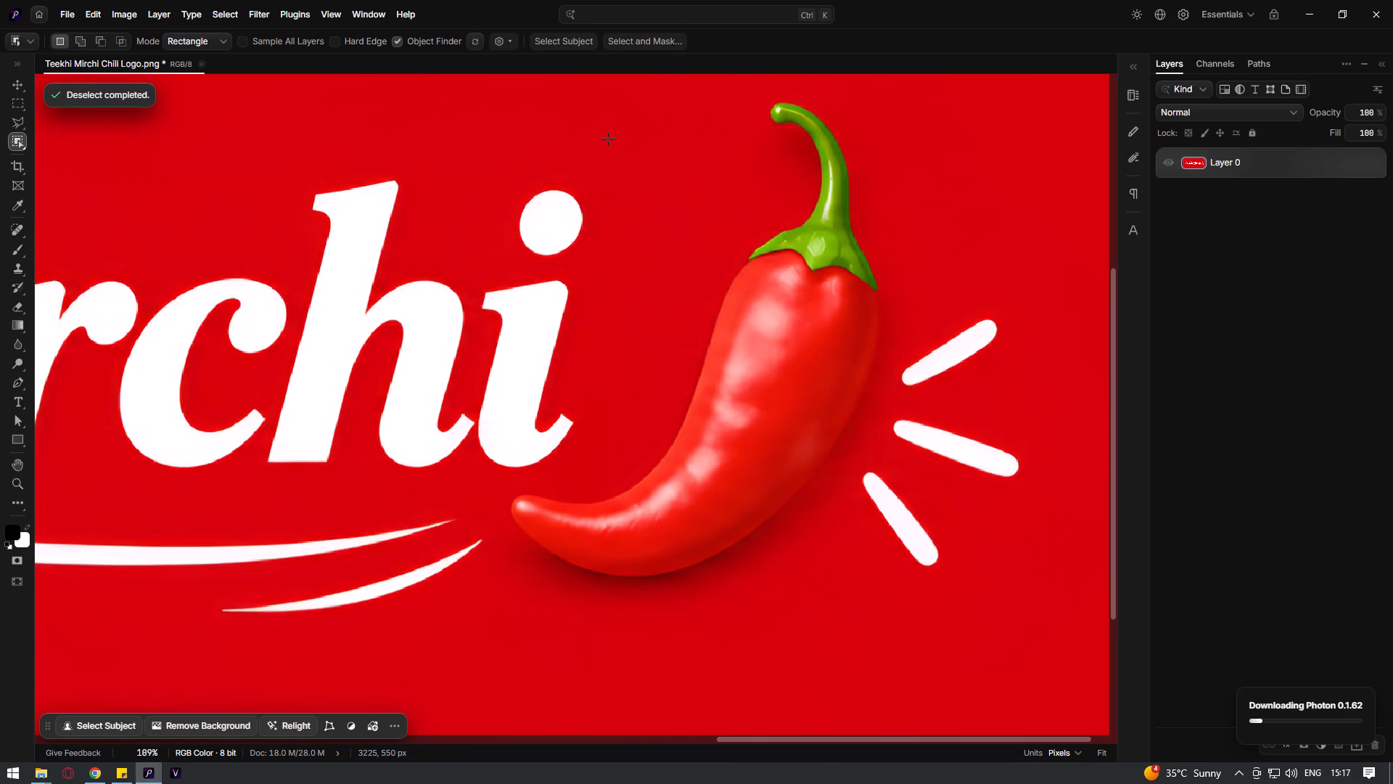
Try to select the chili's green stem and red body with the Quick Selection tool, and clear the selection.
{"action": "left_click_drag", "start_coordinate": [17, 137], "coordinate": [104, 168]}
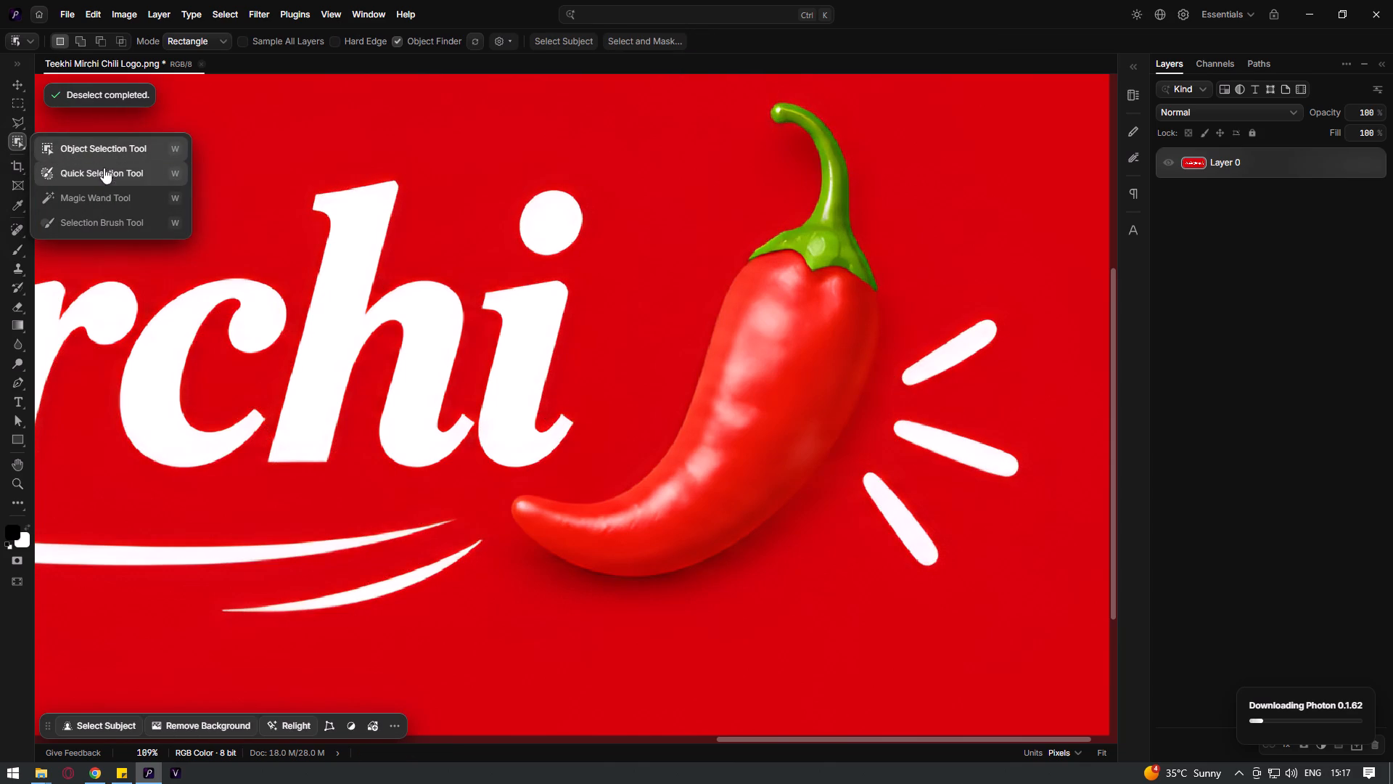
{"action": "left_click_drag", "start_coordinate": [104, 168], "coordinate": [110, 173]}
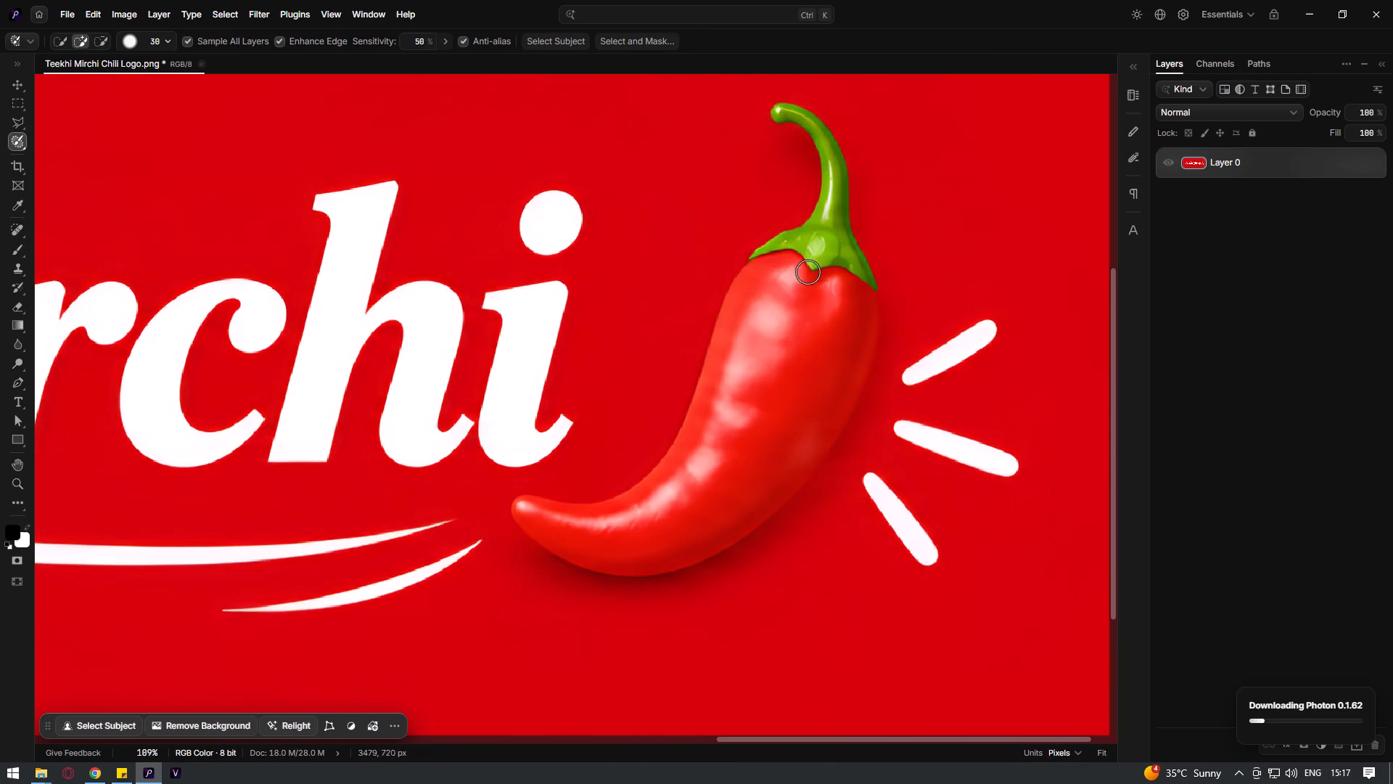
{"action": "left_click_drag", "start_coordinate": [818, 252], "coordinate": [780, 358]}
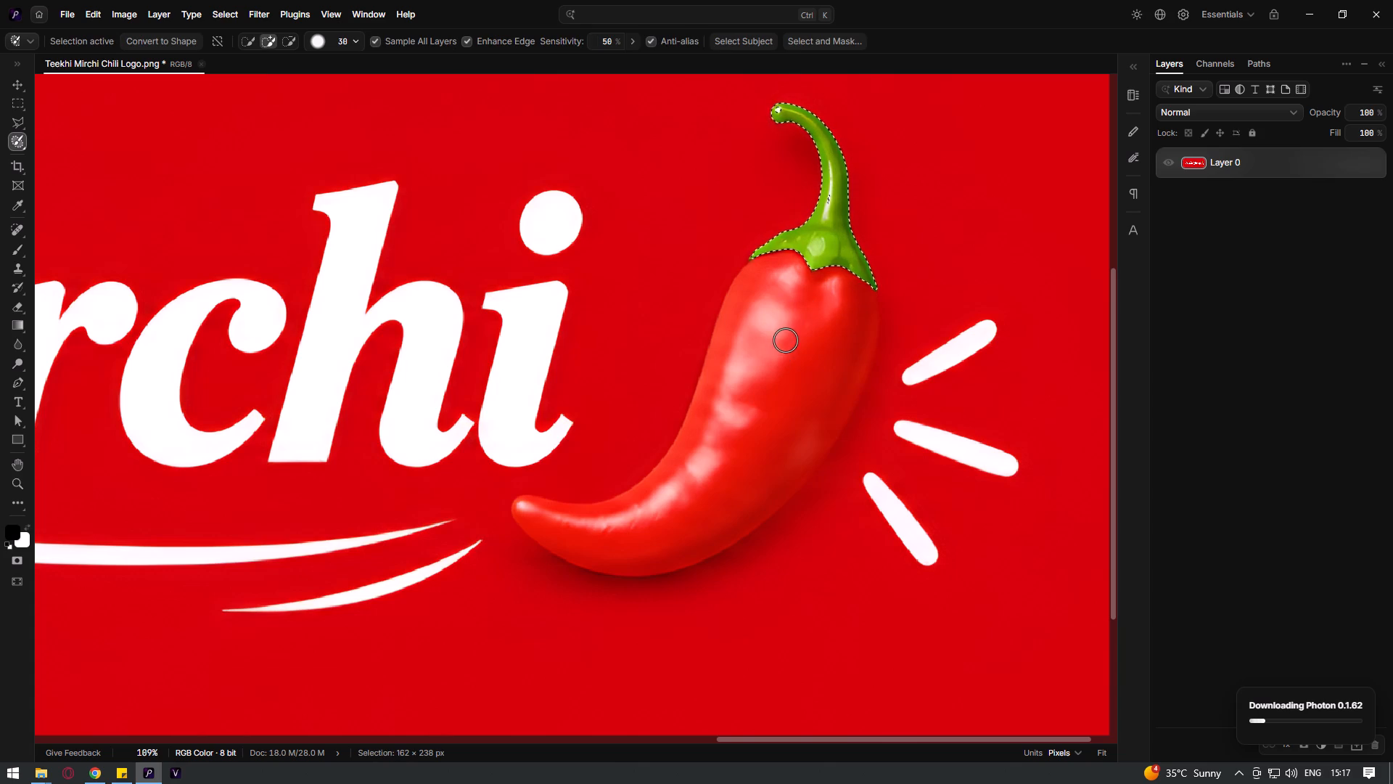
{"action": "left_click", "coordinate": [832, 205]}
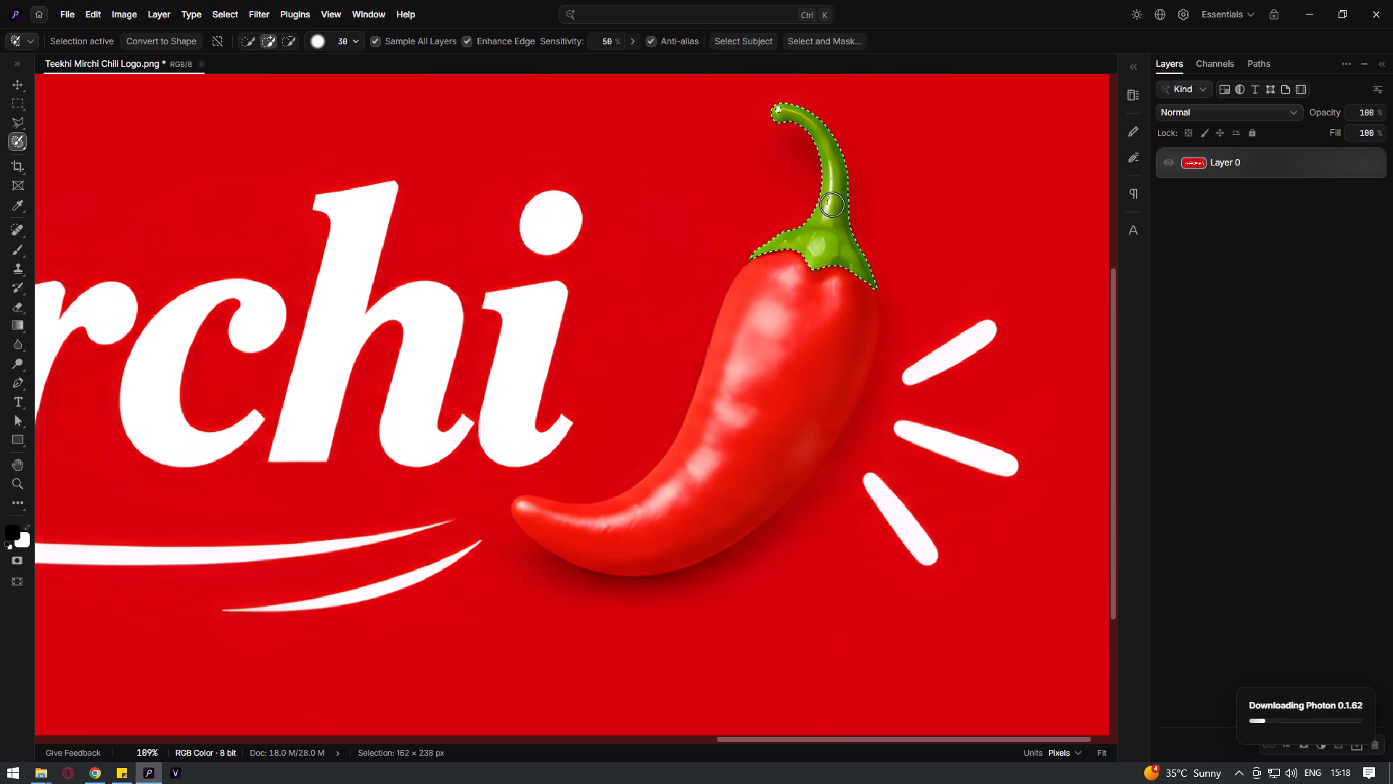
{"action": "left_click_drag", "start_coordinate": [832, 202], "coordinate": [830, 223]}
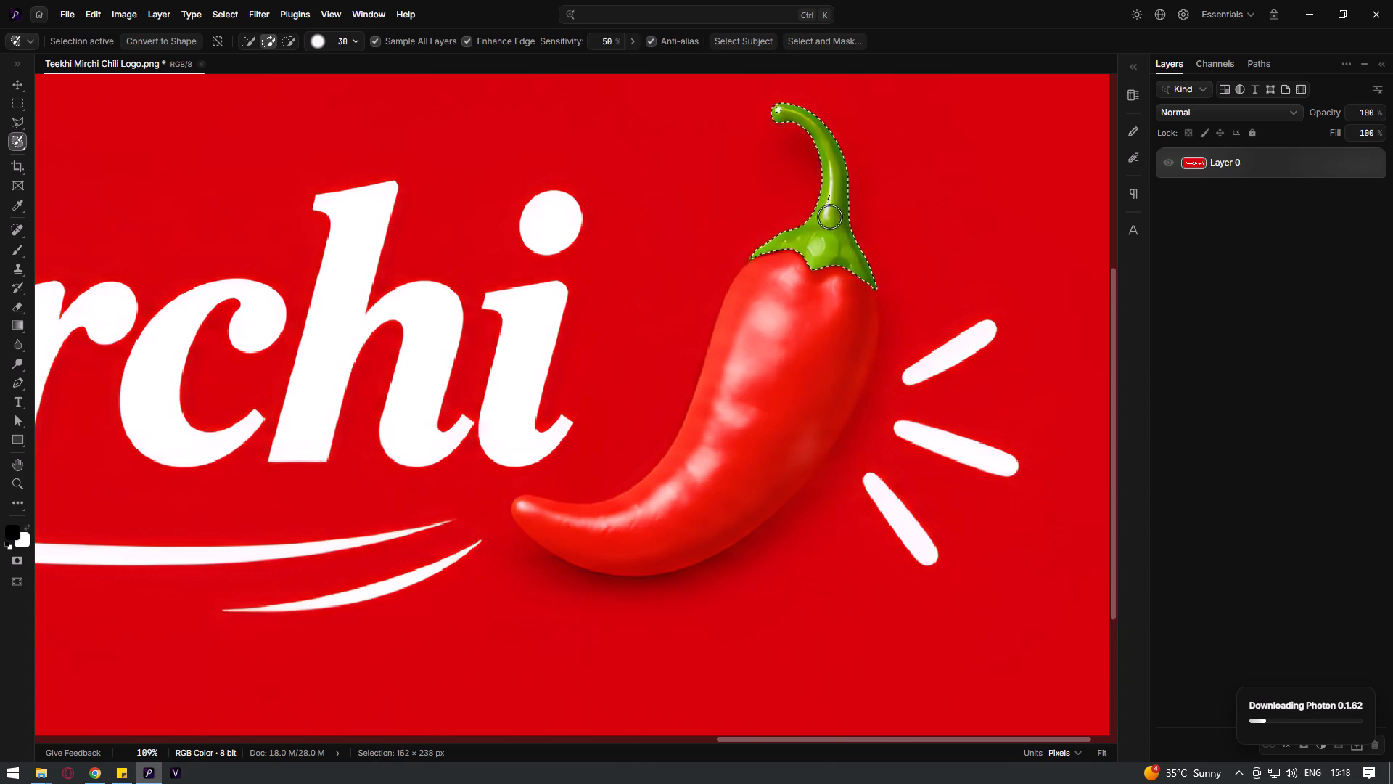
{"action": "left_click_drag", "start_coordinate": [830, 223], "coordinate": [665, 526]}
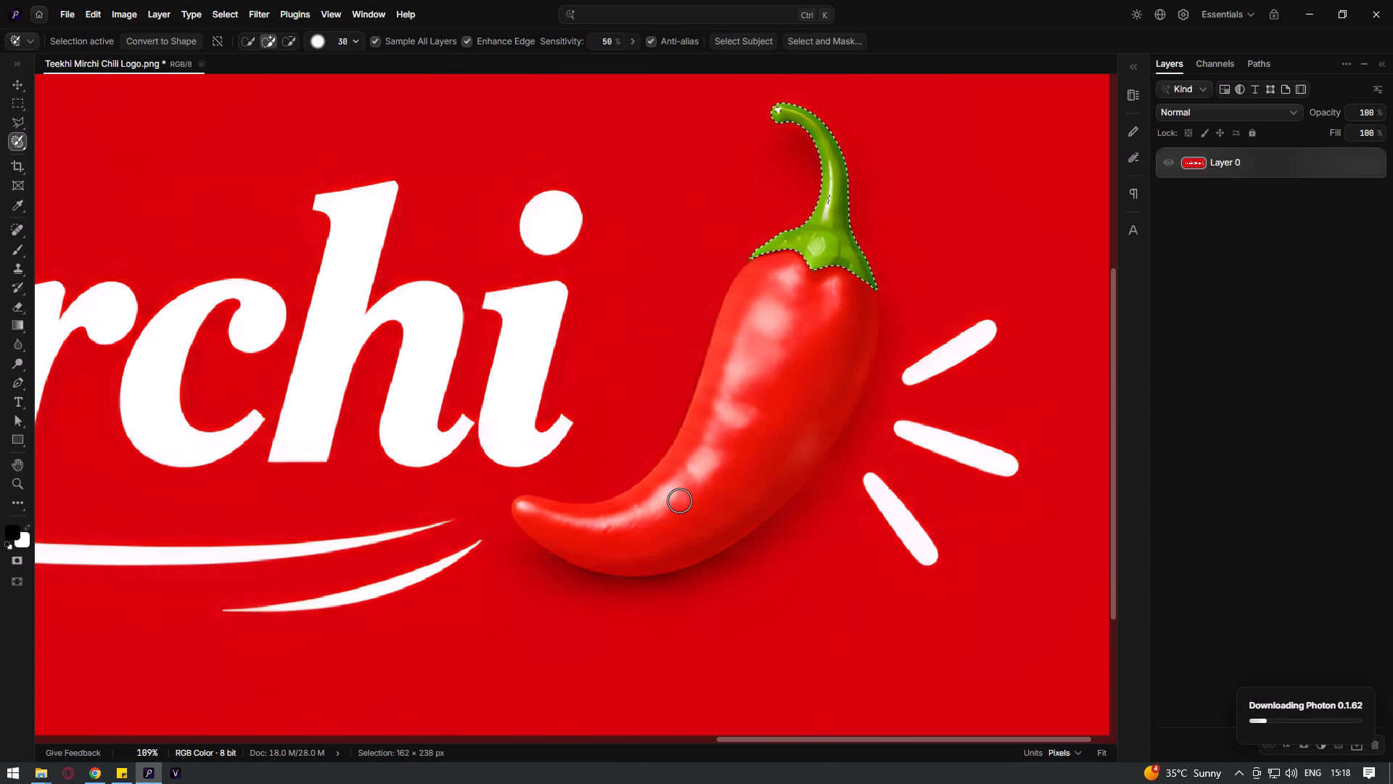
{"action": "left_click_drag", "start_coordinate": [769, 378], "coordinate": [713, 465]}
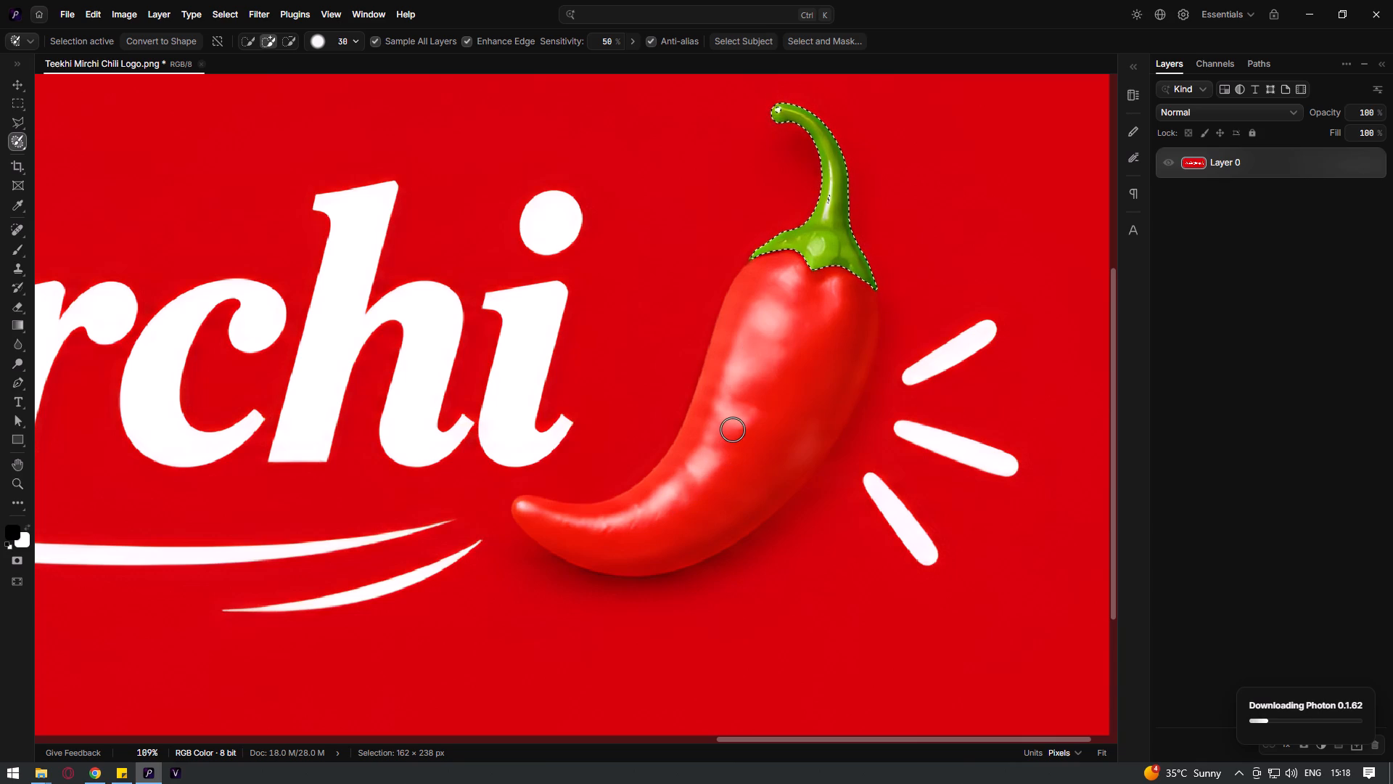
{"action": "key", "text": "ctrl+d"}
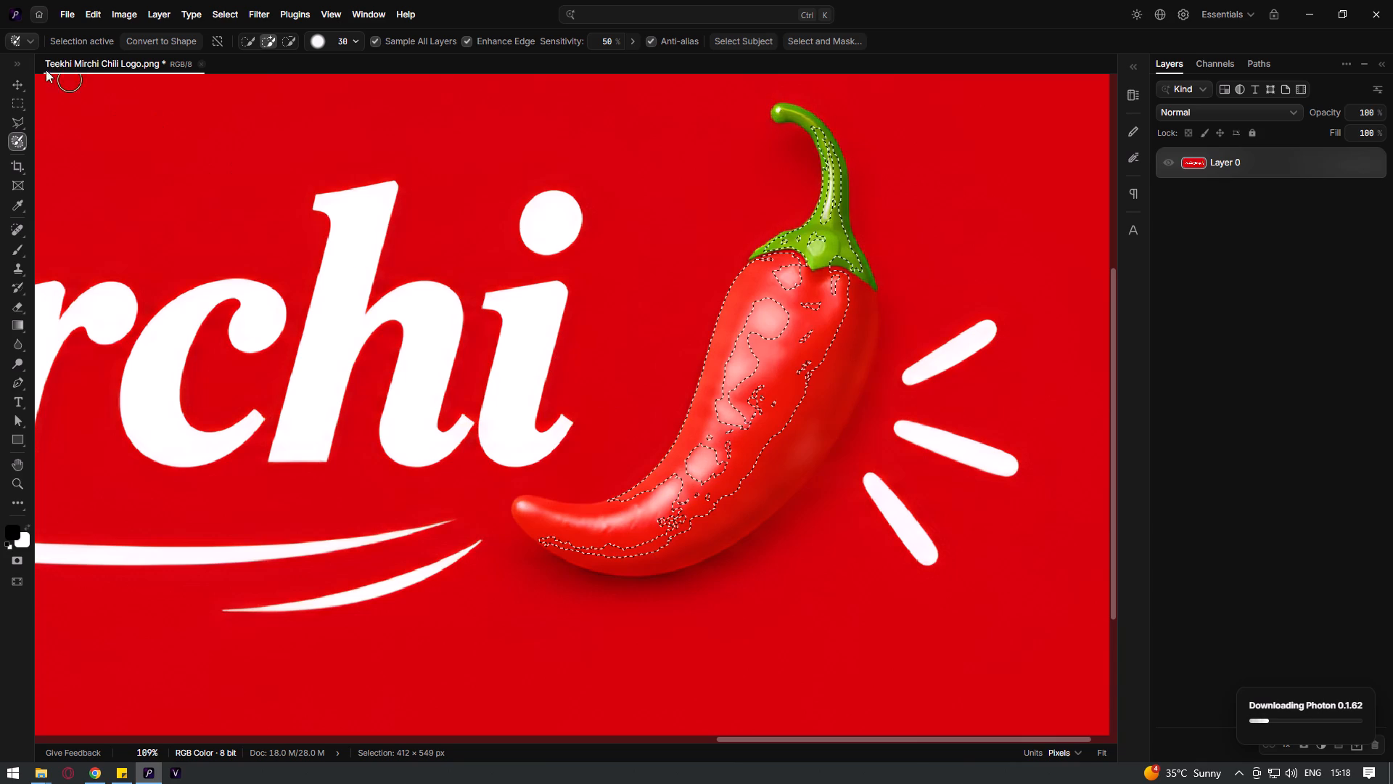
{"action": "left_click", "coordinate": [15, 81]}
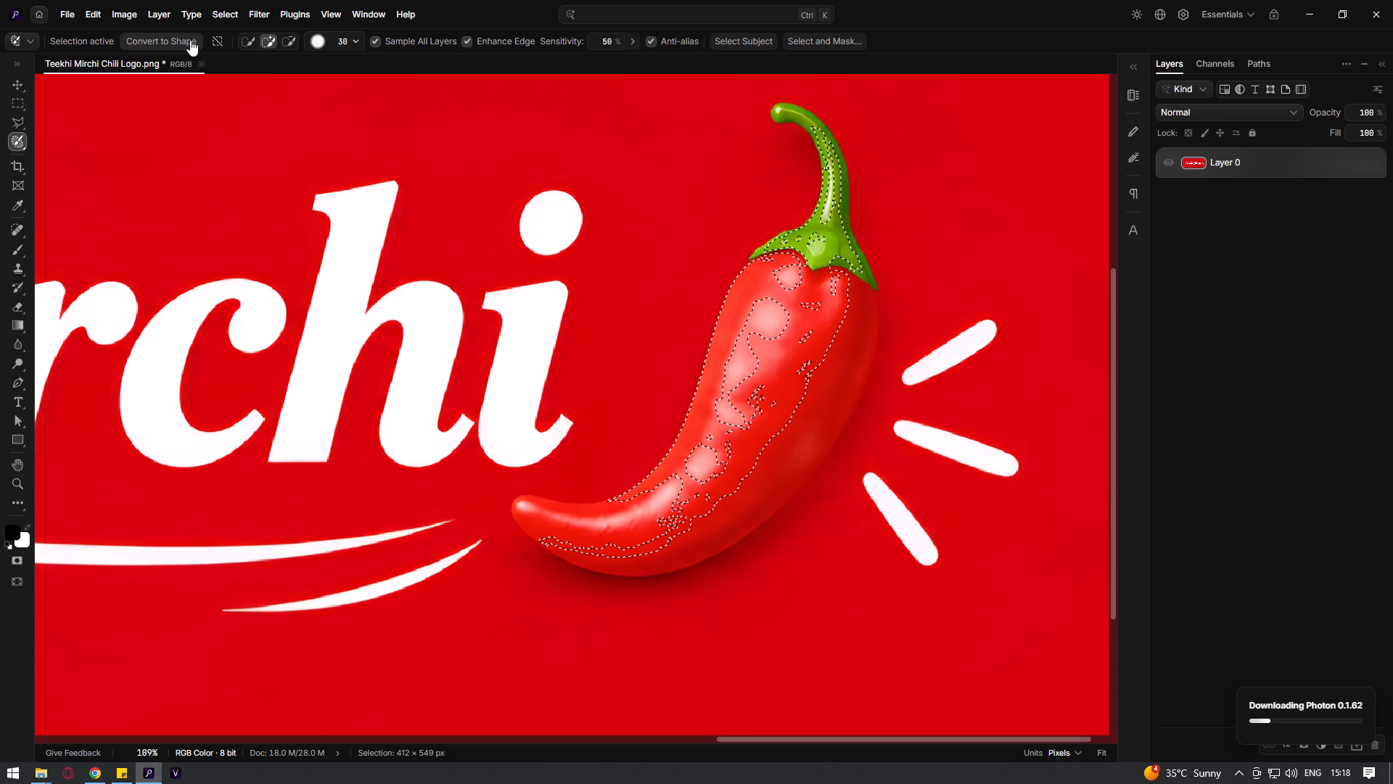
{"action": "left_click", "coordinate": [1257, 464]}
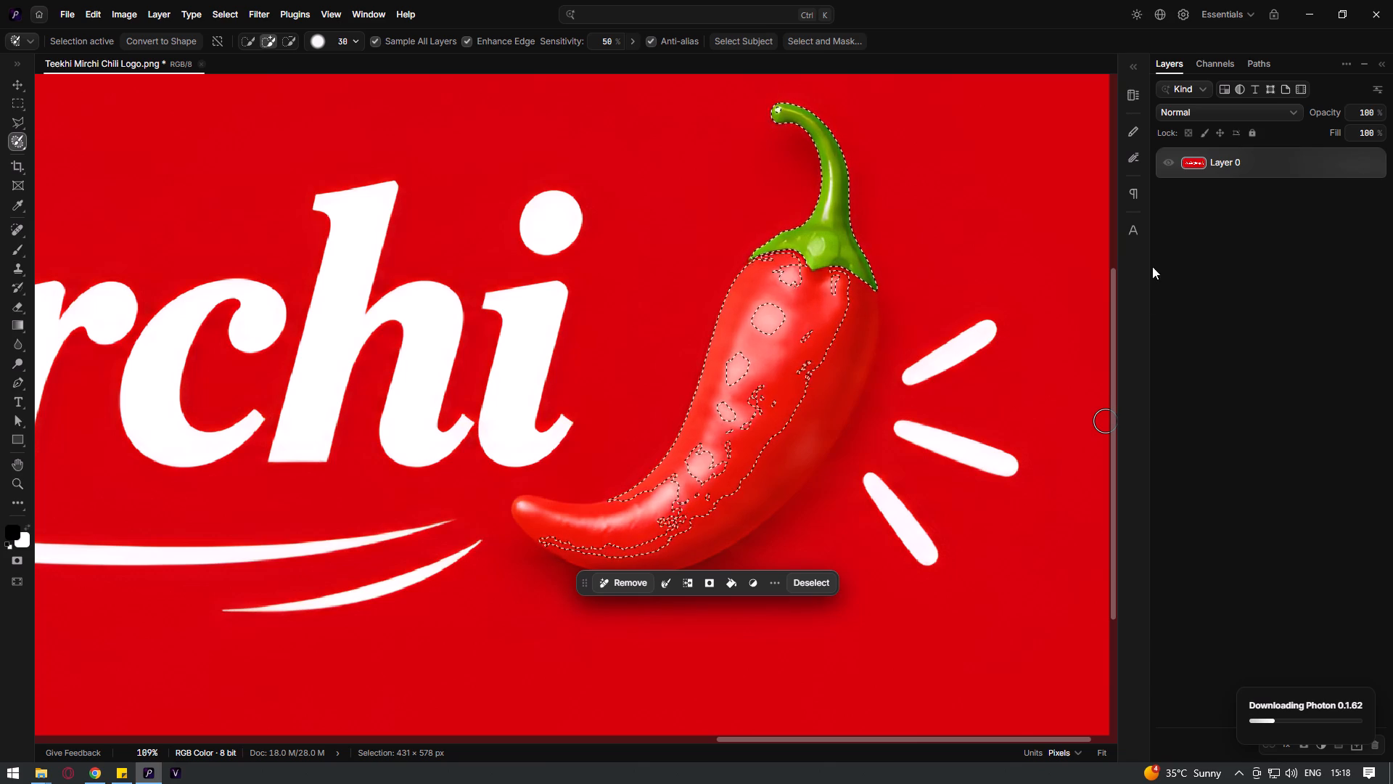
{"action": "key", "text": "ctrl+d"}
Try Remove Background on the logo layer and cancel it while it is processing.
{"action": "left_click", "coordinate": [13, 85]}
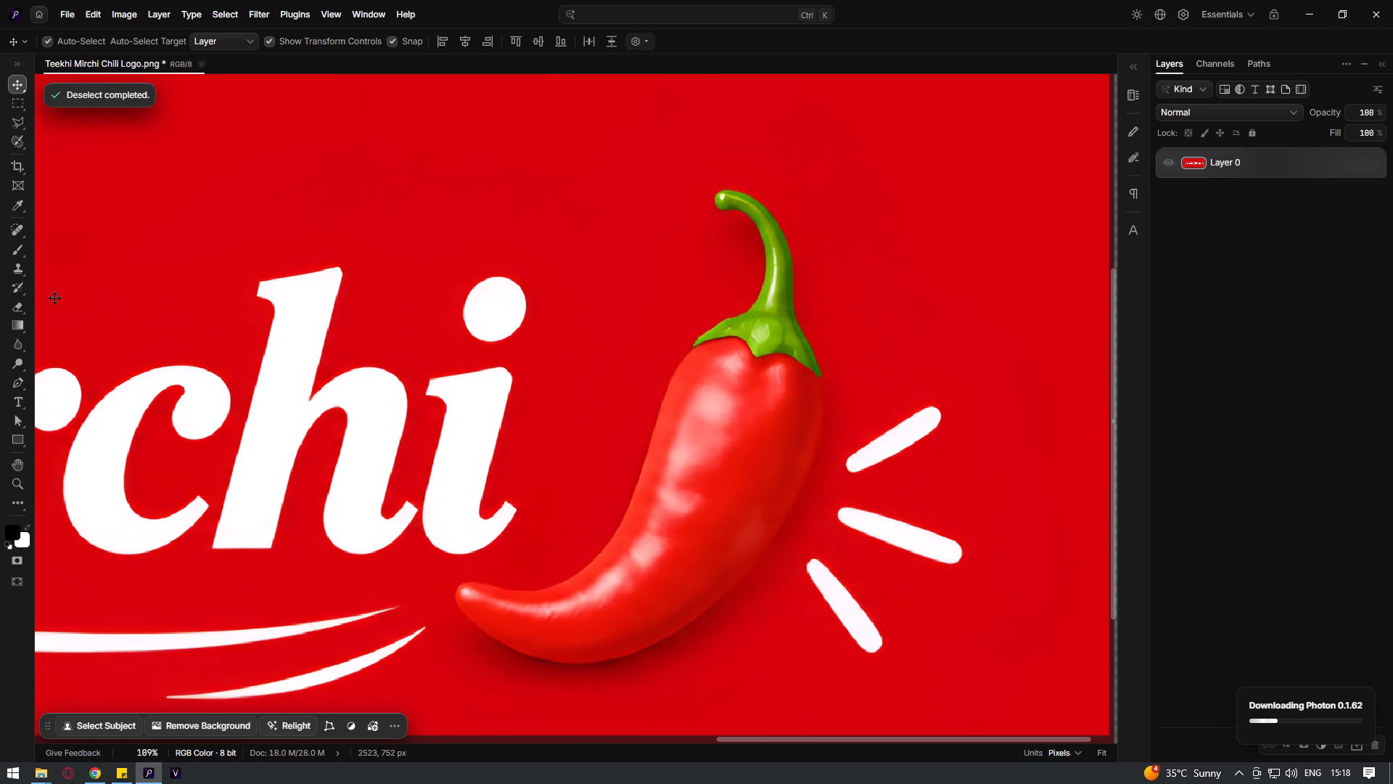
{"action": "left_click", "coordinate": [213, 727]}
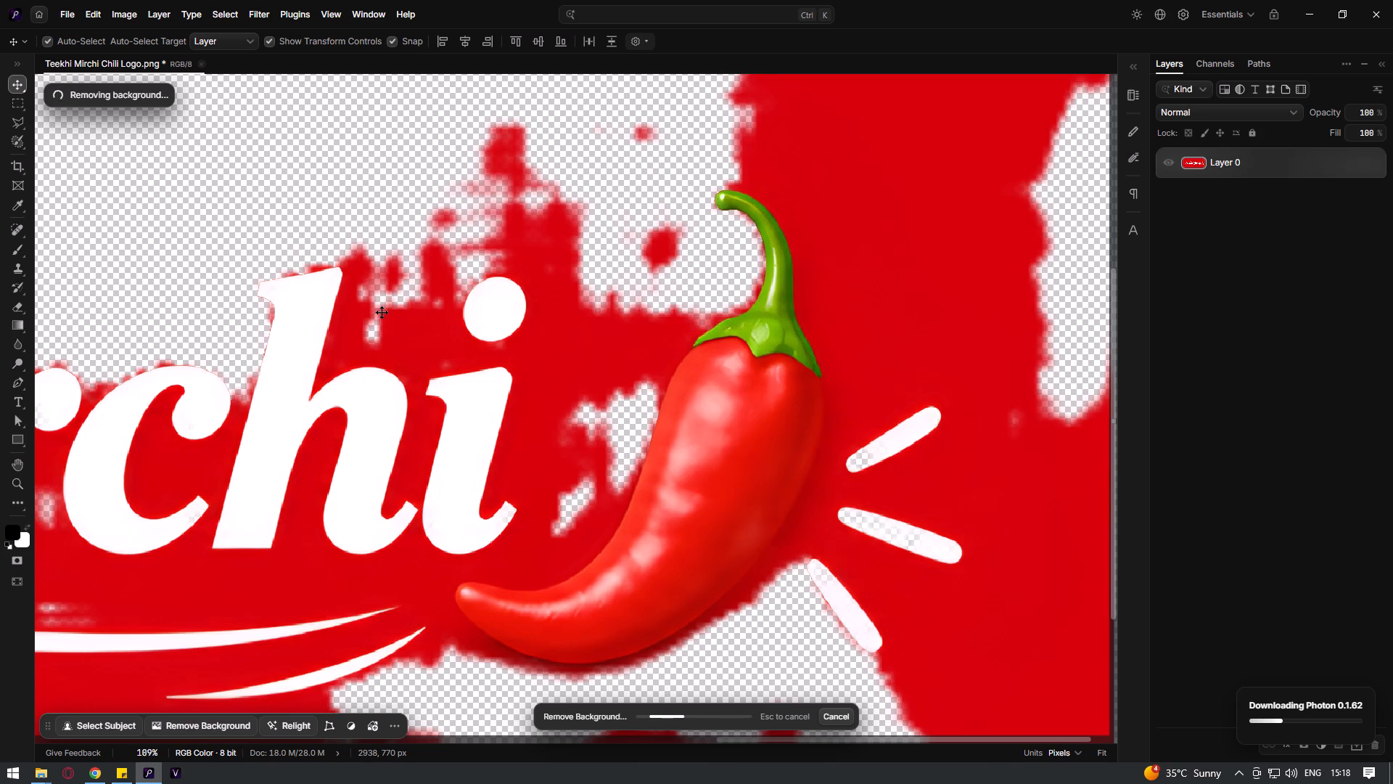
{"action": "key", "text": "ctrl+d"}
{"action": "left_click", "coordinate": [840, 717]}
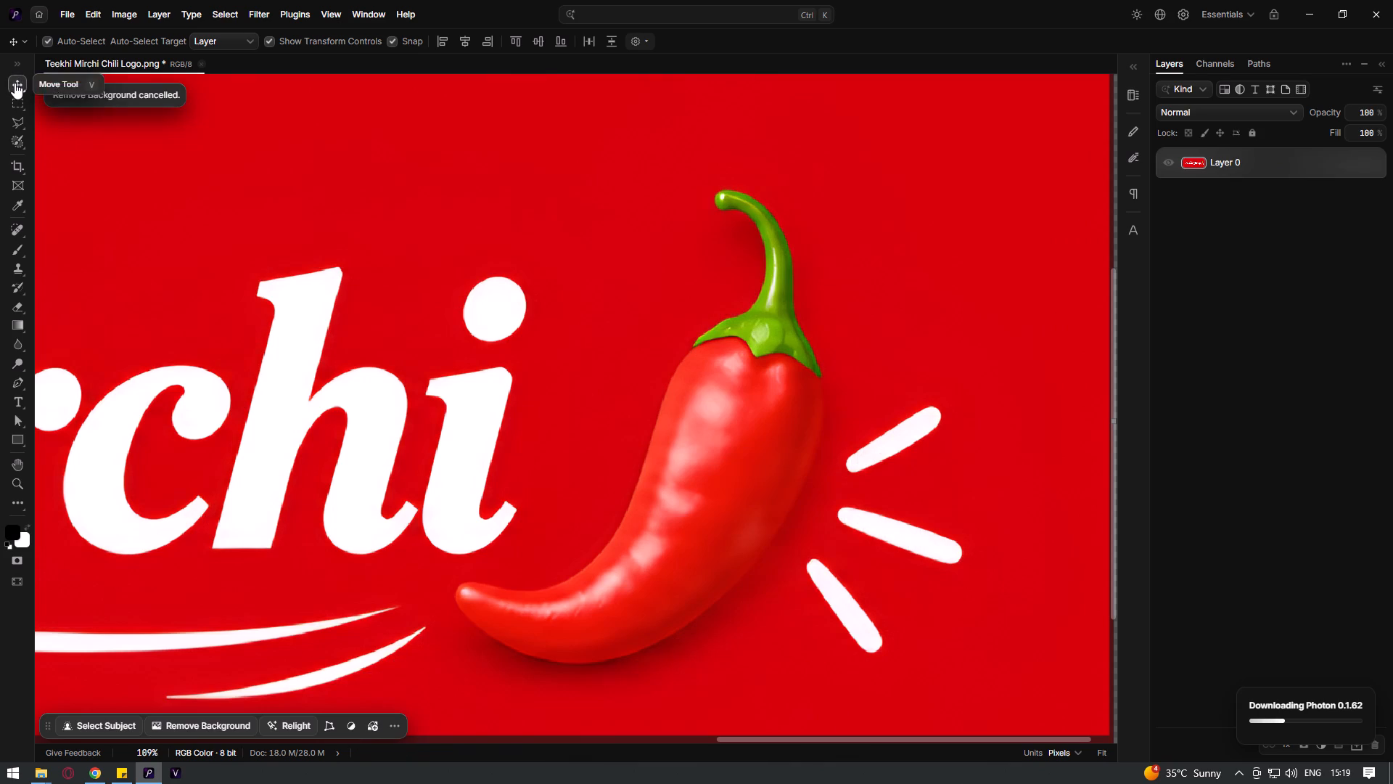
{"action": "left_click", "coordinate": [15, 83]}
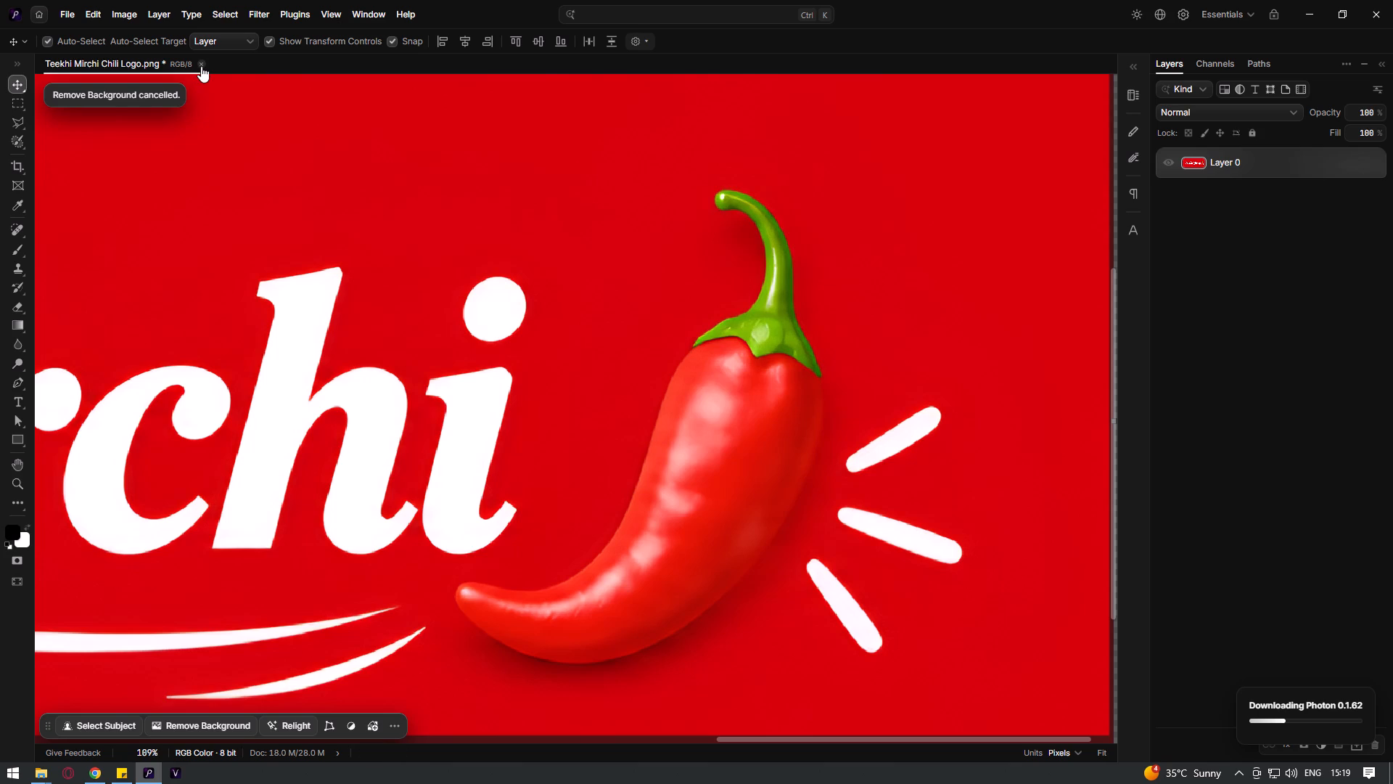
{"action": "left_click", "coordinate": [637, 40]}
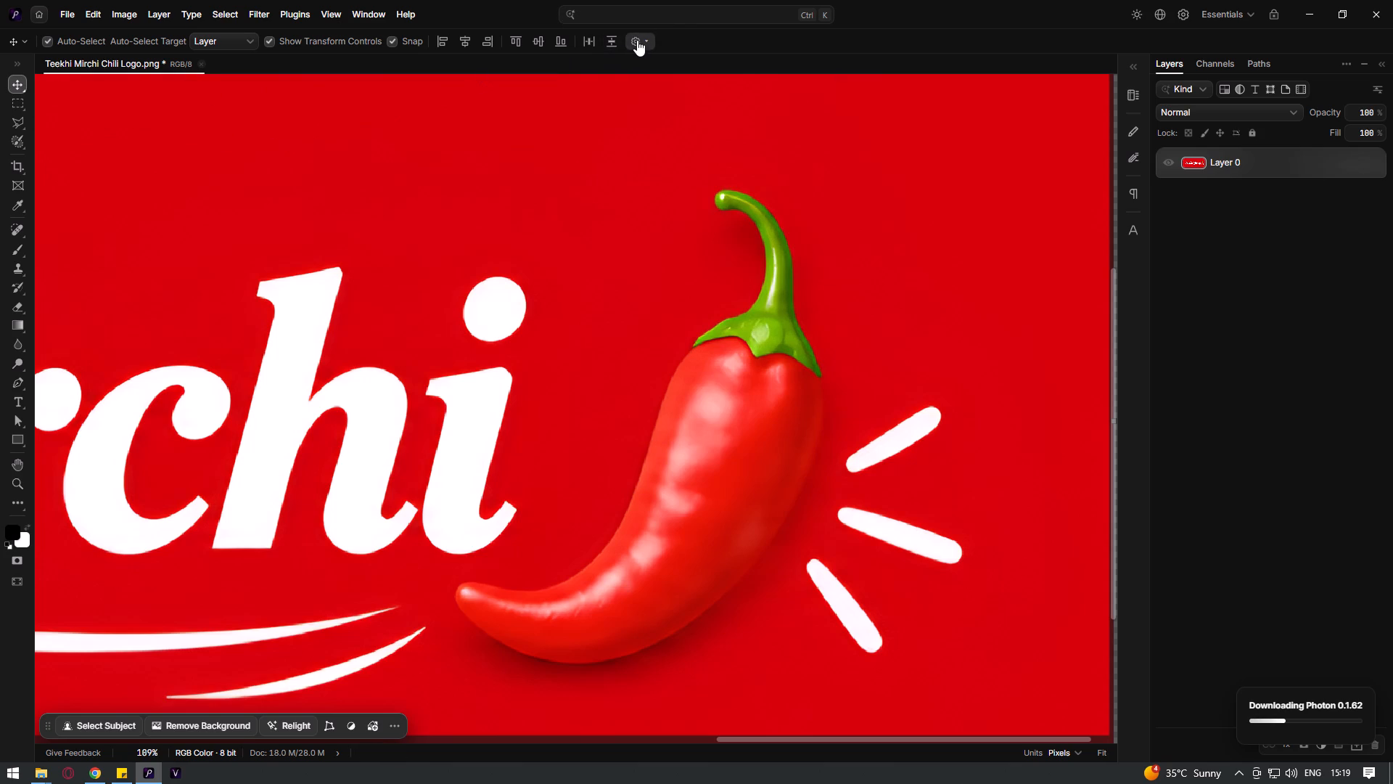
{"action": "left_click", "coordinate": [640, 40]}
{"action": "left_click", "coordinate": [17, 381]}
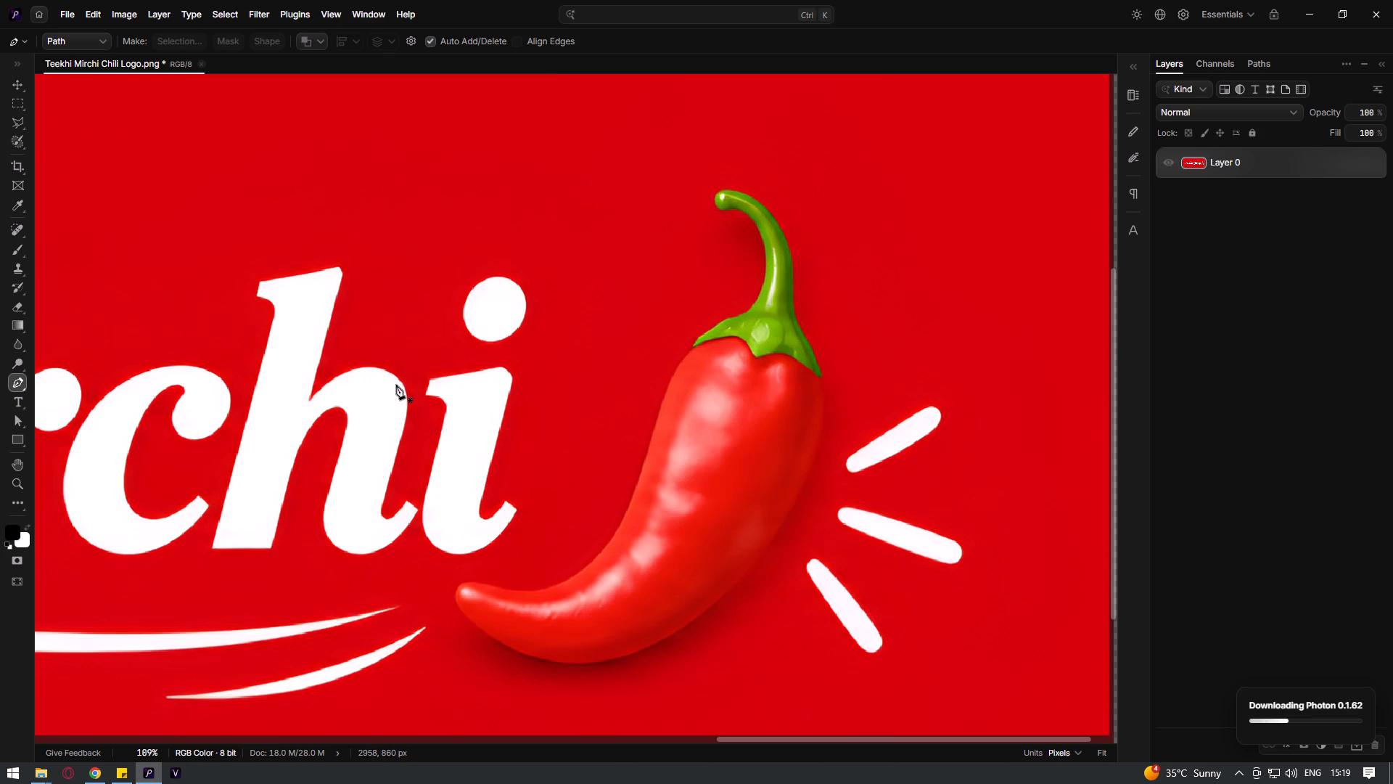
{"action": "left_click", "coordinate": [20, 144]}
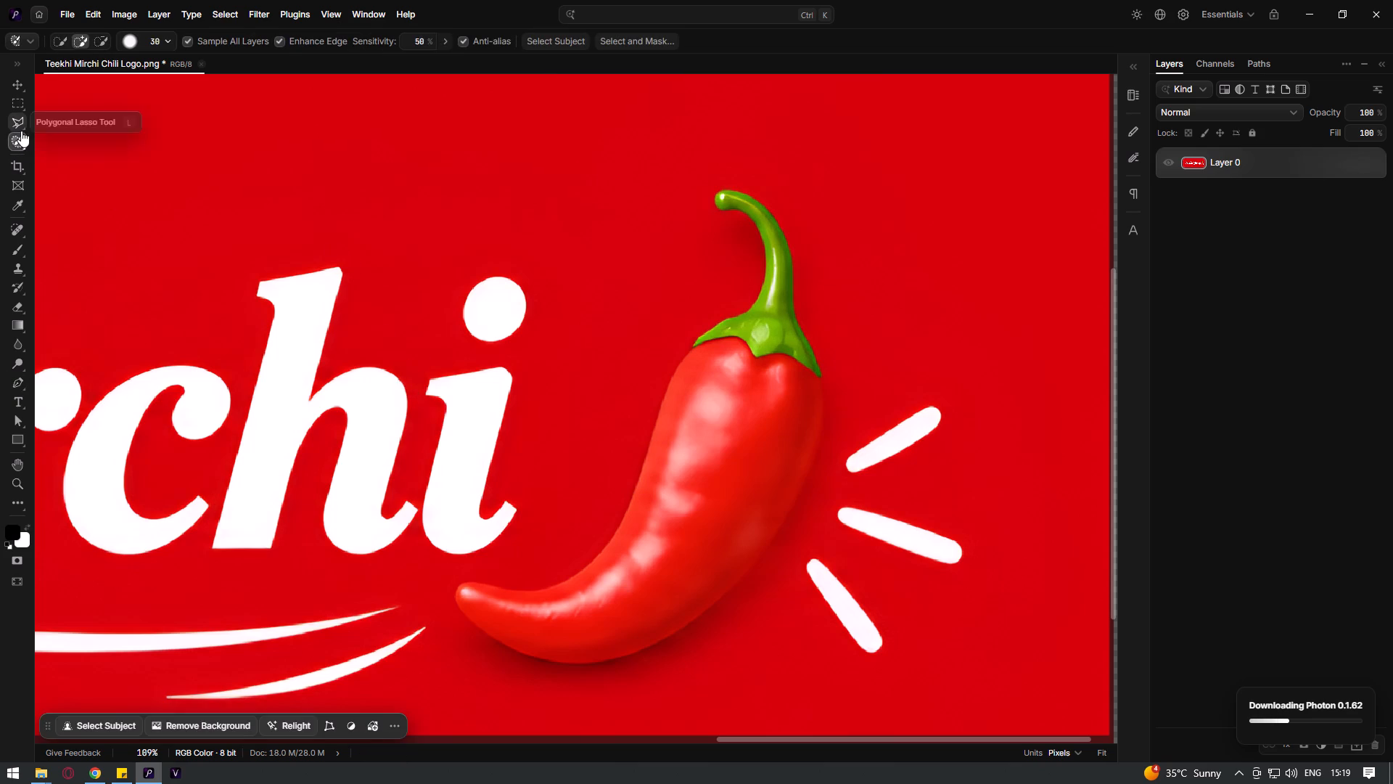
Start a Polygonal Lasso outline on the upper edge of the chili's green cap and trace it to the cap's left tip.
{"action": "double_click", "coordinate": [21, 126]}
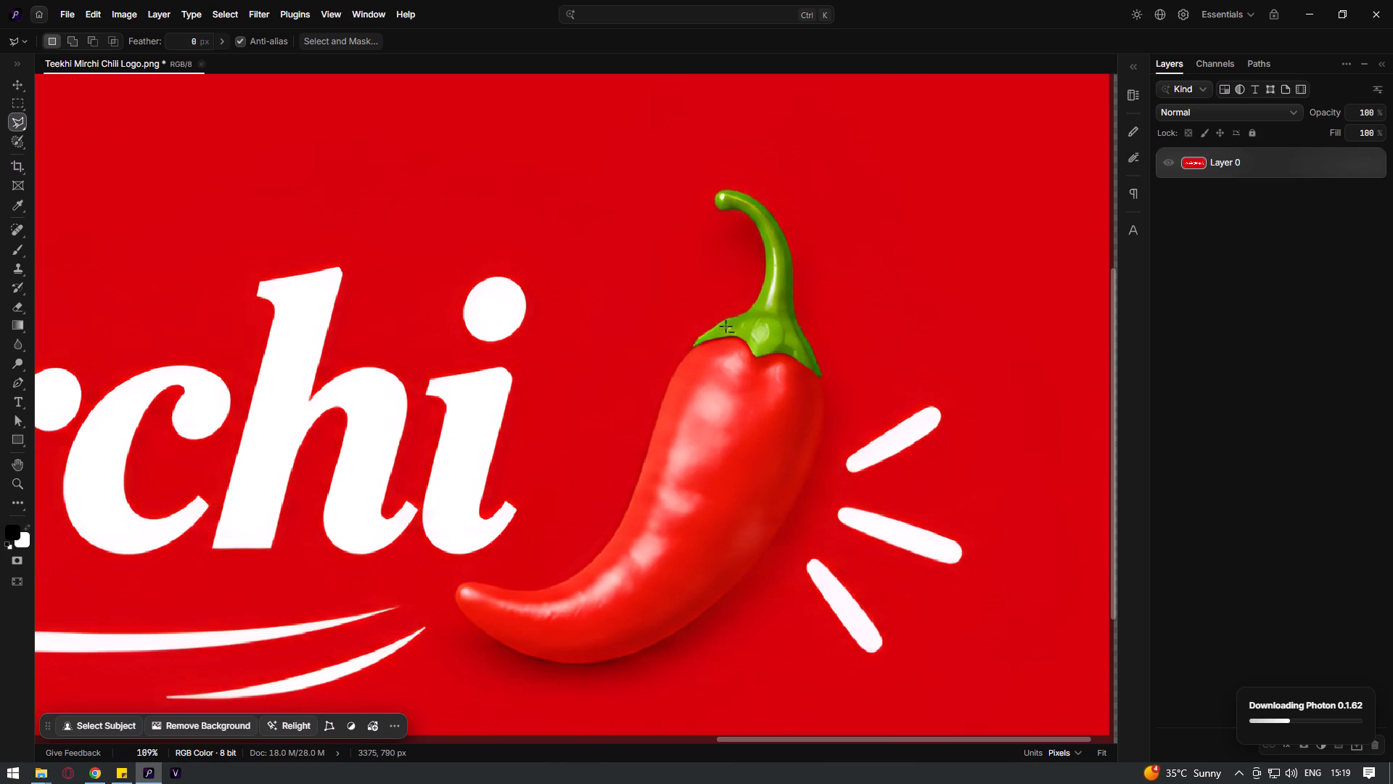
{"action": "scroll", "coordinate": [745, 311], "scroll_direction": "up", "scroll_amount": 20, "text": "alt"}
{"action": "scroll", "coordinate": [745, 311], "scroll_direction": "up", "scroll_amount": 1, "text": "alt"}
{"action": "left_click", "coordinate": [717, 301]}
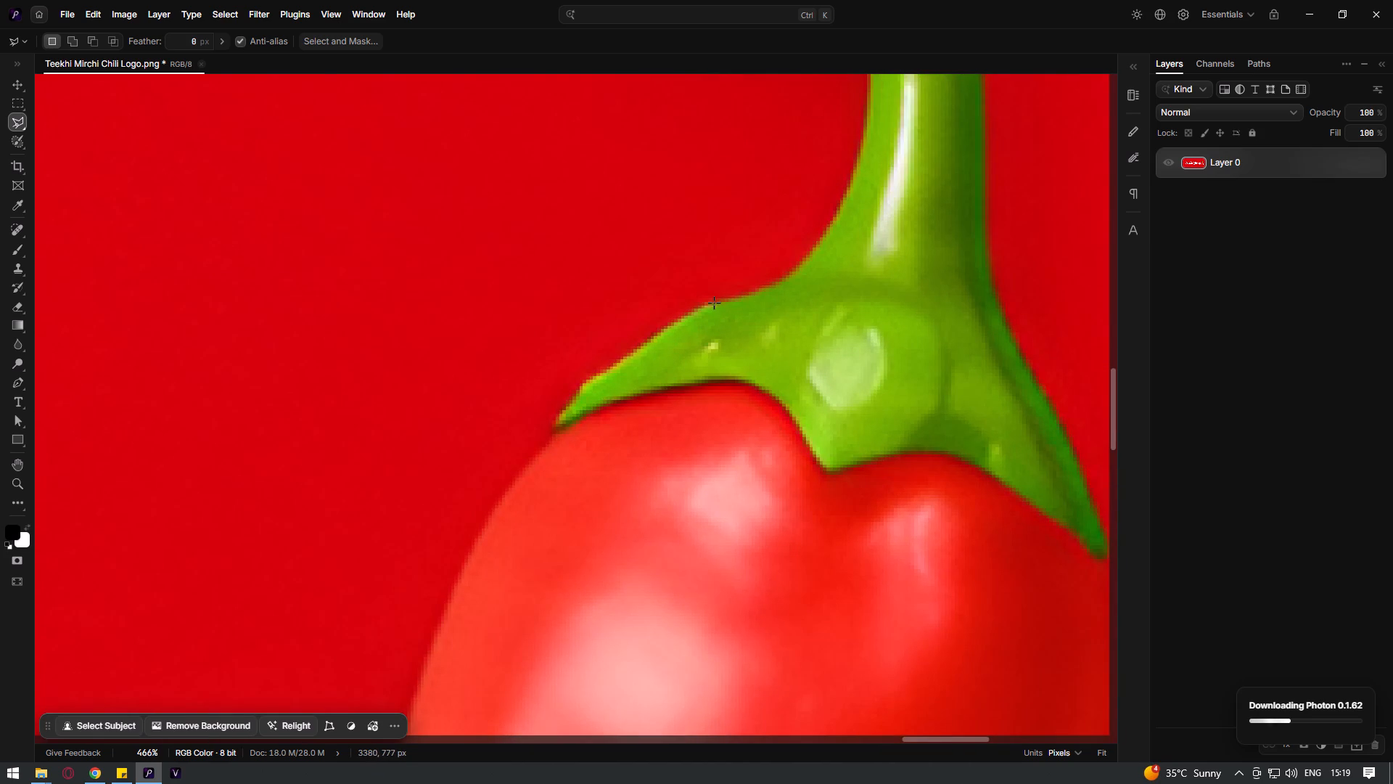
{"action": "left_click", "coordinate": [686, 313]}
{"action": "left_click", "coordinate": [651, 337]}
{"action": "left_click", "coordinate": [612, 368]}
{"action": "left_click", "coordinate": [589, 380]}
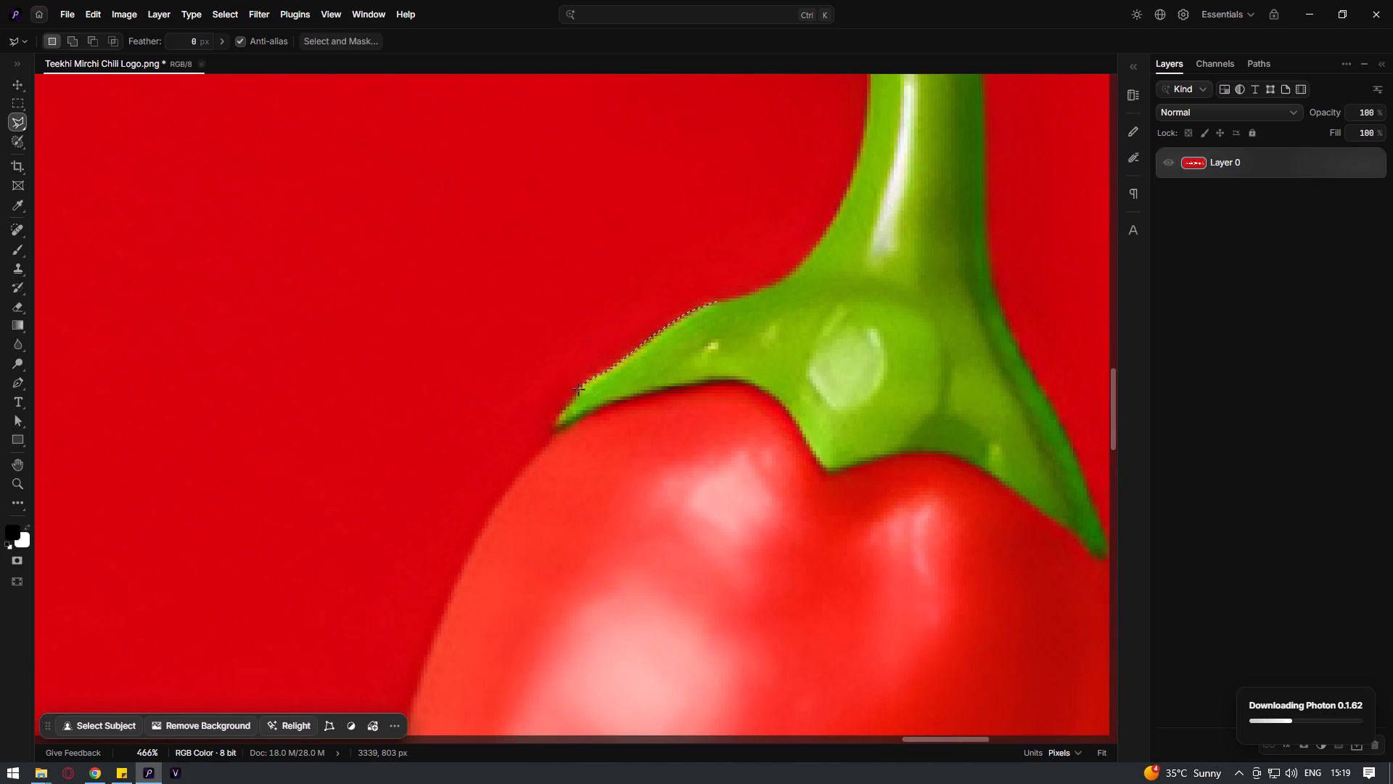
{"action": "left_click", "coordinate": [579, 389]}
{"action": "left_click", "coordinate": [571, 403]}
{"action": "left_click", "coordinate": [560, 415]}
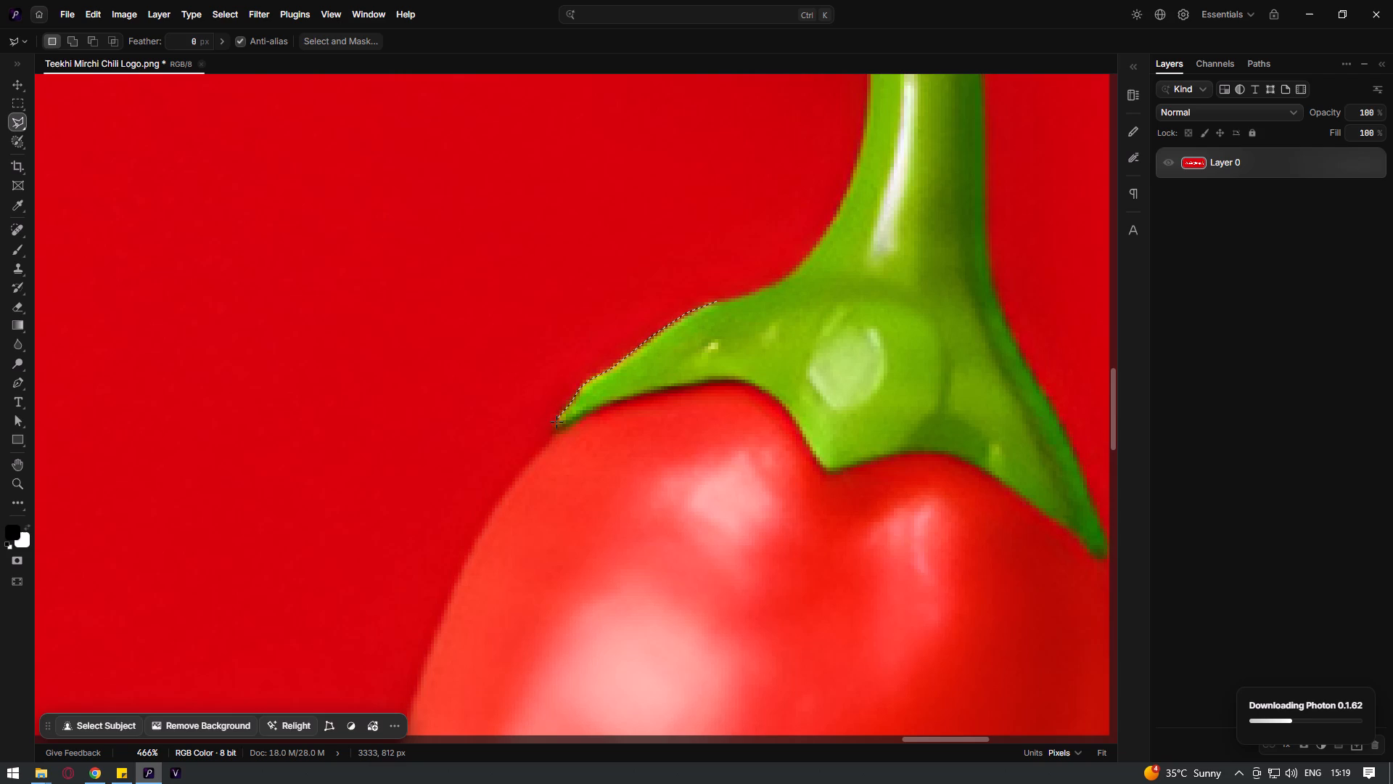
{"action": "left_click", "coordinate": [553, 425]}
{"action": "left_click", "coordinate": [554, 431]}
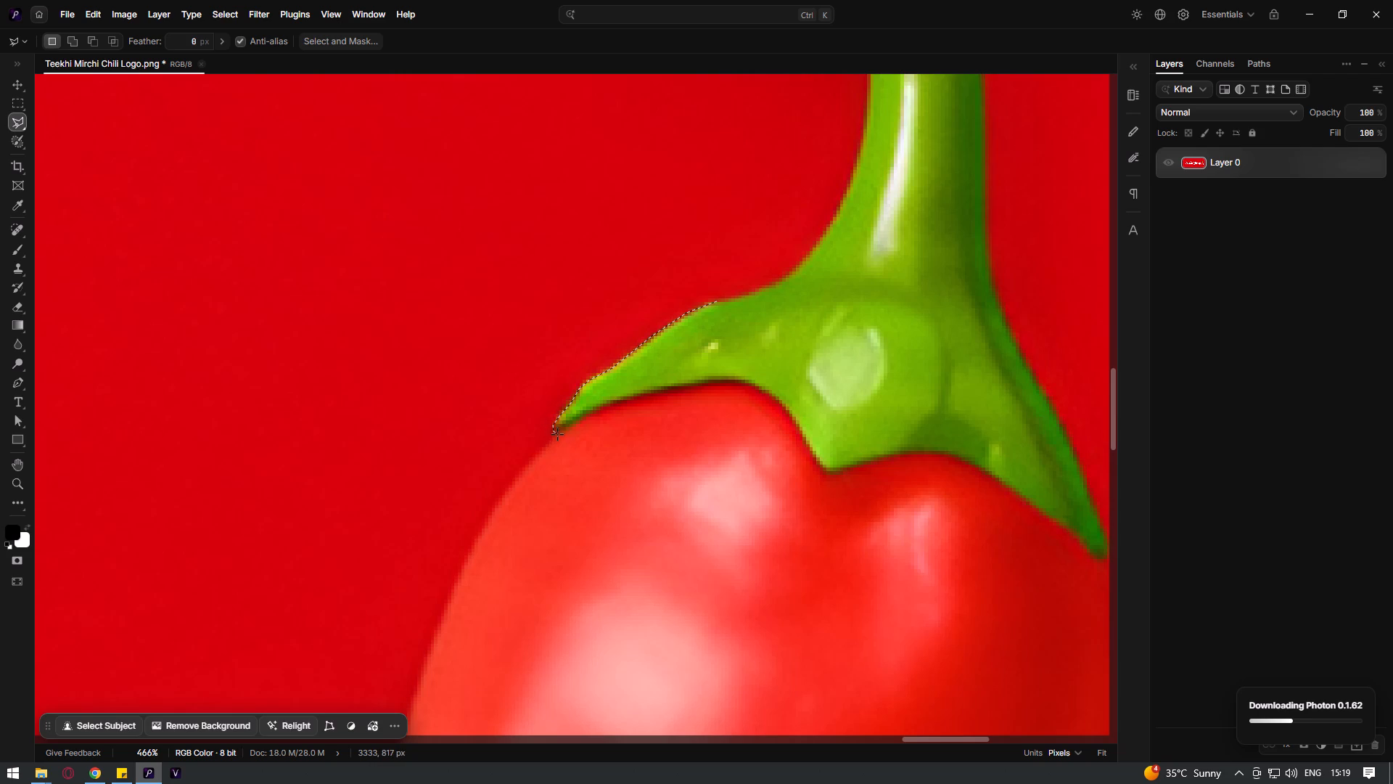
{"action": "left_click", "coordinate": [557, 434]}
Continue the lasso outline from the cap's tip down the left shoulder of the chili's red body.
{"action": "left_click", "coordinate": [534, 454]}
{"action": "key", "text": "space"}
{"action": "key", "text": "space"}
{"action": "key", "text": "space"}
{"action": "key", "text": "space"}
{"action": "key", "text": "space"}
{"action": "key", "text": "space"}
{"action": "left_click_drag", "start_coordinate": [533, 439], "coordinate": [649, 213]}
{"action": "left_click", "coordinate": [620, 268]}
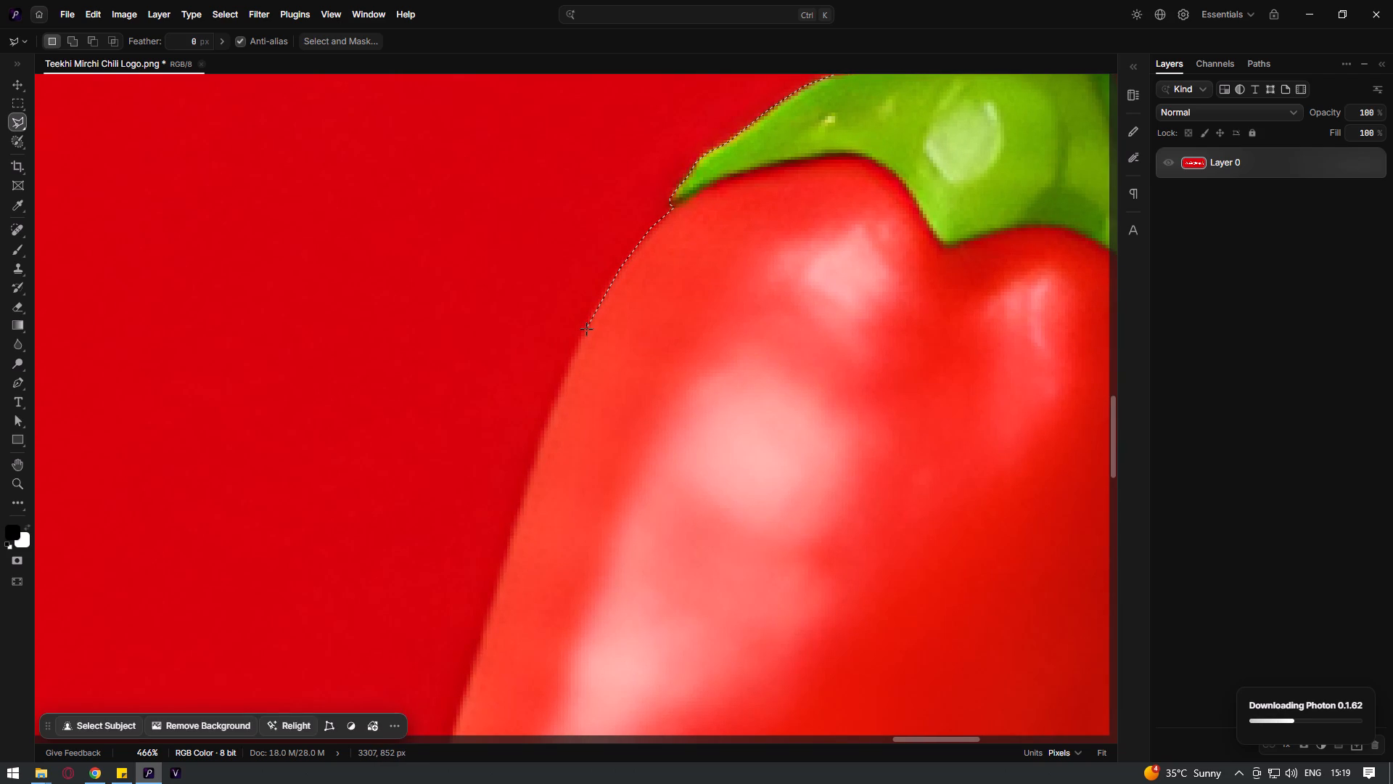
{"action": "left_click", "coordinate": [586, 329]}
{"action": "key", "text": "space"}
{"action": "key", "text": "space"}
{"action": "left_click_drag", "start_coordinate": [573, 374], "coordinate": [646, 152]}
{"action": "left_click", "coordinate": [625, 184]}
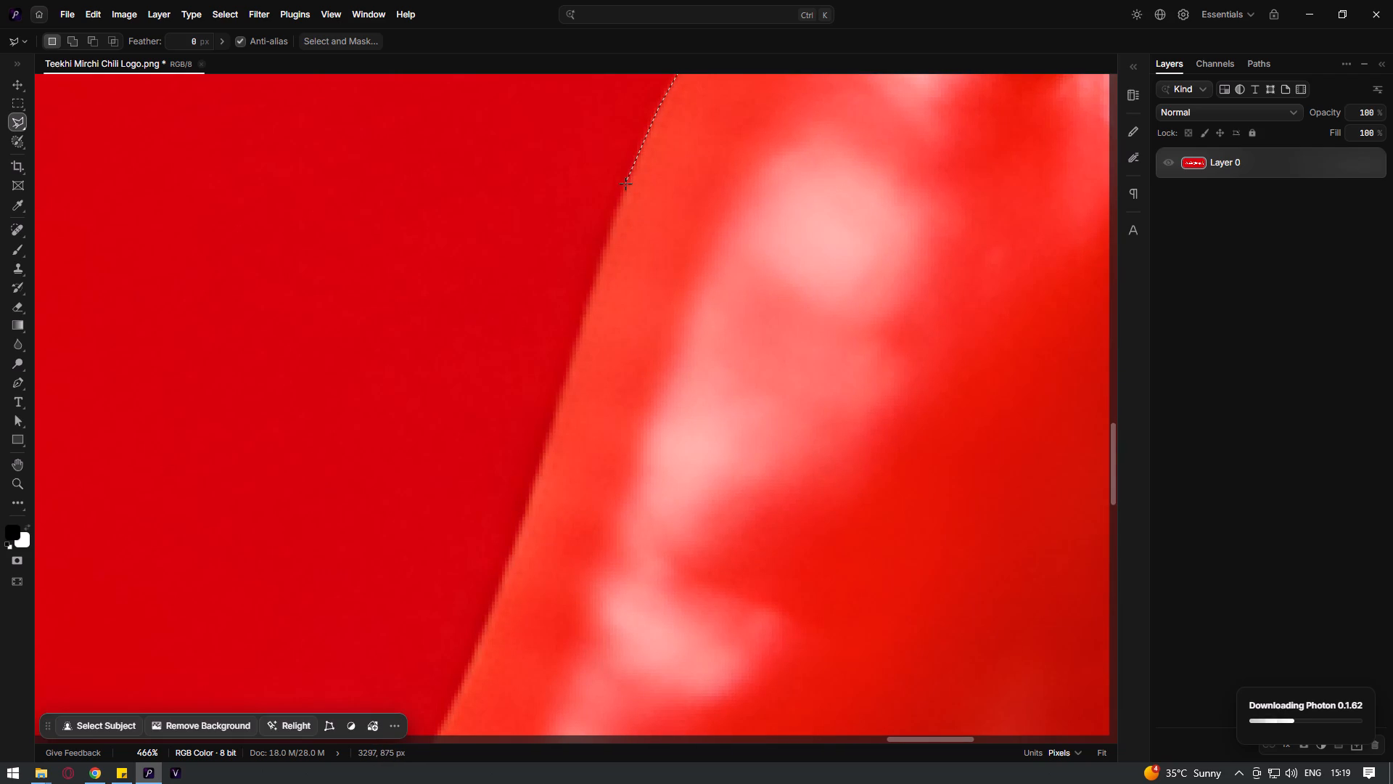
{"action": "left_click", "coordinate": [592, 280]}
Extend the lasso outline down the middle of the chili's left edge to where the body starts curving toward its tip.
{"action": "key", "text": "space"}
{"action": "key", "text": "space"}
{"action": "key", "text": "space"}
{"action": "key", "text": "space"}
{"action": "key", "text": "space"}
{"action": "left_click_drag", "start_coordinate": [579, 328], "coordinate": [627, 127]}
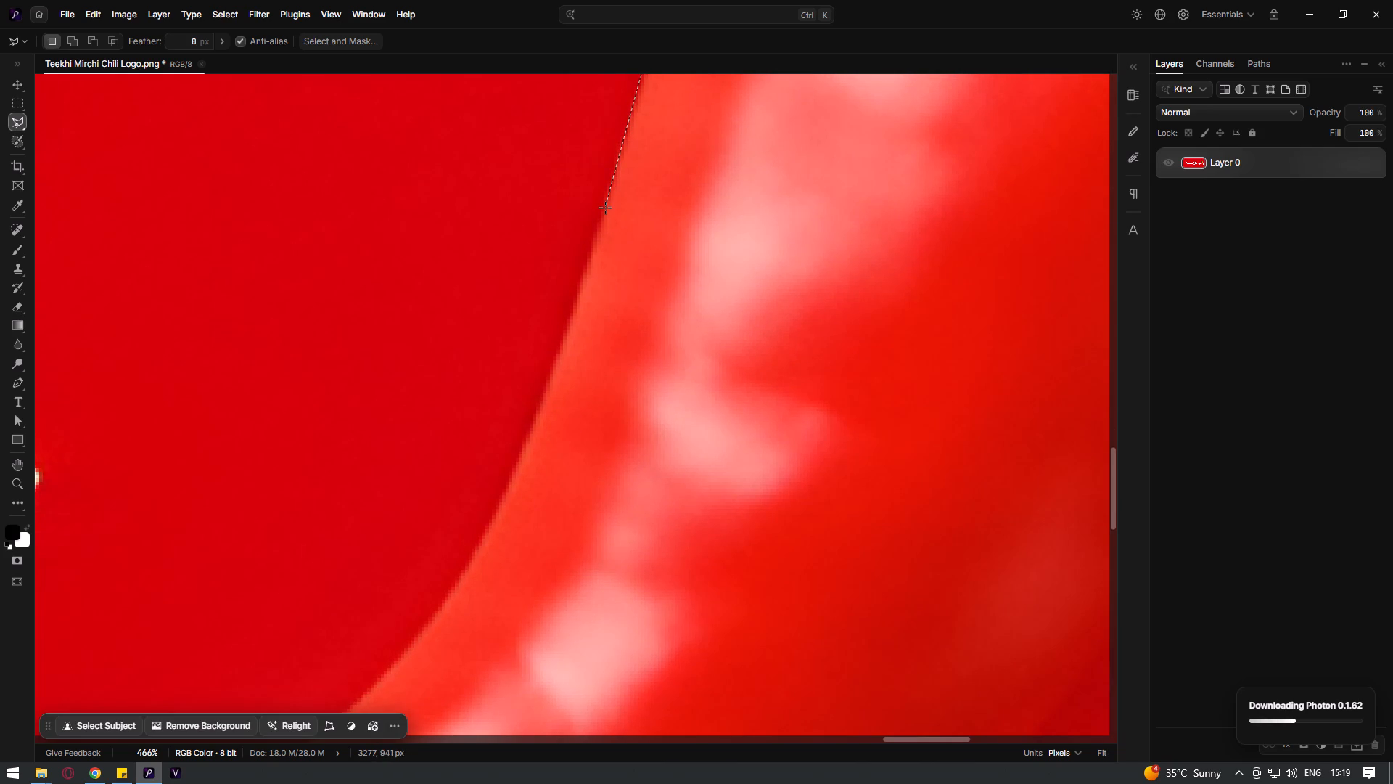
{"action": "left_click", "coordinate": [605, 208]}
{"action": "left_click", "coordinate": [577, 302]}
{"action": "left_click", "coordinate": [545, 393]}
{"action": "left_click", "coordinate": [514, 475]}
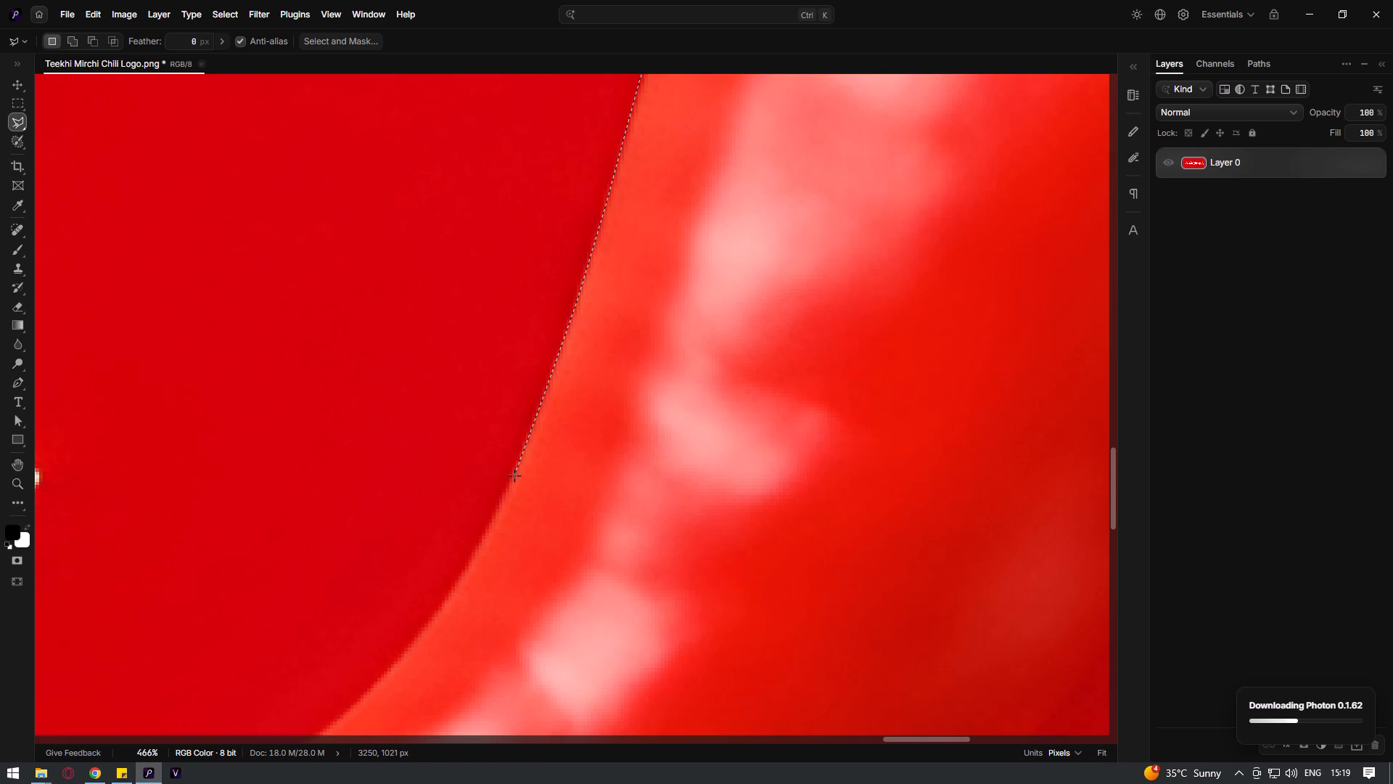
{"action": "left_click", "coordinate": [473, 555]}
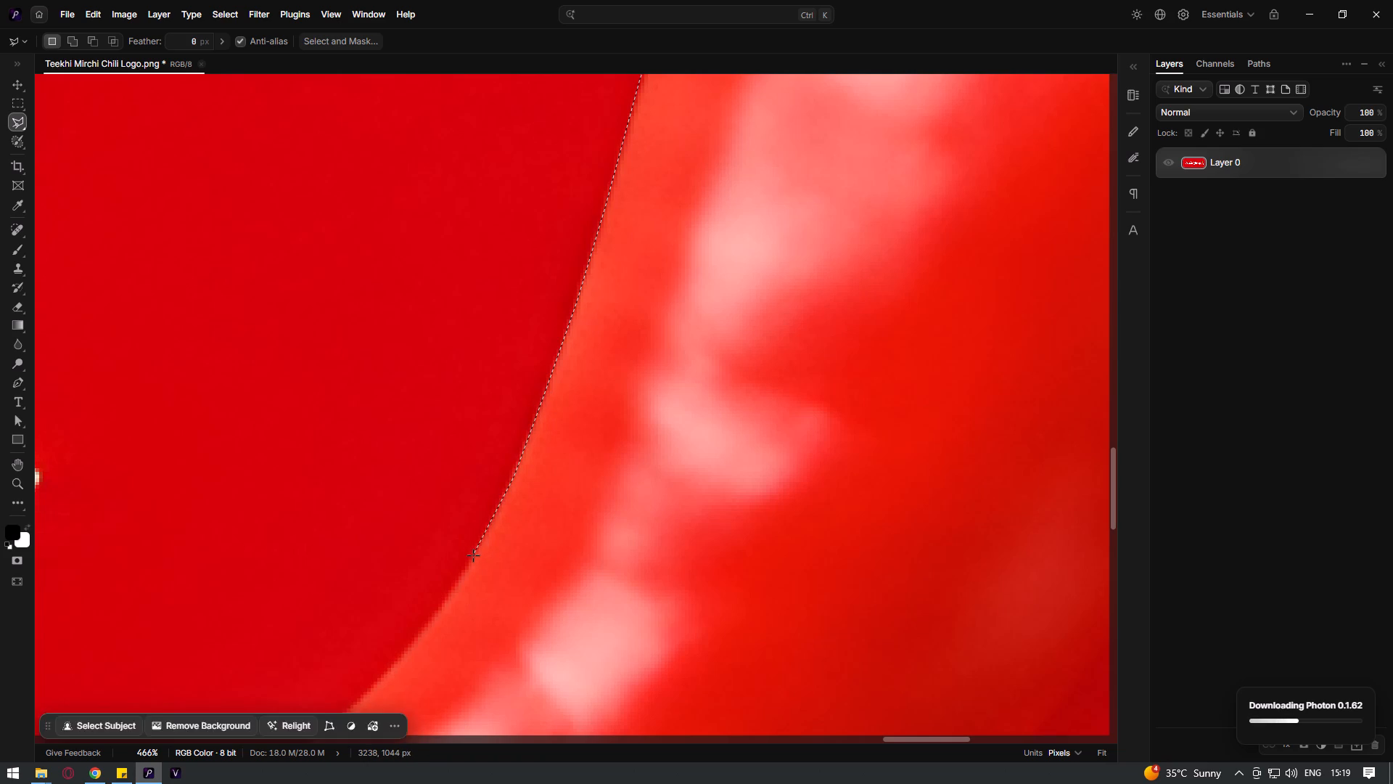
Continue the lasso outline along the inner curve of the chili's red body toward its pointed end.
{"action": "key", "text": "space"}
{"action": "key", "text": "space"}
{"action": "key", "text": "space"}
{"action": "key", "text": "space"}
{"action": "key", "text": "space"}
{"action": "key", "text": "space"}
{"action": "key", "text": "space"}
{"action": "key", "text": "space"}
{"action": "left_click_drag", "start_coordinate": [479, 530], "coordinate": [628, 289]}
{"action": "left_click", "coordinate": [576, 383]}
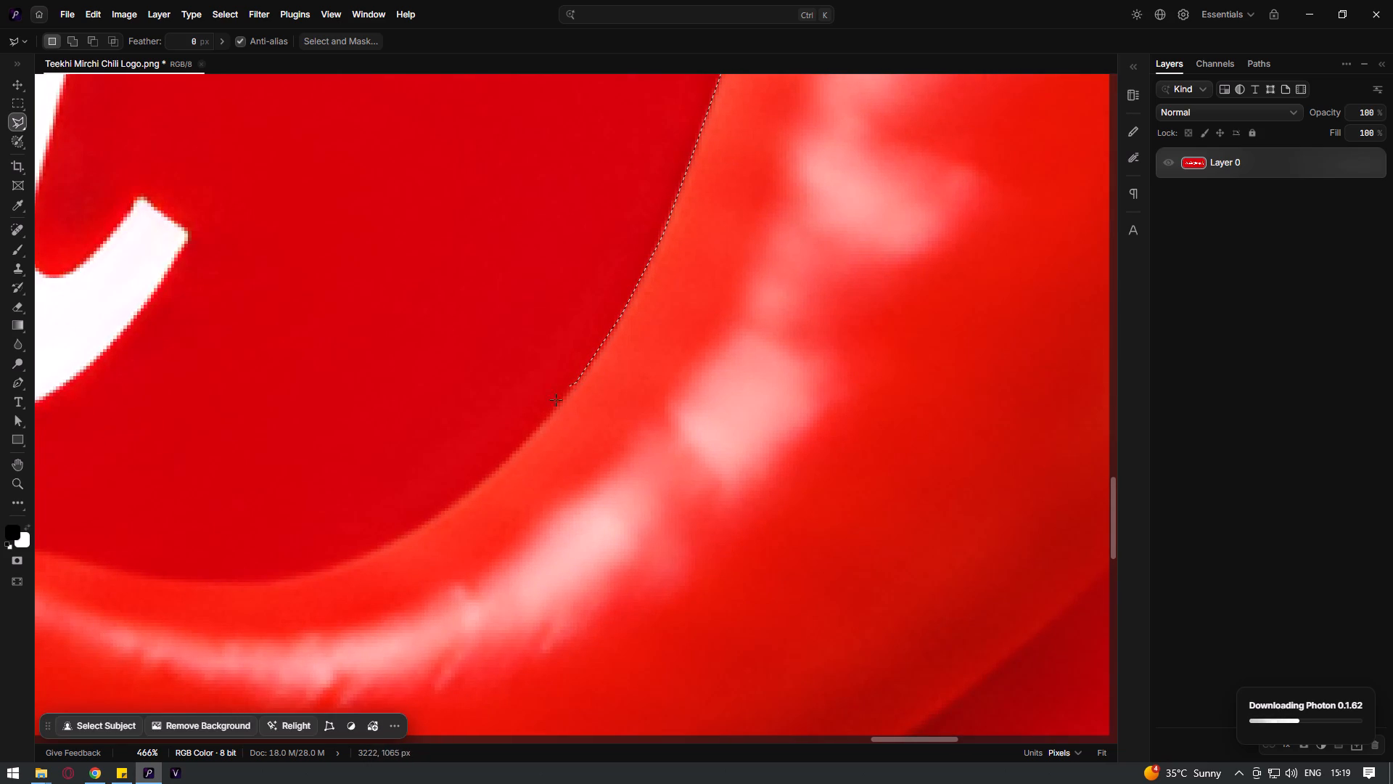
{"action": "left_click", "coordinate": [526, 442]}
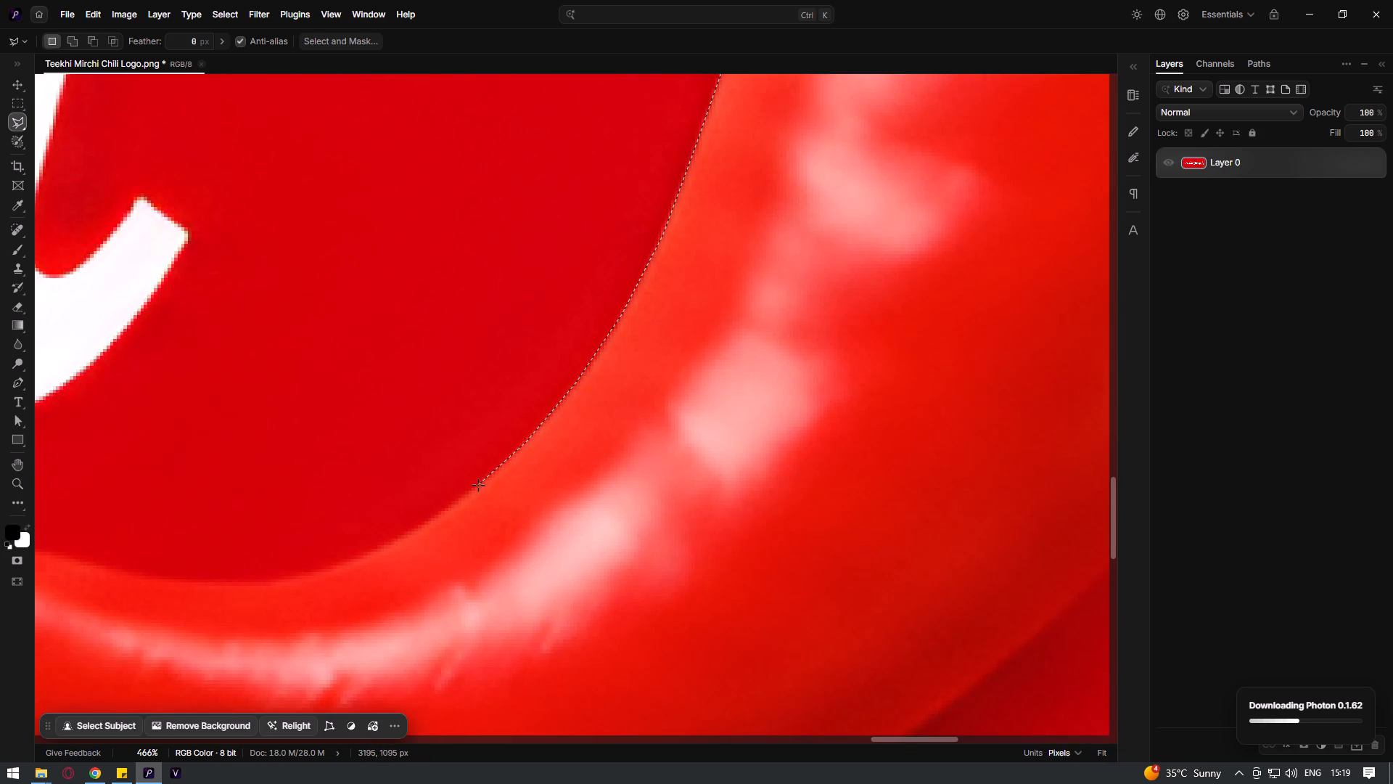
{"action": "left_click", "coordinate": [478, 485]}
{"action": "left_click", "coordinate": [422, 526]}
{"action": "left_click", "coordinate": [329, 569]}
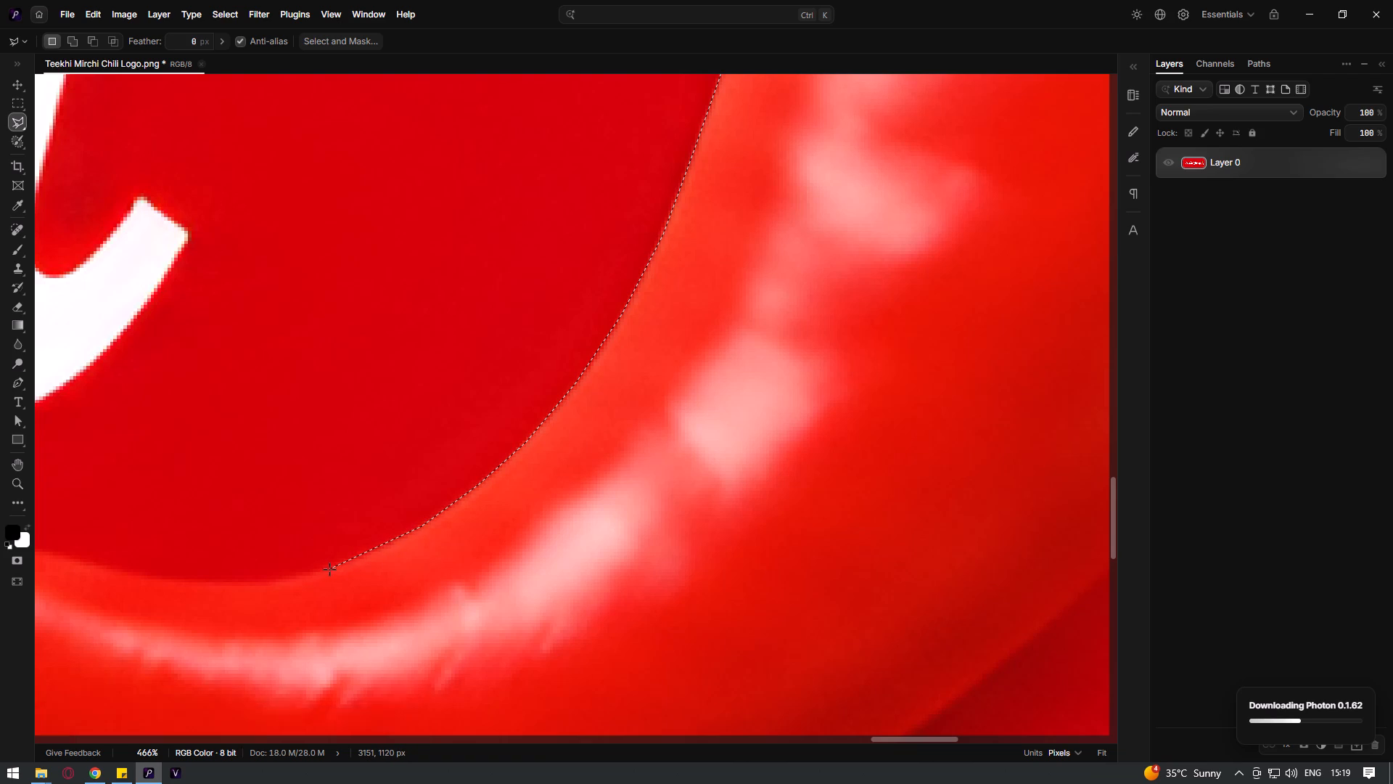
{"action": "left_click", "coordinate": [251, 583]}
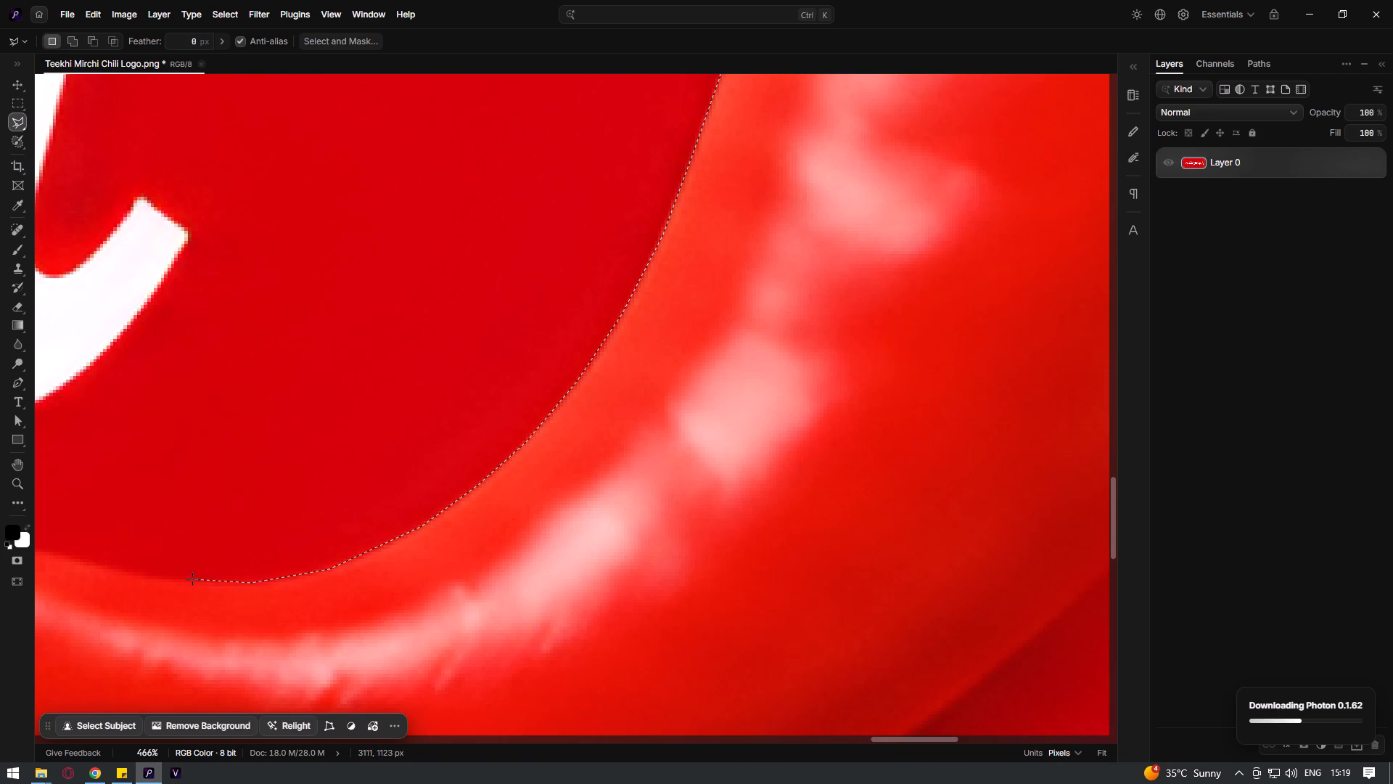
{"action": "left_click", "coordinate": [169, 581]}
{"action": "left_click", "coordinate": [81, 564]}
Trace the lasso outline around the rounded tip of the chili onto the start of its underside.
{"action": "key", "text": "space"}
{"action": "key", "text": "space"}
{"action": "key", "text": "space"}
{"action": "key", "text": "space"}
{"action": "key", "text": "space"}
{"action": "key", "text": "space"}
{"action": "key", "text": "space"}
{"action": "key", "text": "space"}
{"action": "key", "text": "space"}
{"action": "left_click_drag", "start_coordinate": [134, 543], "coordinate": [615, 475]}
{"action": "left_click", "coordinate": [498, 480]}
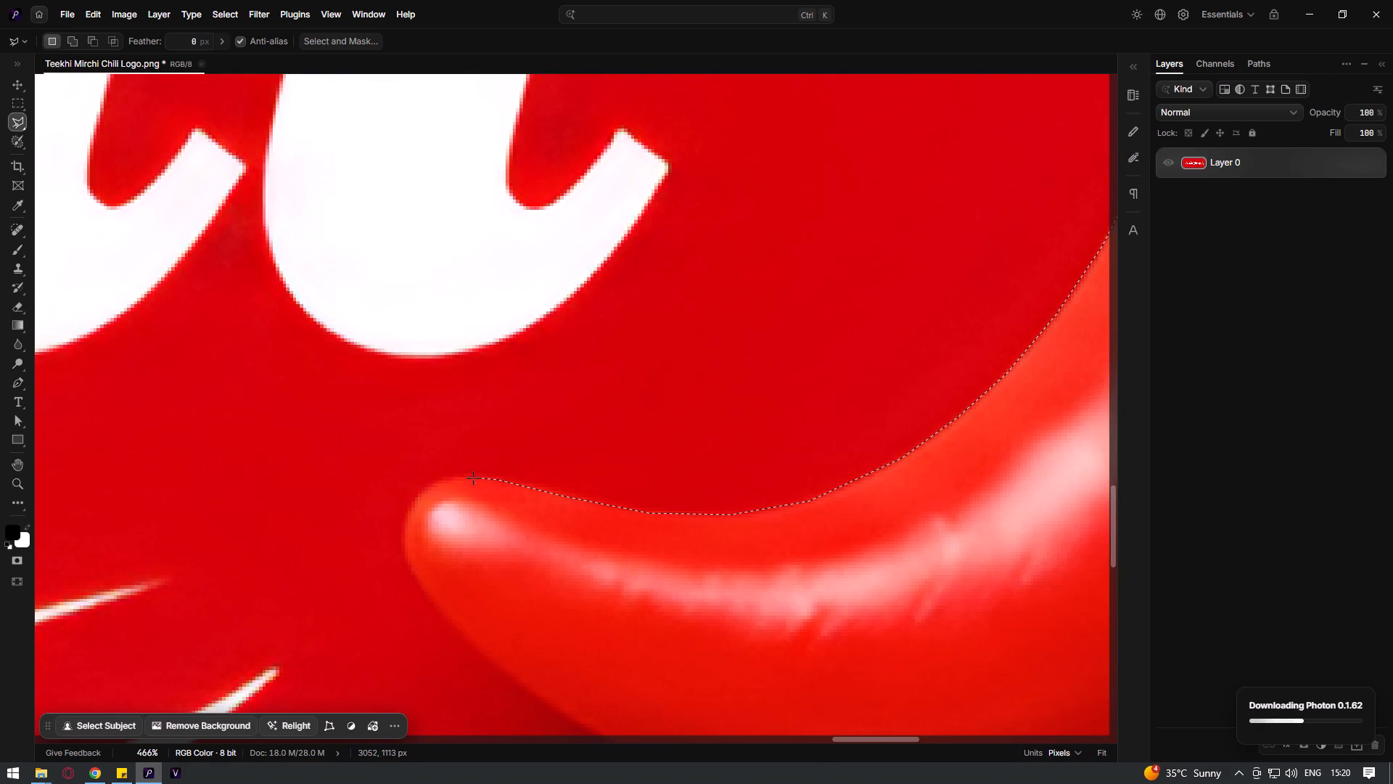
{"action": "left_click", "coordinate": [461, 476]}
{"action": "left_click", "coordinate": [433, 484]}
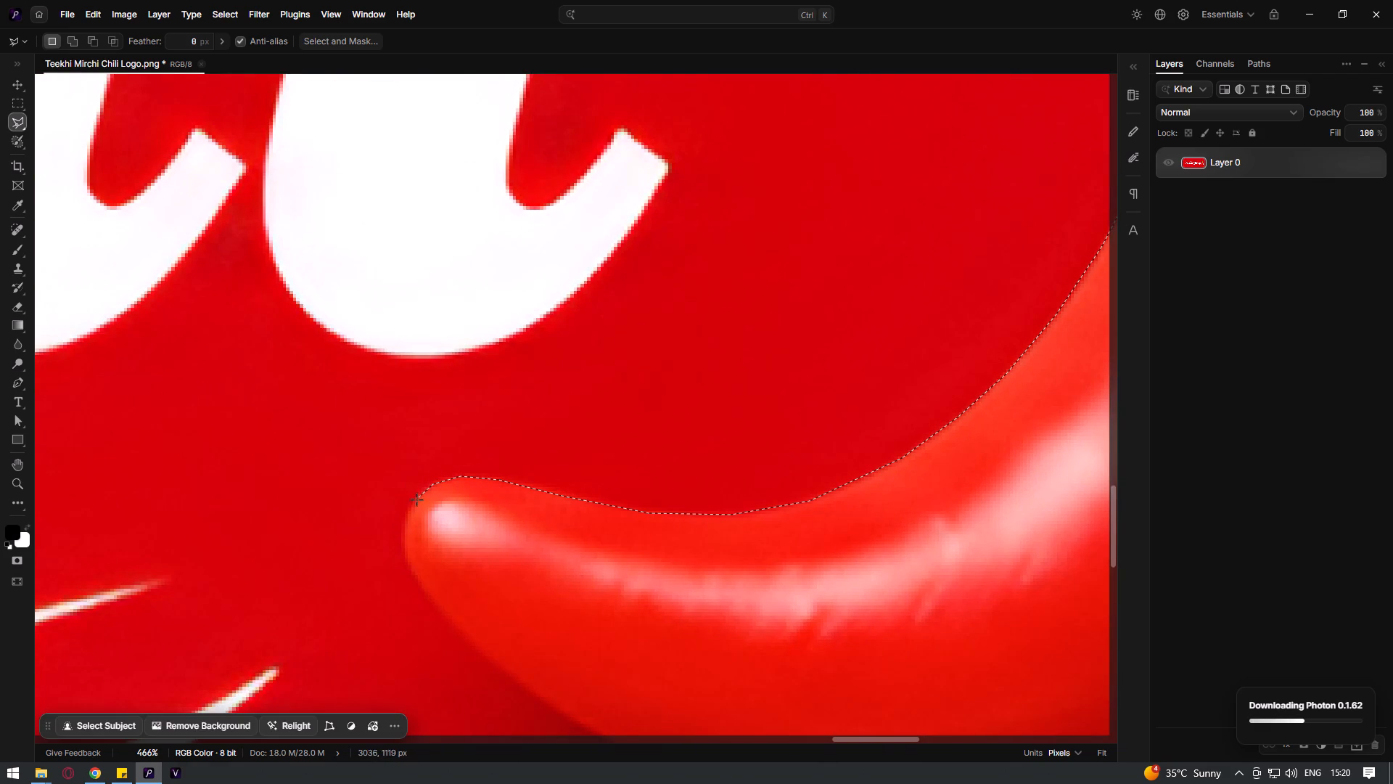
{"action": "left_click", "coordinate": [413, 501]}
{"action": "left_click", "coordinate": [403, 521]}
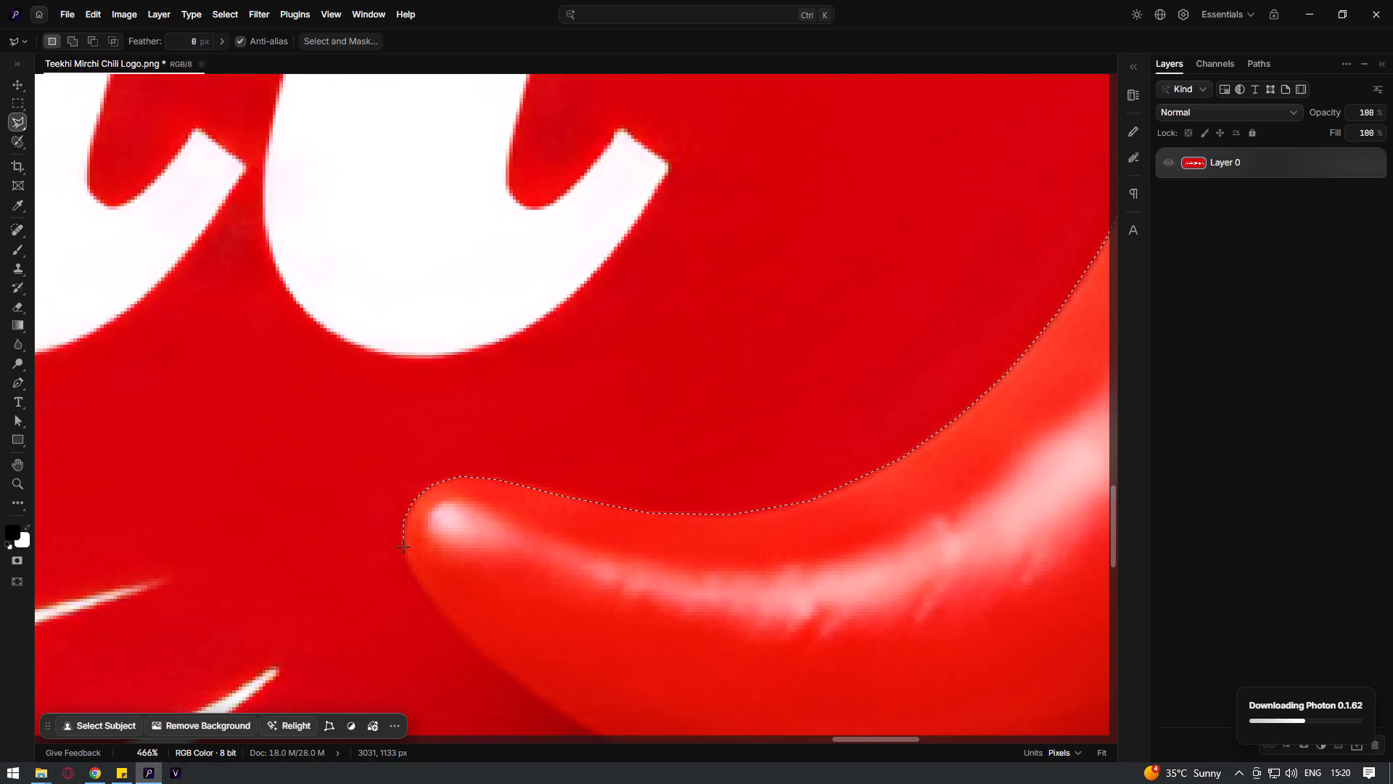
{"action": "left_click", "coordinate": [403, 547]}
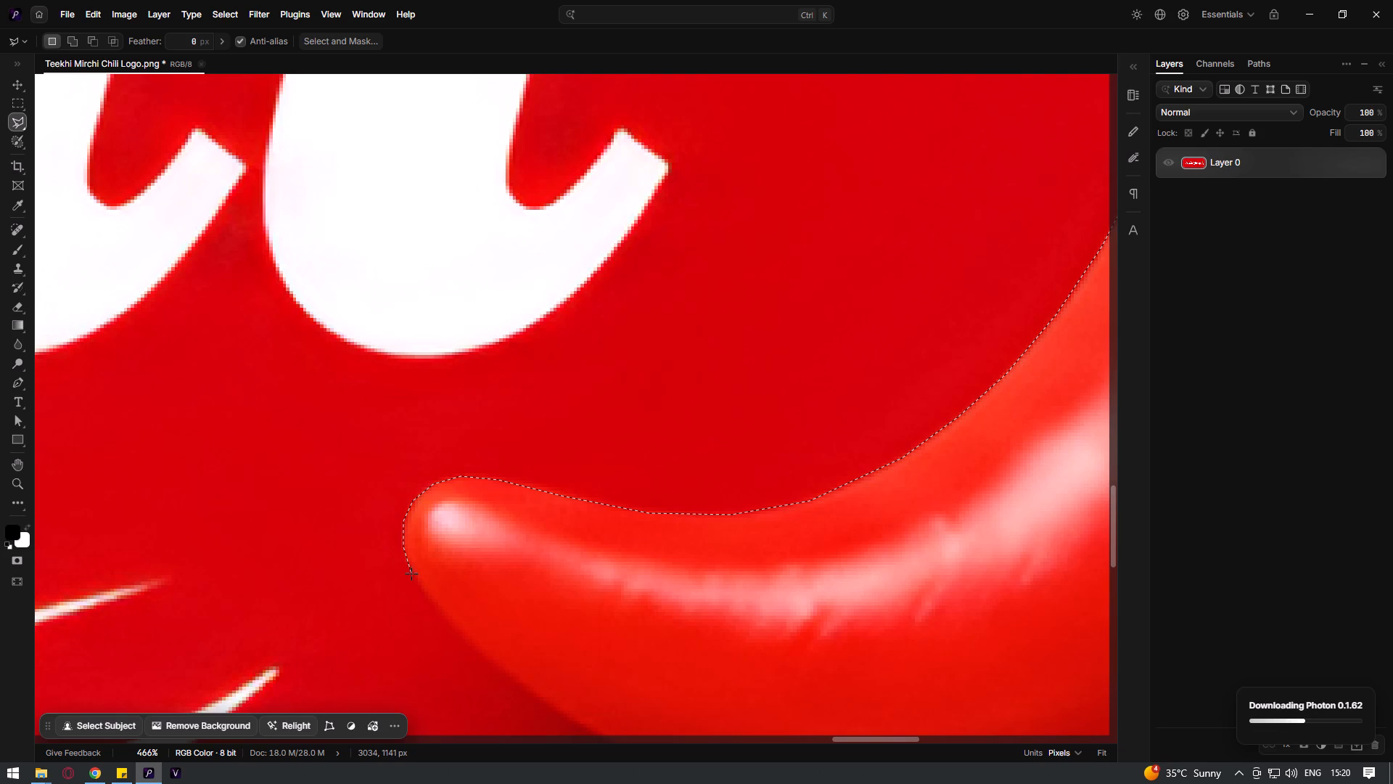
{"action": "left_click", "coordinate": [411, 573]}
{"action": "left_click", "coordinate": [434, 604]}
Extend the lasso outline along the chili's shadowed underside, past the lowest point of the curve.
{"action": "left_click", "coordinate": [496, 668]}
{"action": "left_click", "coordinate": [563, 716]}
{"action": "key", "text": "space"}
{"action": "key", "text": "space"}
{"action": "key", "text": "space"}
{"action": "key", "text": "space"}
{"action": "key", "text": "space"}
{"action": "key", "text": "space"}
{"action": "key", "text": "space"}
{"action": "key", "text": "space"}
{"action": "key", "text": "space"}
{"action": "key", "text": "space"}
{"action": "left_click_drag", "start_coordinate": [638, 656], "coordinate": [552, 301]}
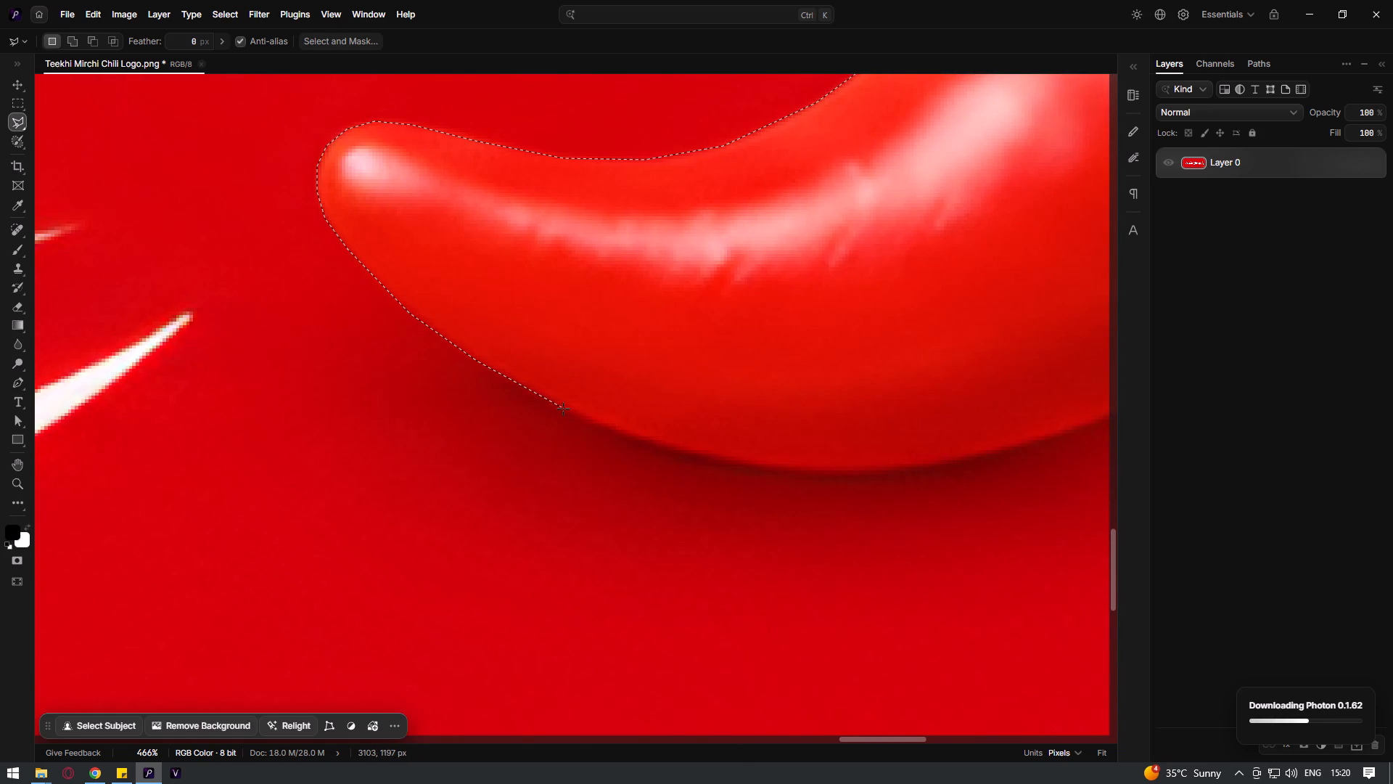
{"action": "left_click", "coordinate": [575, 413]}
{"action": "left_click", "coordinate": [670, 446]}
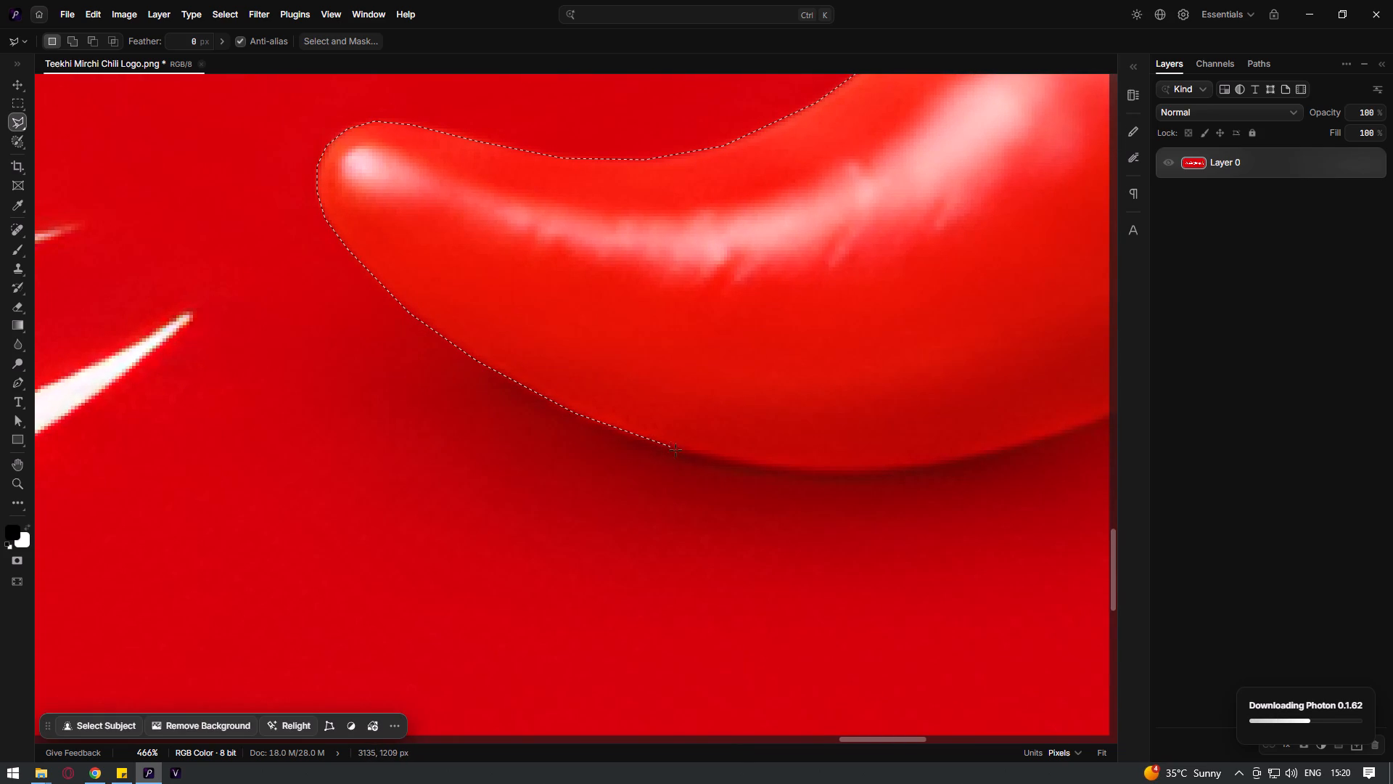
{"action": "left_click", "coordinate": [736, 462]}
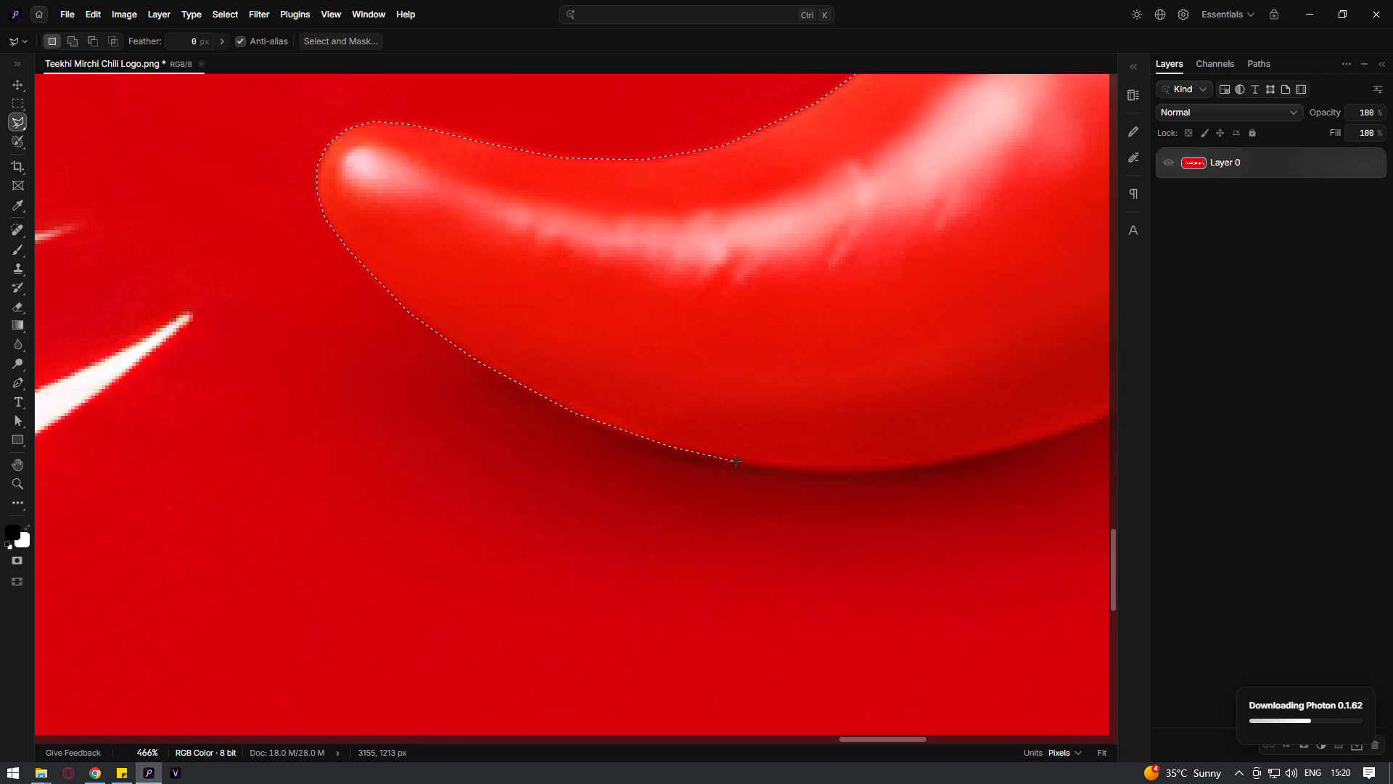
{"action": "left_click", "coordinate": [813, 472]}
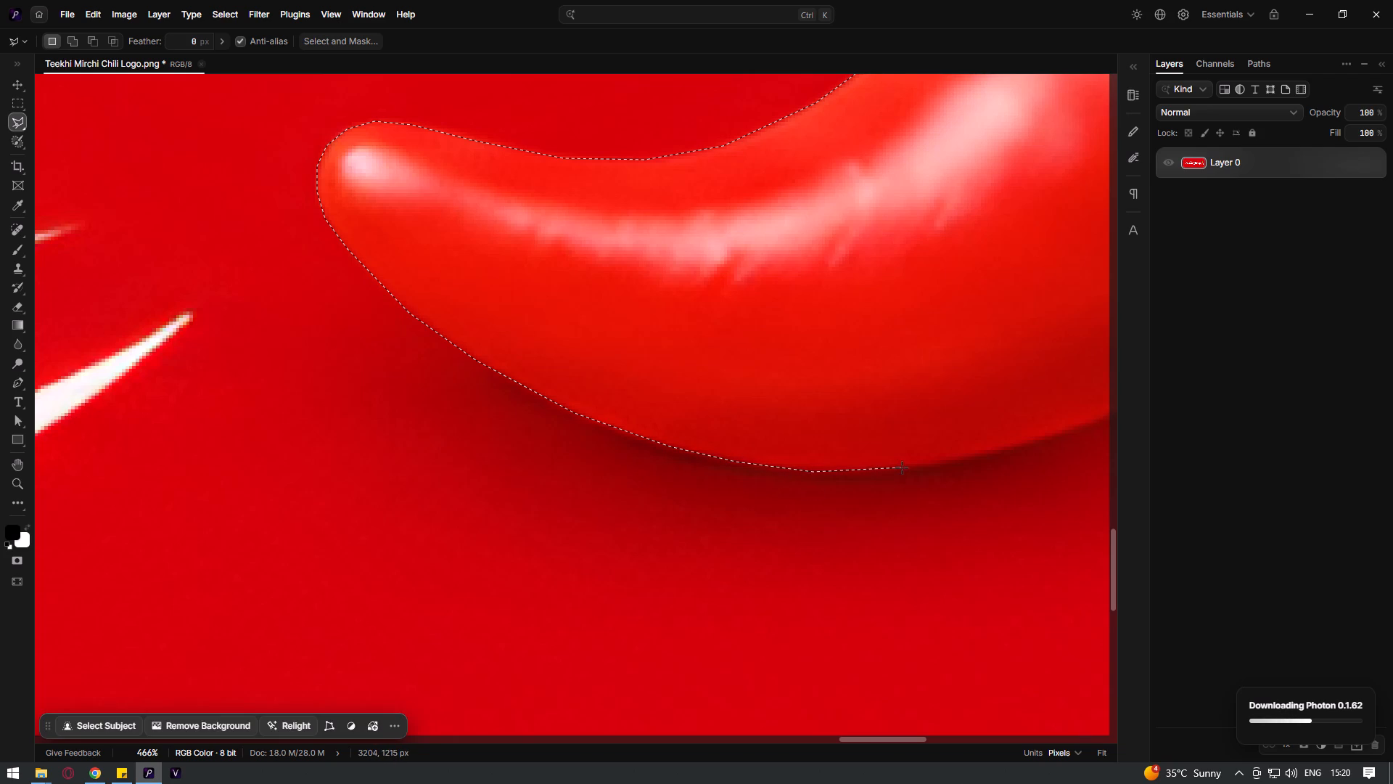
{"action": "left_click", "coordinate": [894, 470]}
{"action": "left_click", "coordinate": [967, 460]}
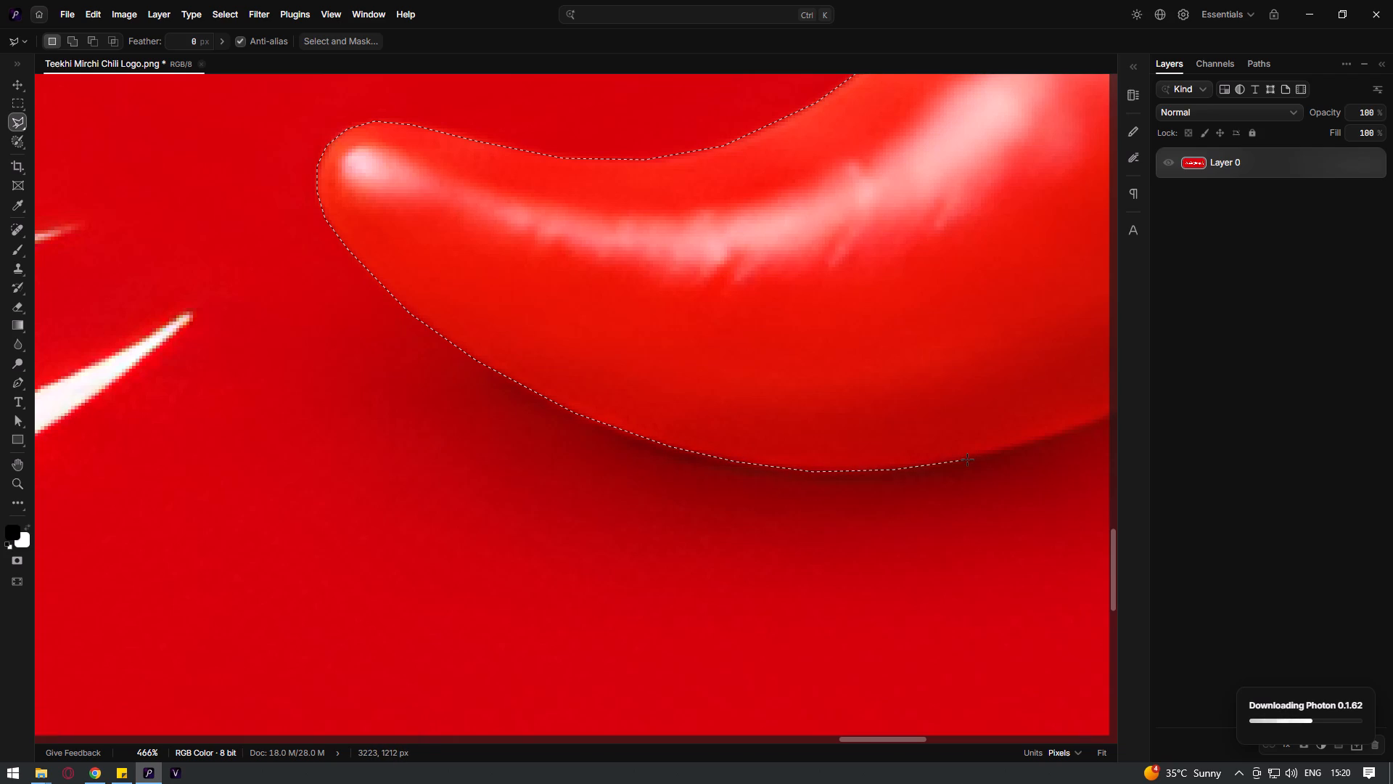
{"action": "left_click", "coordinate": [1045, 438]}
Continue the lasso outline up the lower outer curve of the chili, following the edge above the shadow.
{"action": "key", "text": "space"}
{"action": "key", "text": "space"}
{"action": "key", "text": "space"}
{"action": "key", "text": "space"}
{"action": "key", "text": "space"}
{"action": "key", "text": "space"}
{"action": "key", "text": "space"}
{"action": "key", "text": "space"}
{"action": "key", "text": "space"}
{"action": "key", "text": "space"}
{"action": "key", "text": "space"}
{"action": "key", "text": "space"}
{"action": "key", "text": "space"}
{"action": "key", "text": "space"}
{"action": "key", "text": "space"}
{"action": "key", "text": "space"}
{"action": "key", "text": "space"}
{"action": "key", "text": "space"}
{"action": "key", "text": "space"}
{"action": "key", "text": "space"}
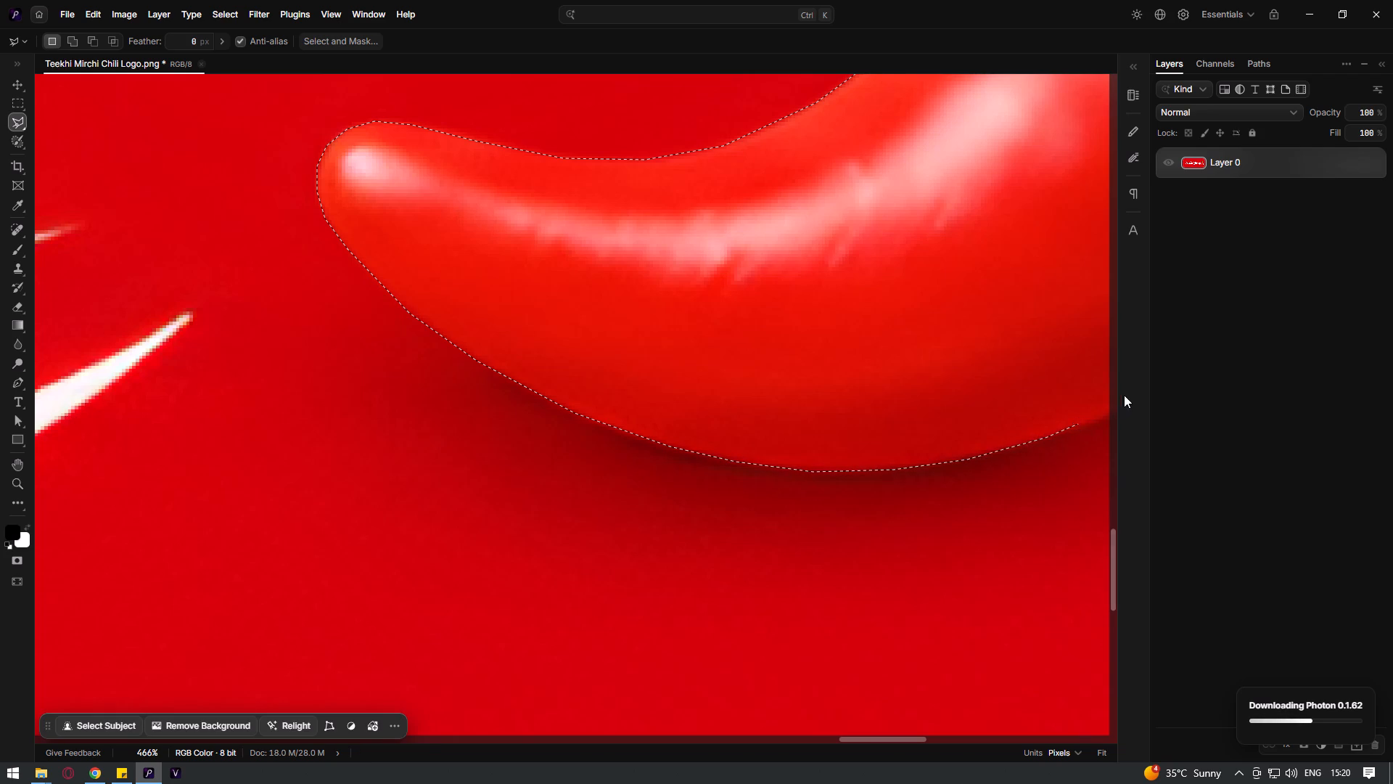
{"action": "left_click_drag", "start_coordinate": [1087, 408], "coordinate": [630, 490]}
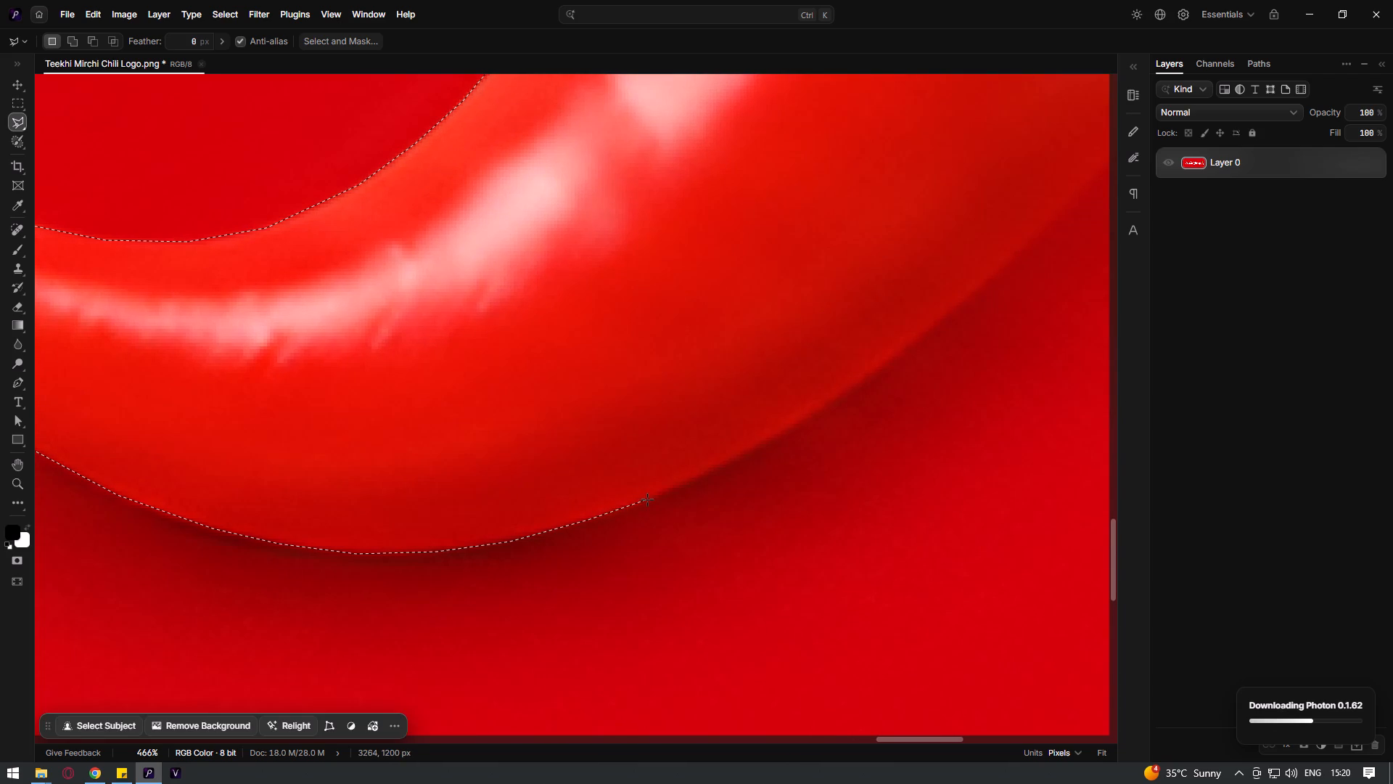
{"action": "left_click", "coordinate": [647, 499]}
{"action": "left_click", "coordinate": [734, 458]}
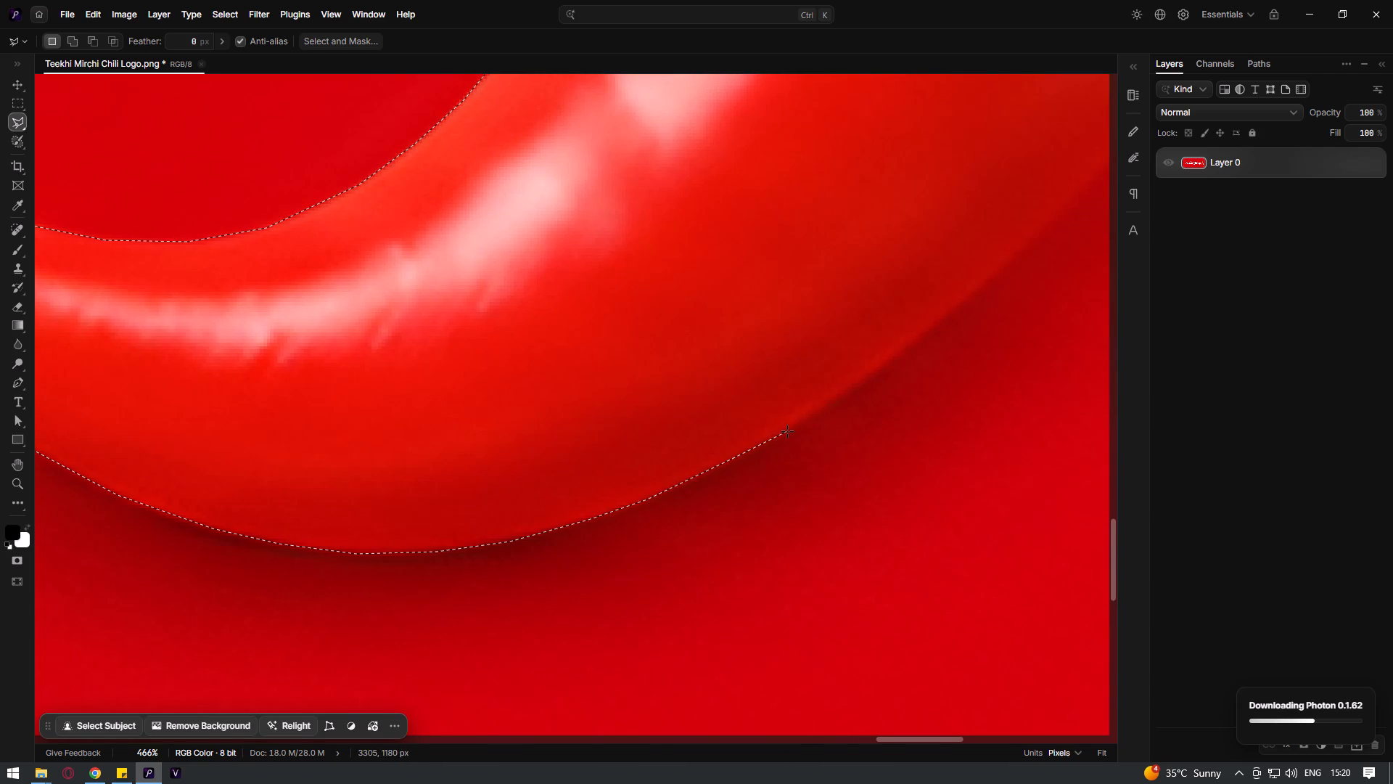
{"action": "left_click", "coordinate": [787, 431]}
{"action": "left_click", "coordinate": [834, 399]}
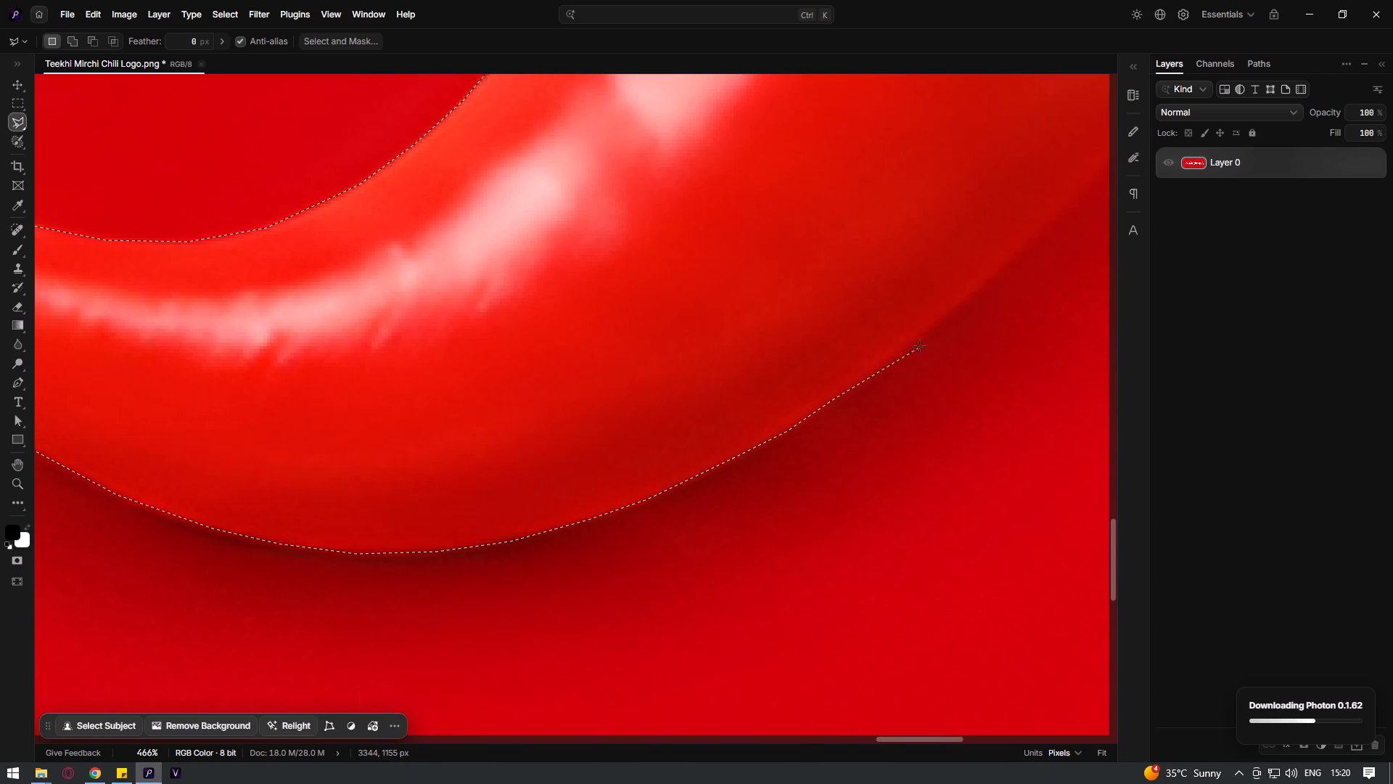
{"action": "left_click", "coordinate": [926, 330]}
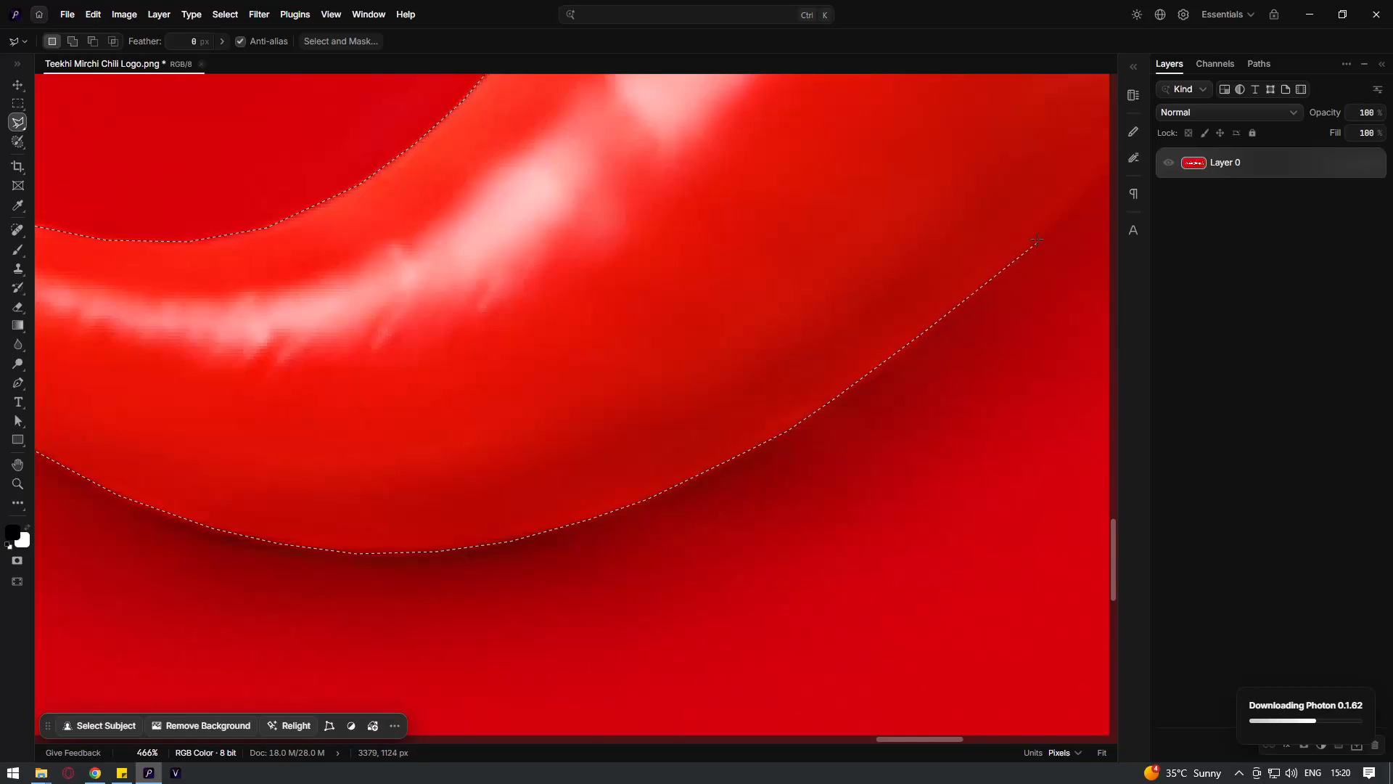
{"action": "left_click", "coordinate": [1059, 211]}
Extend the lasso outline up the middle of the chili's right outer edge.
{"action": "key", "text": "space"}
{"action": "key", "text": "space"}
{"action": "key", "text": "space"}
{"action": "key", "text": "space"}
{"action": "key", "text": "space"}
{"action": "key", "text": "space"}
{"action": "key", "text": "space"}
{"action": "key", "text": "space"}
{"action": "key", "text": "space"}
{"action": "left_click_drag", "start_coordinate": [1031, 258], "coordinate": [791, 399]}
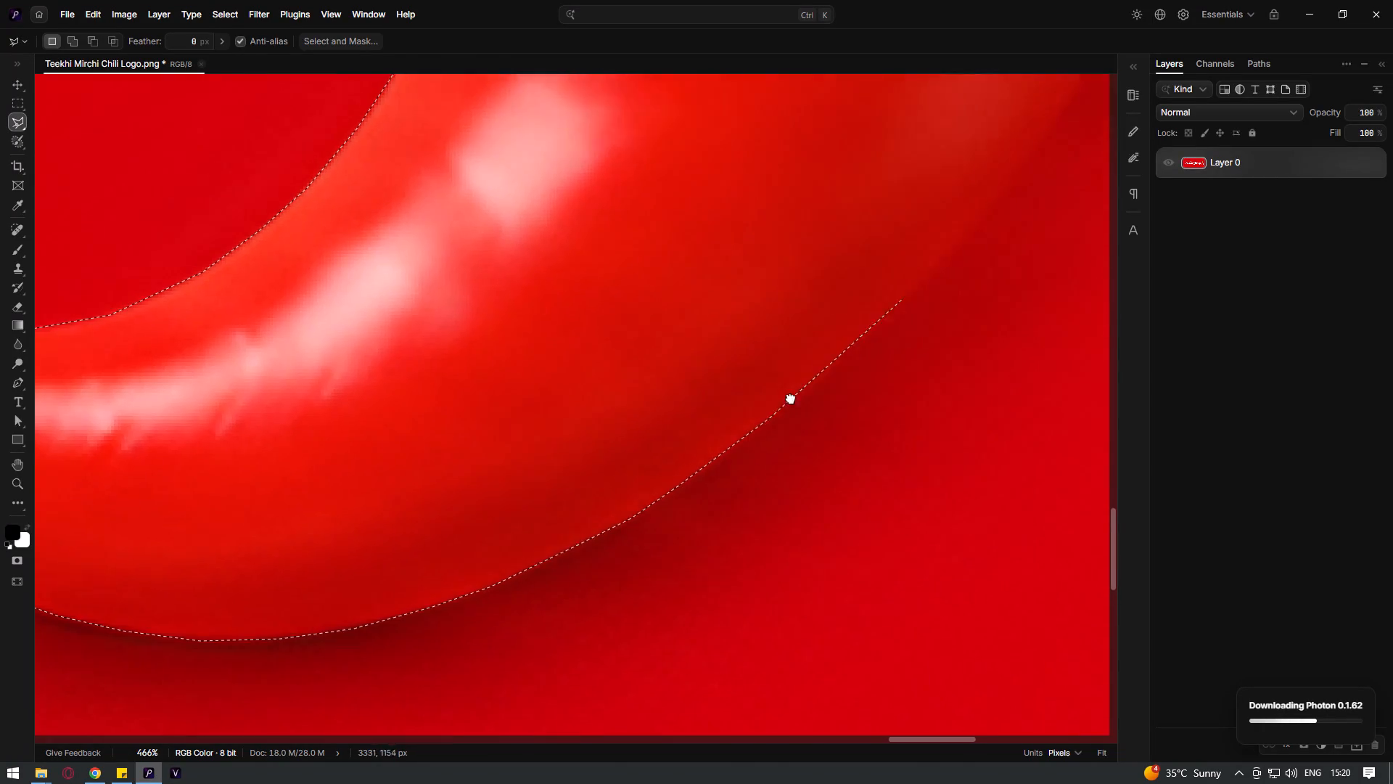
{"action": "left_click_drag", "start_coordinate": [791, 399], "coordinate": [702, 470]}
{"action": "left_click", "coordinate": [861, 277]}
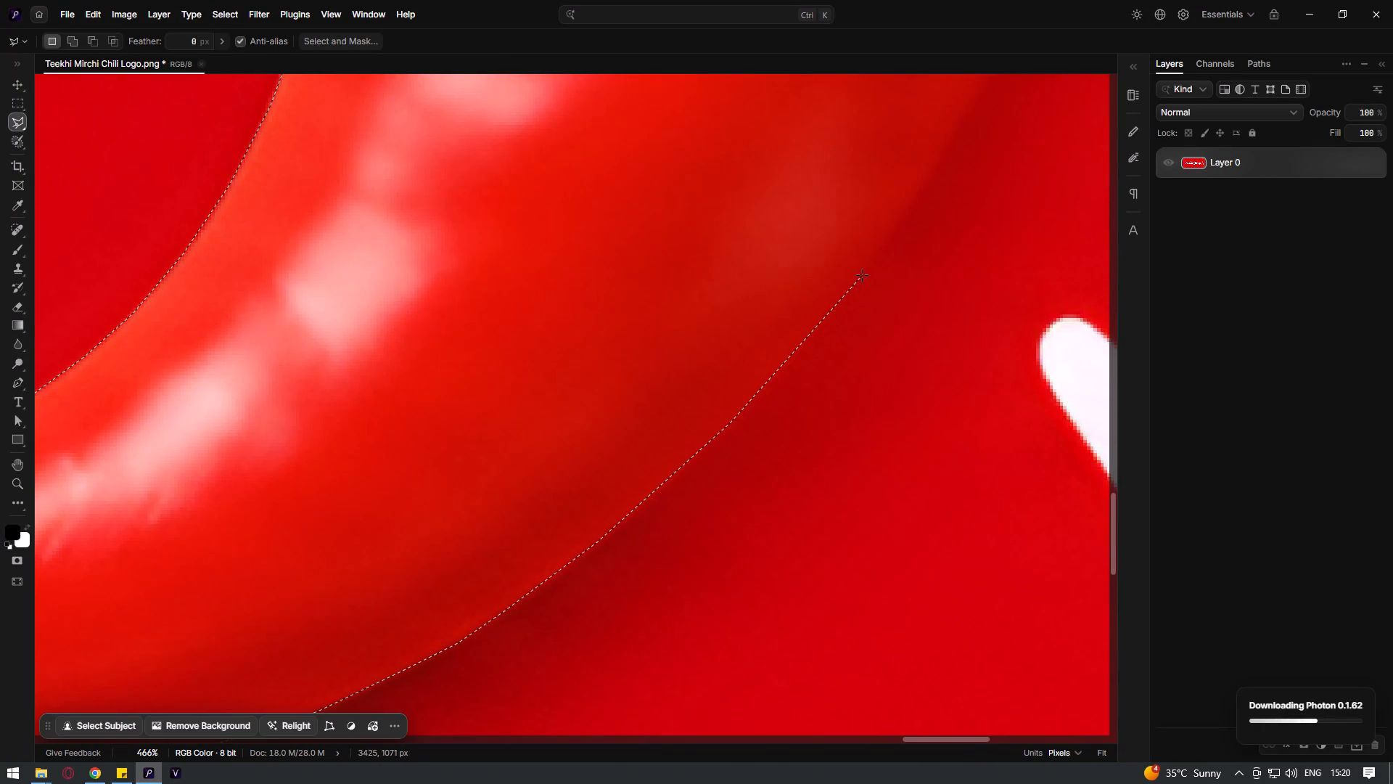
{"action": "left_click", "coordinate": [971, 104]}
{"action": "key", "text": "space"}
{"action": "key", "text": "space"}
{"action": "key", "text": "space"}
{"action": "key", "text": "space"}
{"action": "key", "text": "space"}
{"action": "key", "text": "space"}
{"action": "key", "text": "space"}
{"action": "key", "text": "space"}
{"action": "key", "text": "space"}
{"action": "key", "text": "space"}
{"action": "left_click_drag", "start_coordinate": [958, 181], "coordinate": [885, 332]}
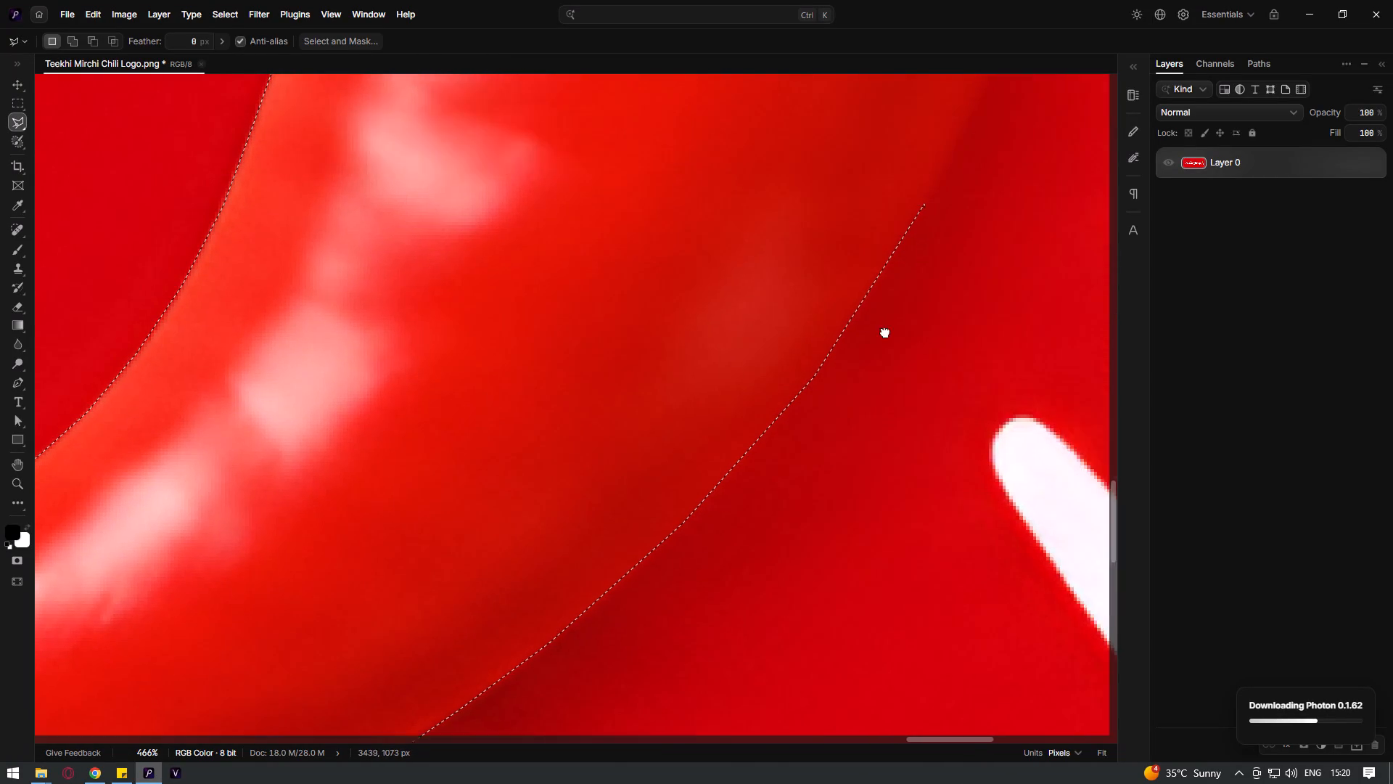
{"action": "left_click_drag", "start_coordinate": [885, 332], "coordinate": [822, 486]}
{"action": "left_click", "coordinate": [929, 211]}
Trace the lasso outline up the chili's right shoulder to the right tip of the green cap.
{"action": "key", "text": "space"}
{"action": "key", "text": "space"}
{"action": "key", "text": "space"}
{"action": "key", "text": "space"}
{"action": "key", "text": "space"}
{"action": "key", "text": "space"}
{"action": "key", "text": "space"}
{"action": "key", "text": "space"}
{"action": "key", "text": "space"}
{"action": "left_click_drag", "start_coordinate": [950, 189], "coordinate": [894, 314]}
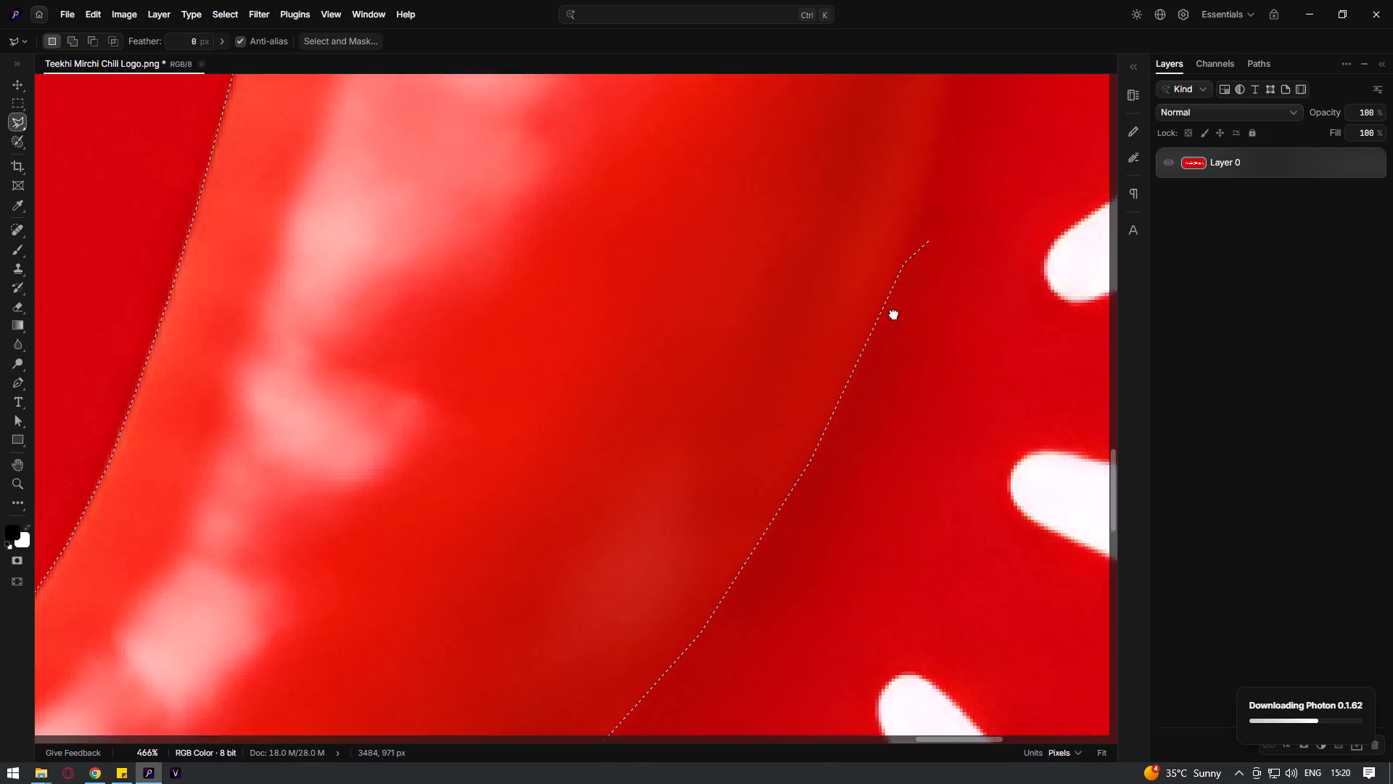
{"action": "left_click_drag", "start_coordinate": [894, 314], "coordinate": [842, 500]}
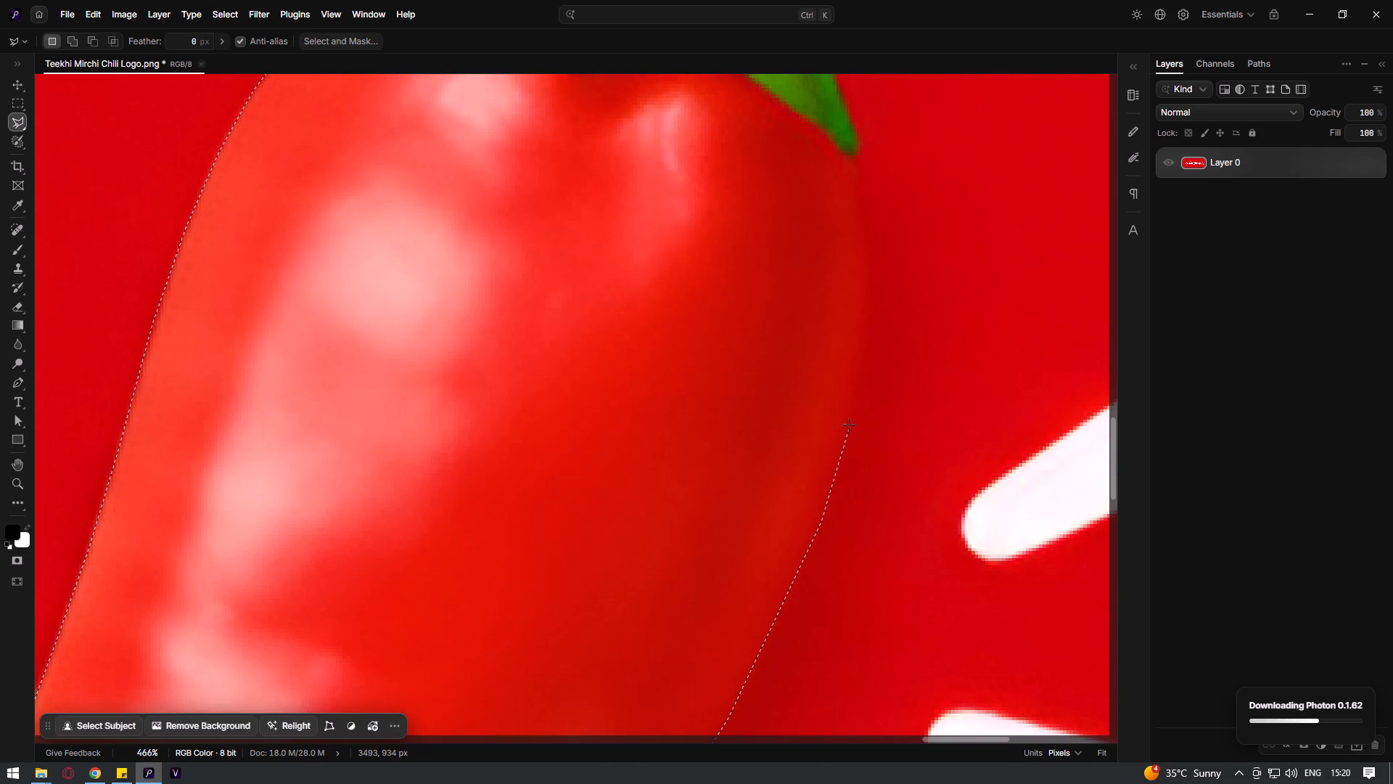
{"action": "left_click", "coordinate": [851, 422]}
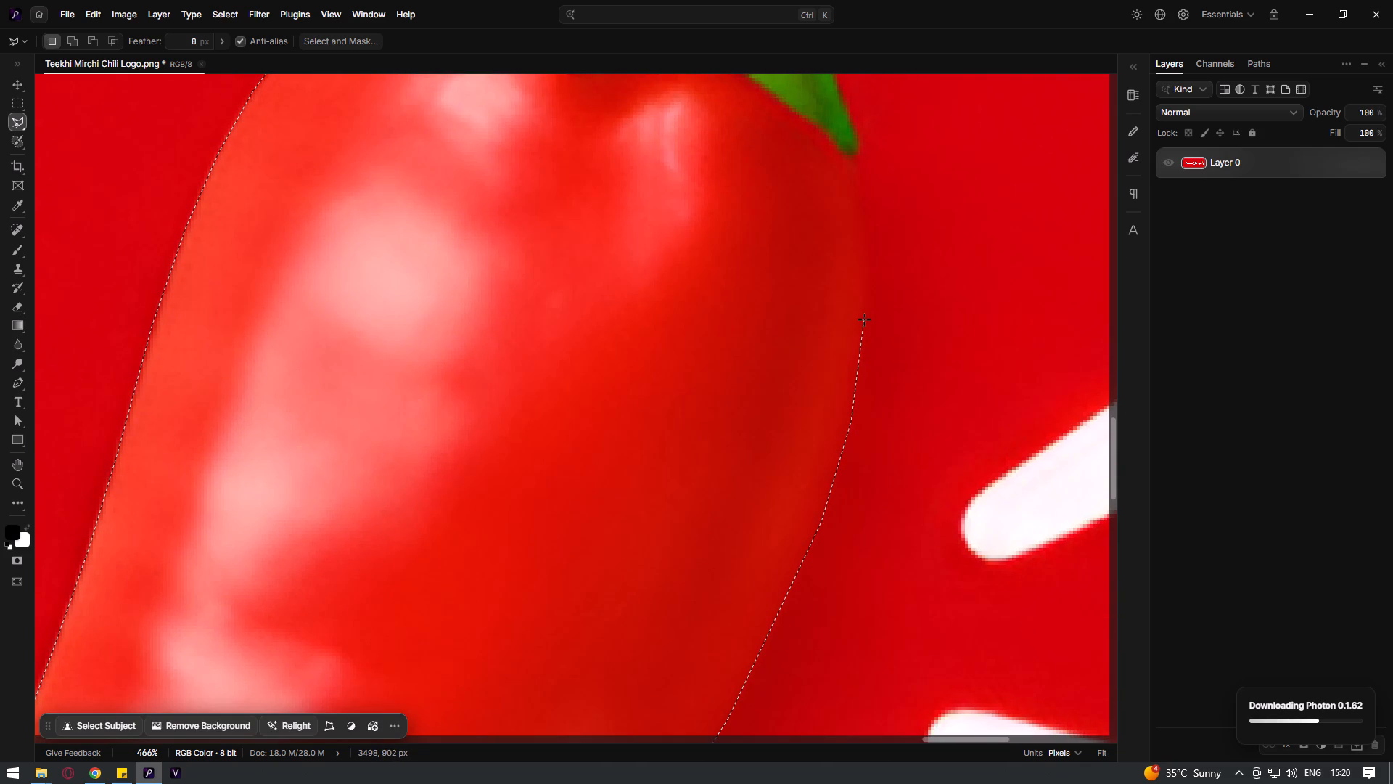
{"action": "left_click", "coordinate": [868, 322]}
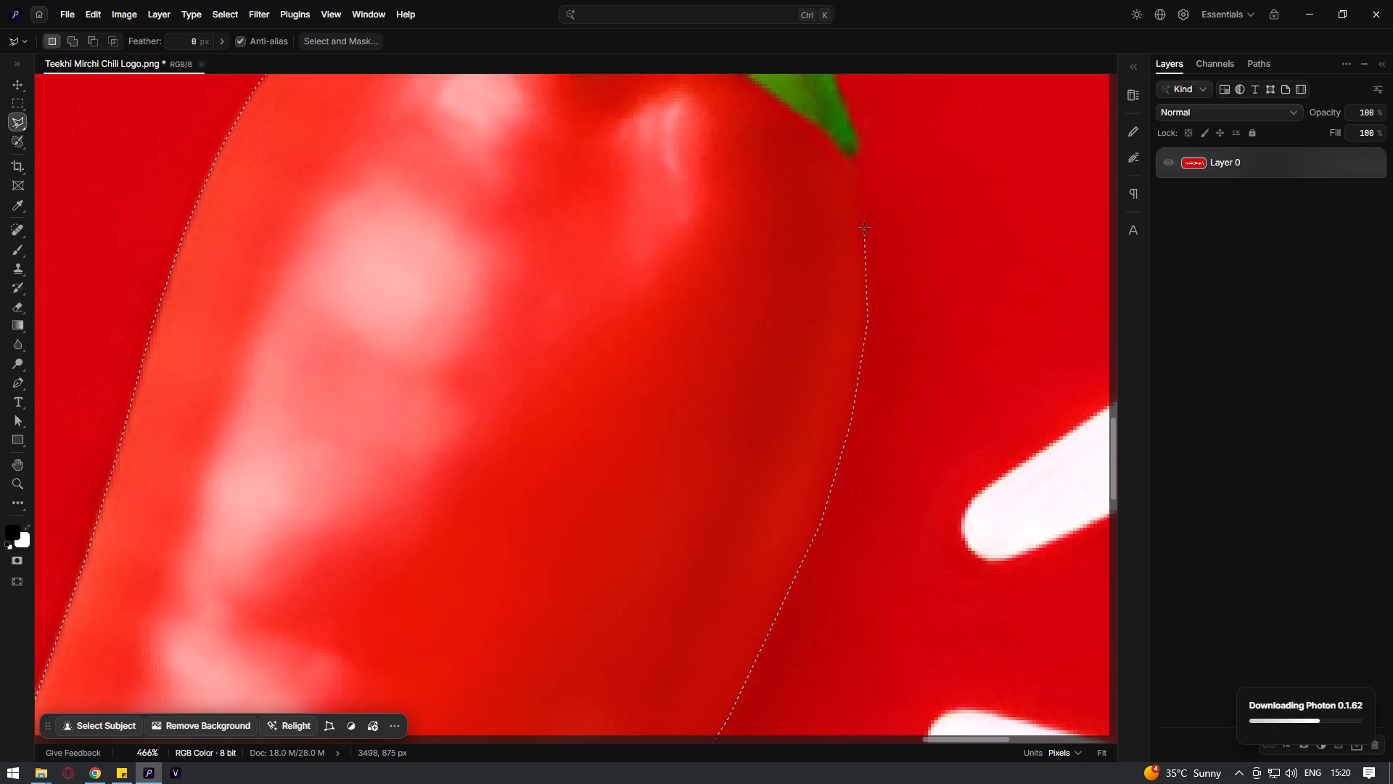
{"action": "left_click", "coordinate": [863, 229]}
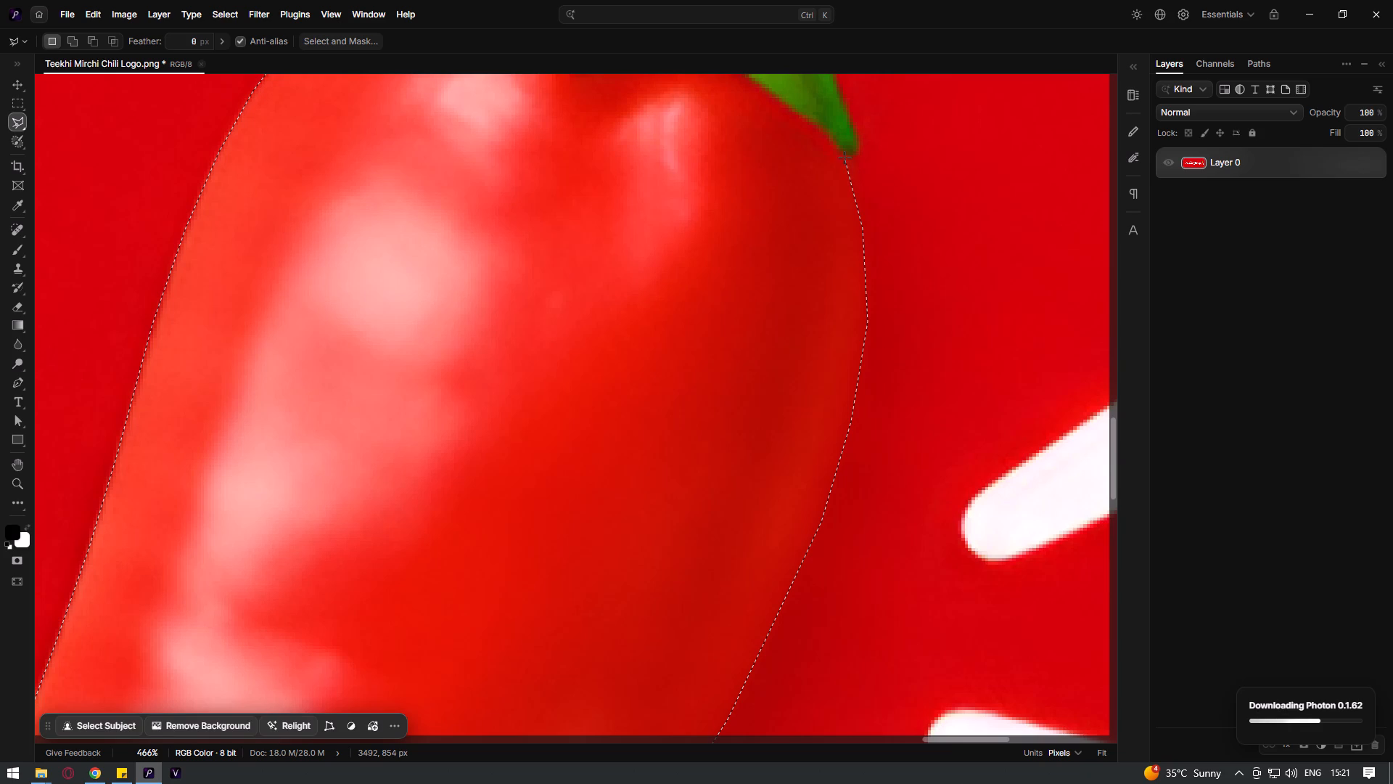
{"action": "left_click", "coordinate": [845, 158]}
Trace the lasso outline around the green cap's right tip and up its outer edge to the base of the stem.
{"action": "left_click", "coordinate": [856, 157]}
{"action": "left_click", "coordinate": [860, 144]}
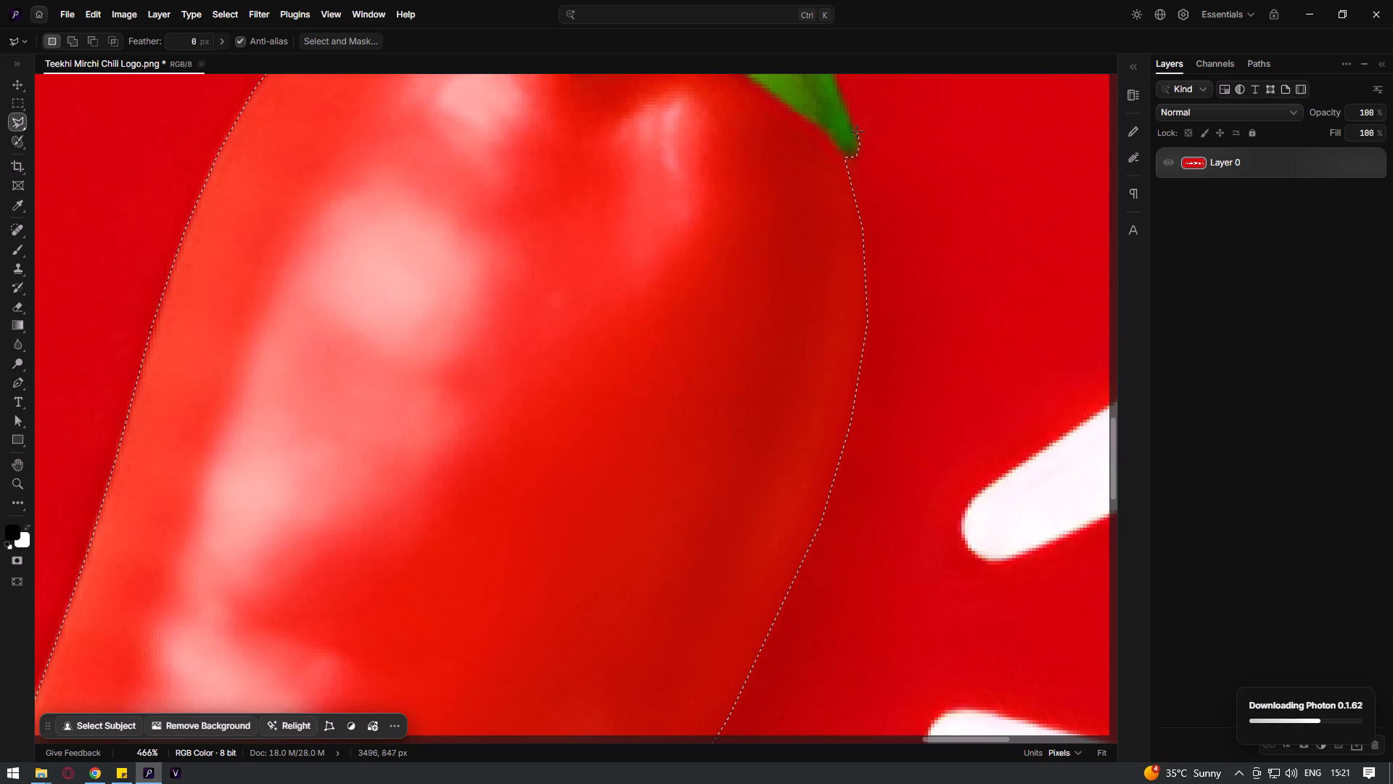
{"action": "left_click", "coordinate": [853, 123]}
{"action": "key", "text": "space"}
{"action": "key", "text": "space"}
{"action": "key", "text": "space"}
{"action": "key", "text": "space"}
{"action": "key", "text": "space"}
{"action": "key", "text": "space"}
{"action": "key", "text": "space"}
{"action": "key", "text": "space"}
{"action": "key", "text": "space"}
{"action": "left_click_drag", "start_coordinate": [858, 124], "coordinate": [932, 432]}
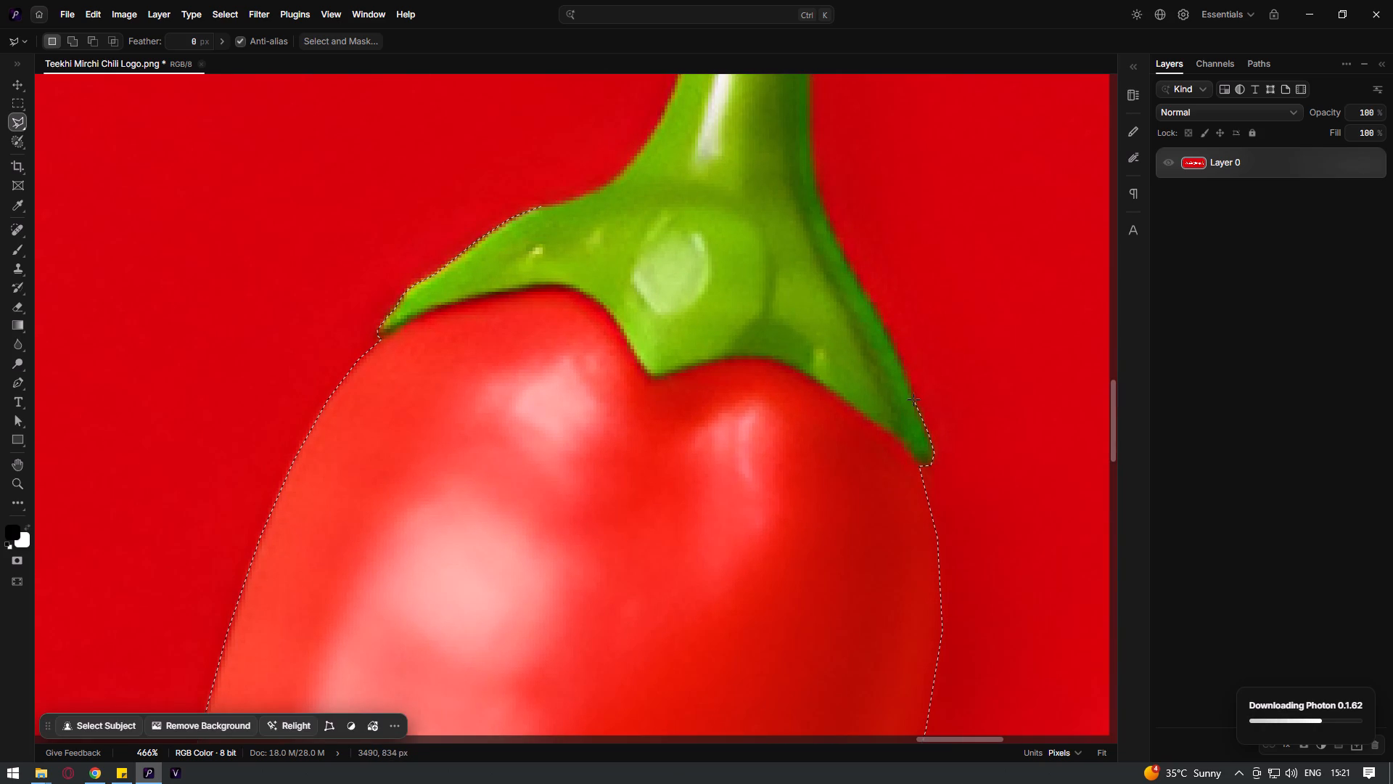
{"action": "left_click", "coordinate": [913, 399]}
{"action": "left_click", "coordinate": [894, 346]}
{"action": "left_click", "coordinate": [869, 298]}
{"action": "left_click", "coordinate": [837, 241]}
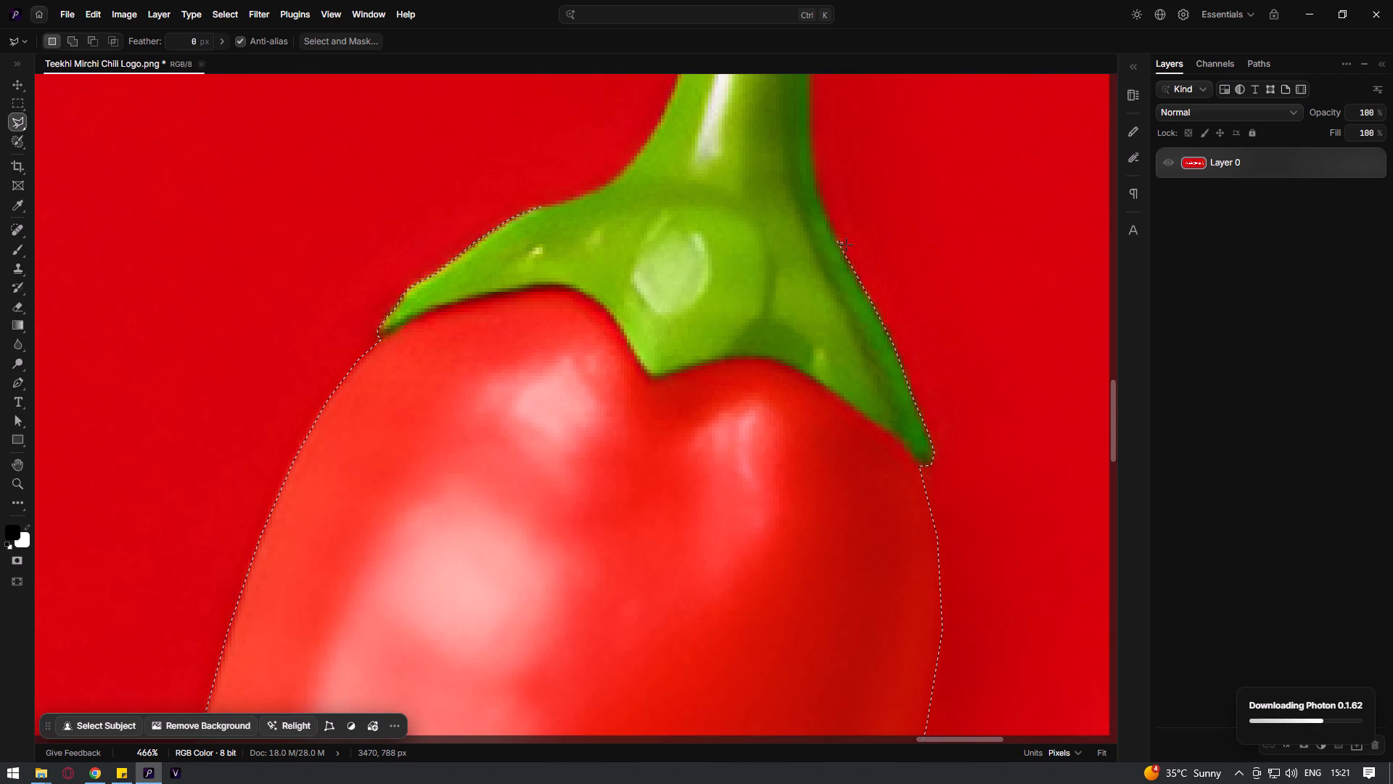
{"action": "left_click", "coordinate": [821, 206]}
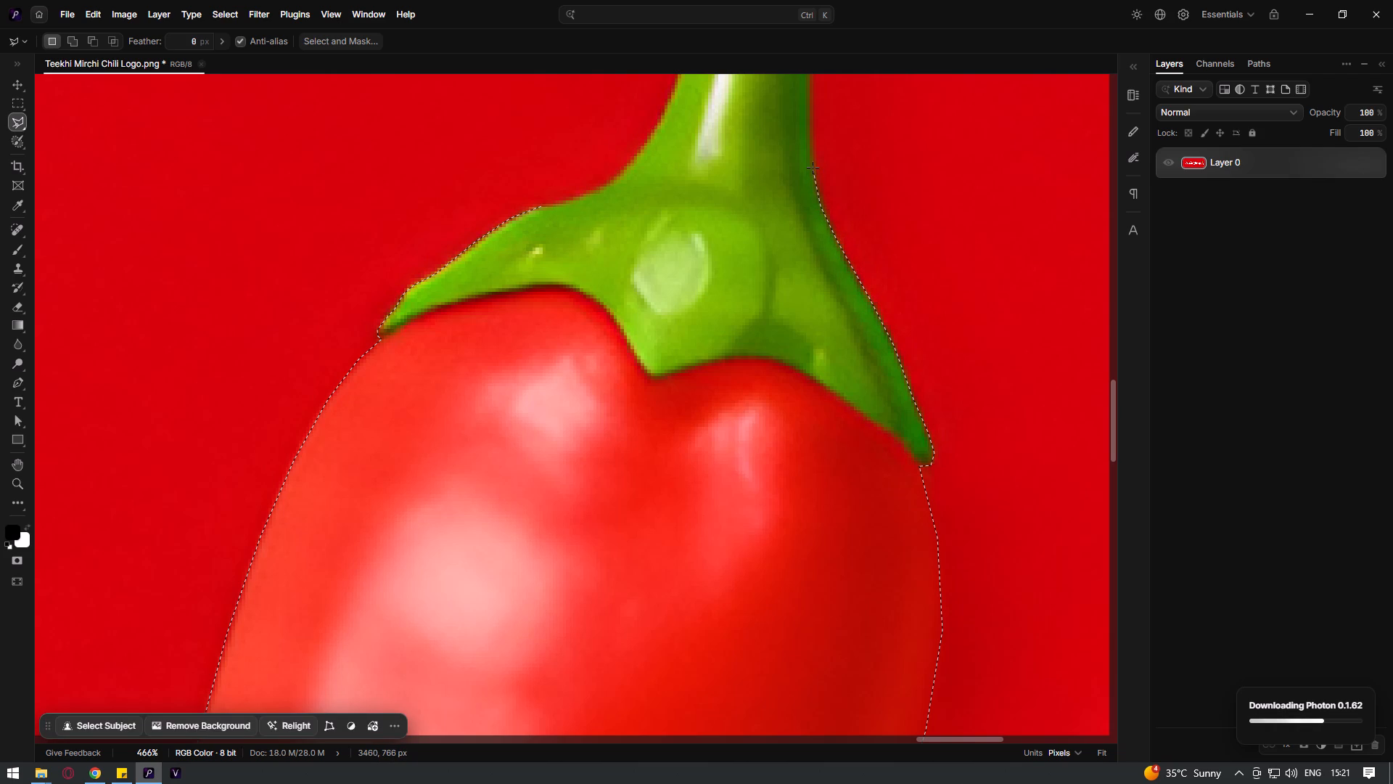
{"action": "left_click", "coordinate": [812, 167]}
Extend the lasso outline up the stem's outer right edge to where it starts curving over.
{"action": "left_click", "coordinate": [809, 92]}
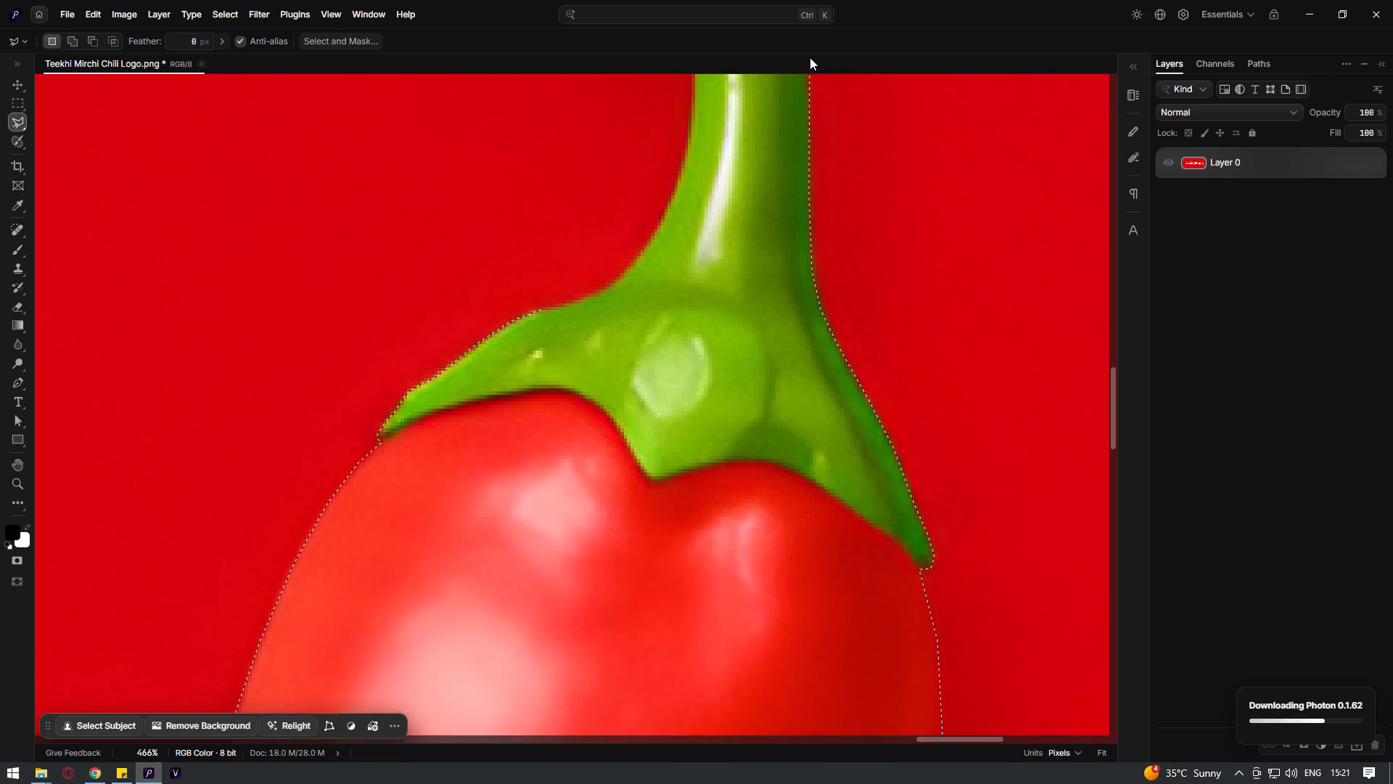
{"action": "left_click", "coordinate": [809, 295]}
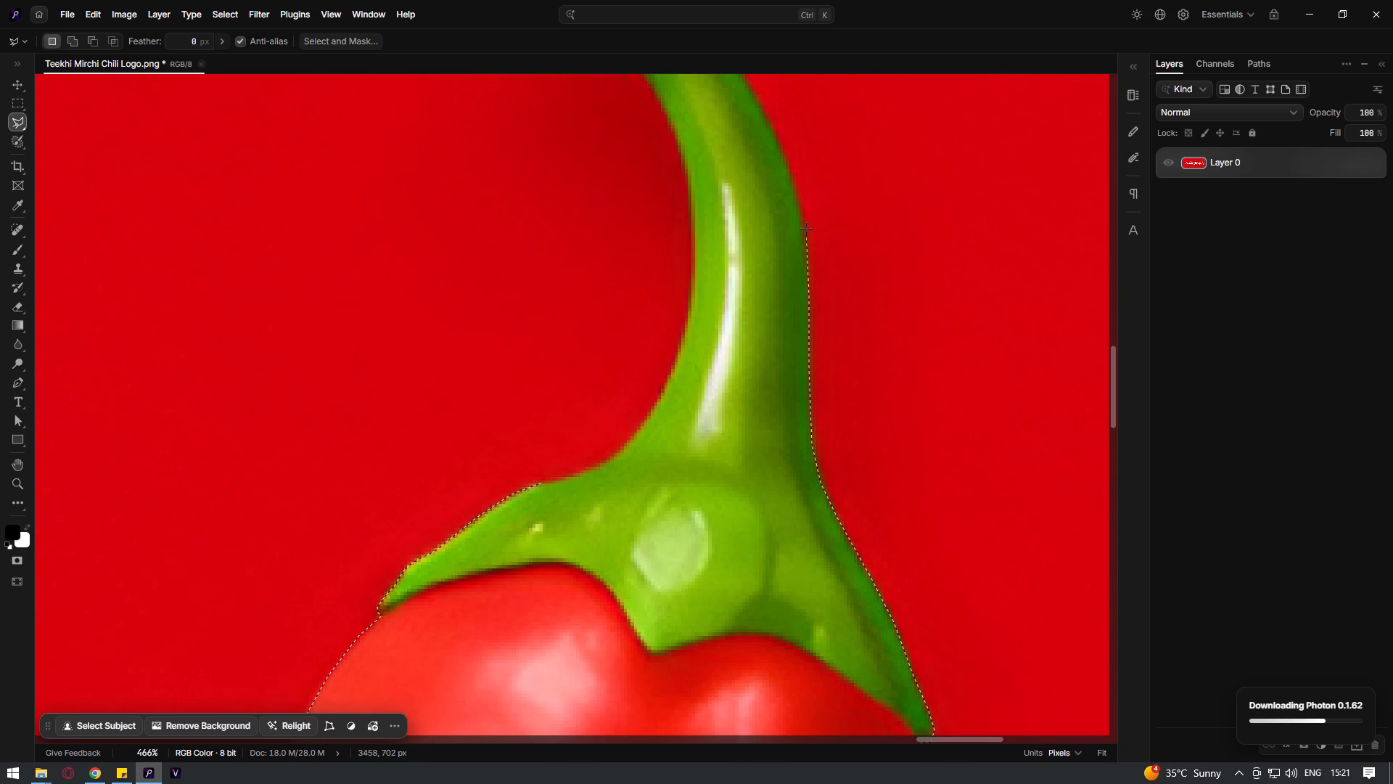
{"action": "left_click", "coordinate": [805, 227]}
{"action": "left_click", "coordinate": [789, 165]}
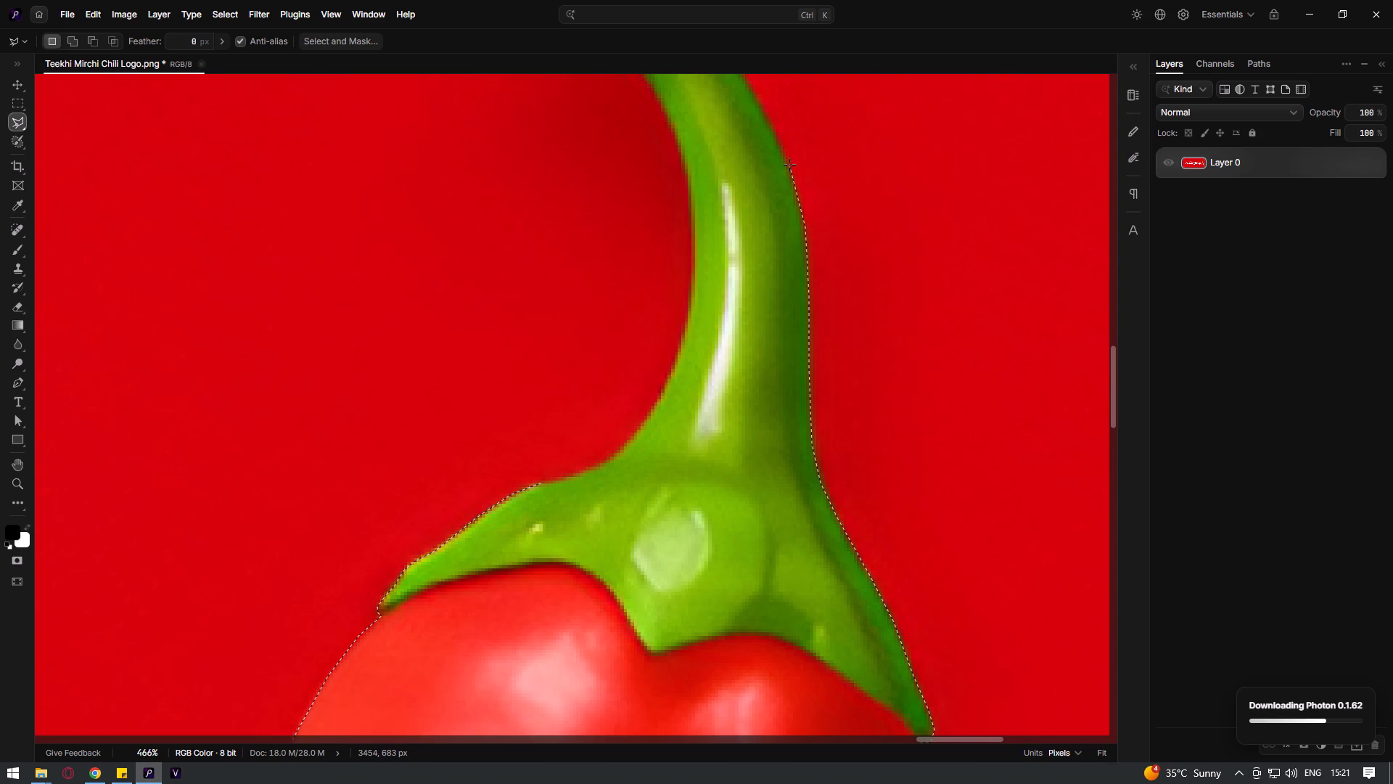
{"action": "left_click", "coordinate": [766, 115]}
Continue the lasso outline over the stem's upper outer curve to its rounded end.
{"action": "key", "text": "space"}
{"action": "key", "text": "space"}
{"action": "key", "text": "space"}
{"action": "key", "text": "space"}
{"action": "key", "text": "space"}
{"action": "key", "text": "space"}
{"action": "key", "text": "space"}
{"action": "key", "text": "space"}
{"action": "left_click_drag", "start_coordinate": [800, 136], "coordinate": [870, 405]}
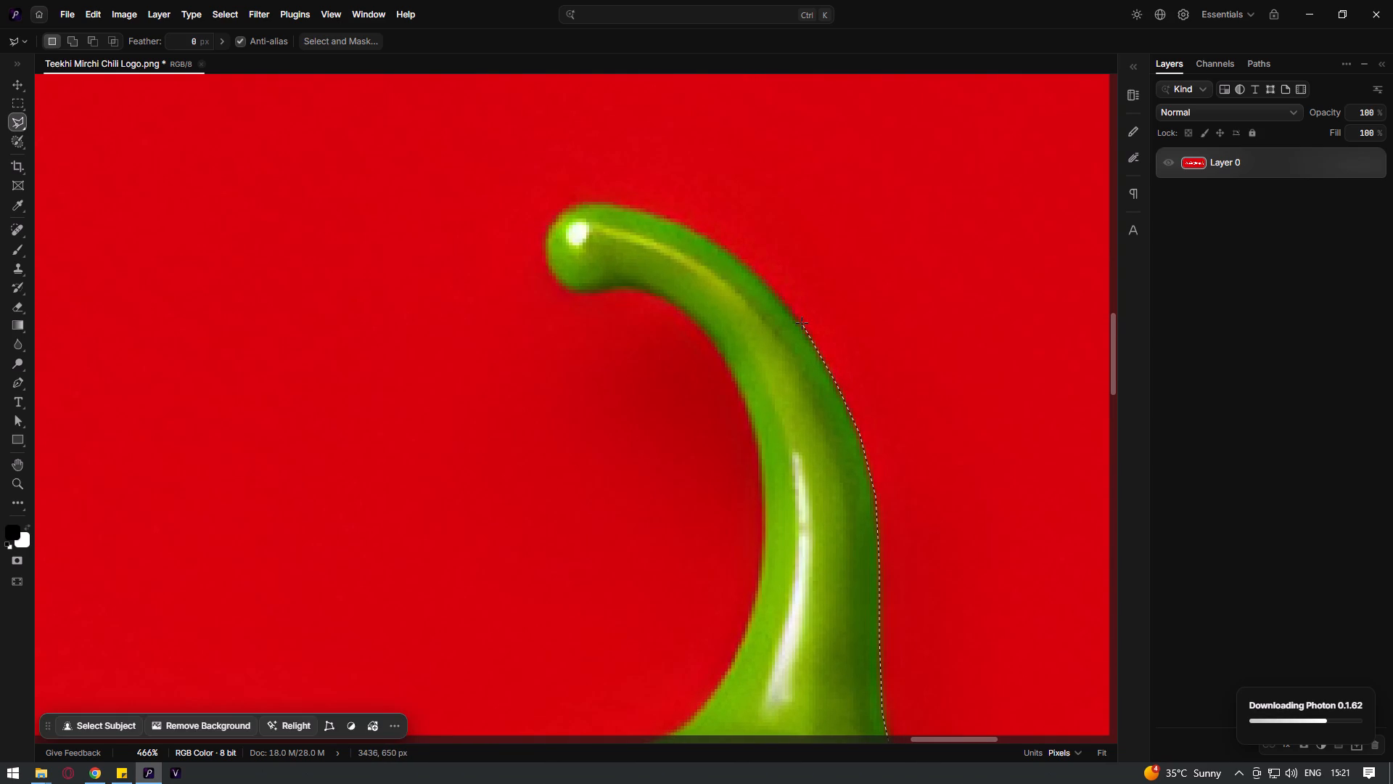
{"action": "left_click", "coordinate": [802, 323]}
{"action": "left_click", "coordinate": [768, 282]}
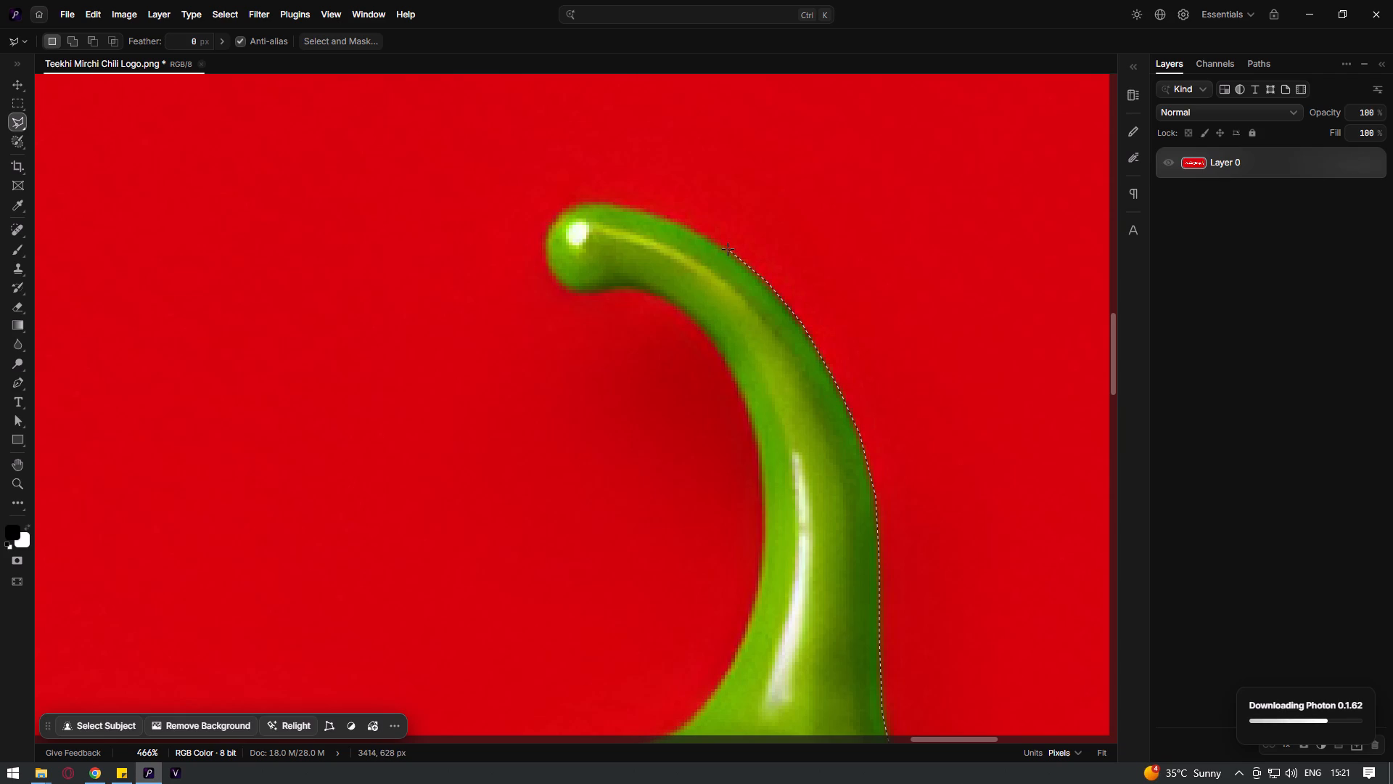
{"action": "left_click", "coordinate": [728, 249]}
{"action": "left_click", "coordinate": [689, 227]}
{"action": "left_click", "coordinate": [649, 214]}
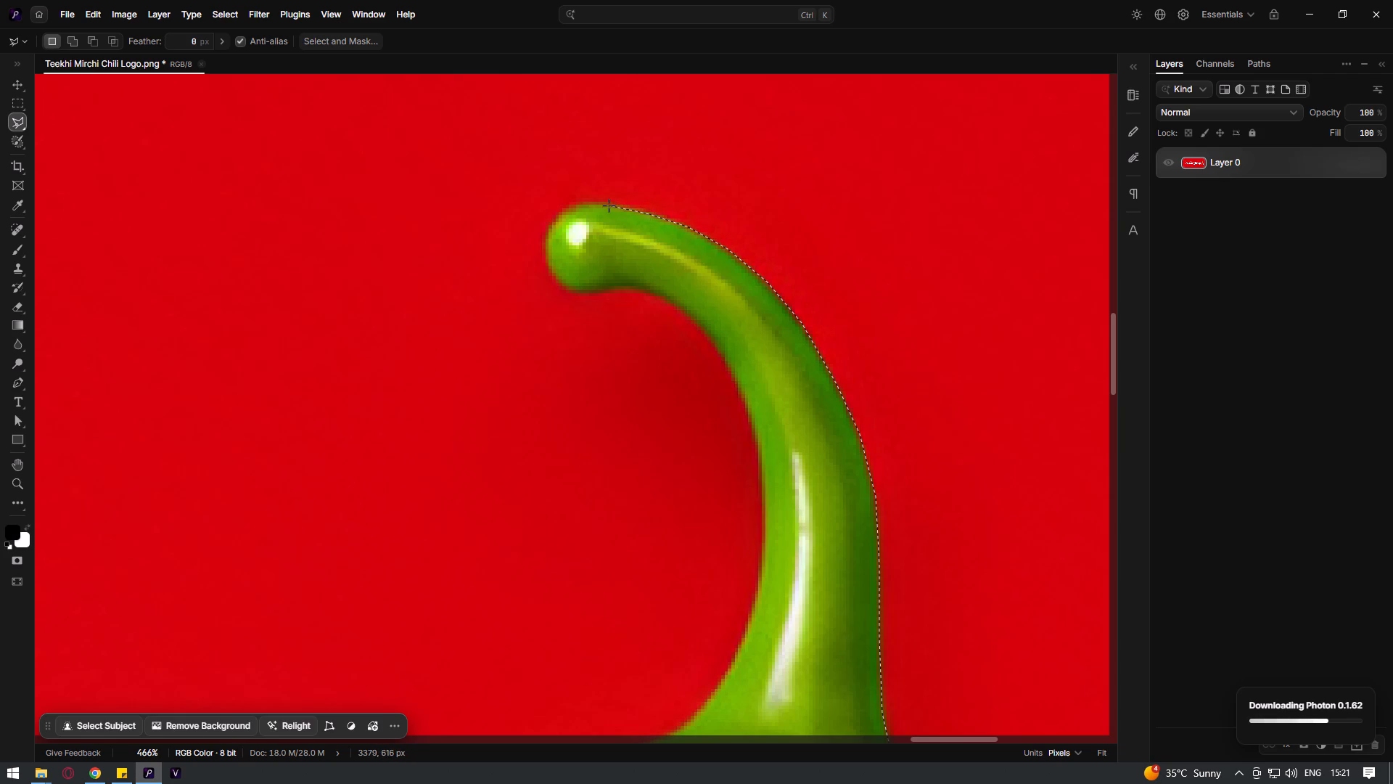
{"action": "left_click", "coordinate": [607, 204]}
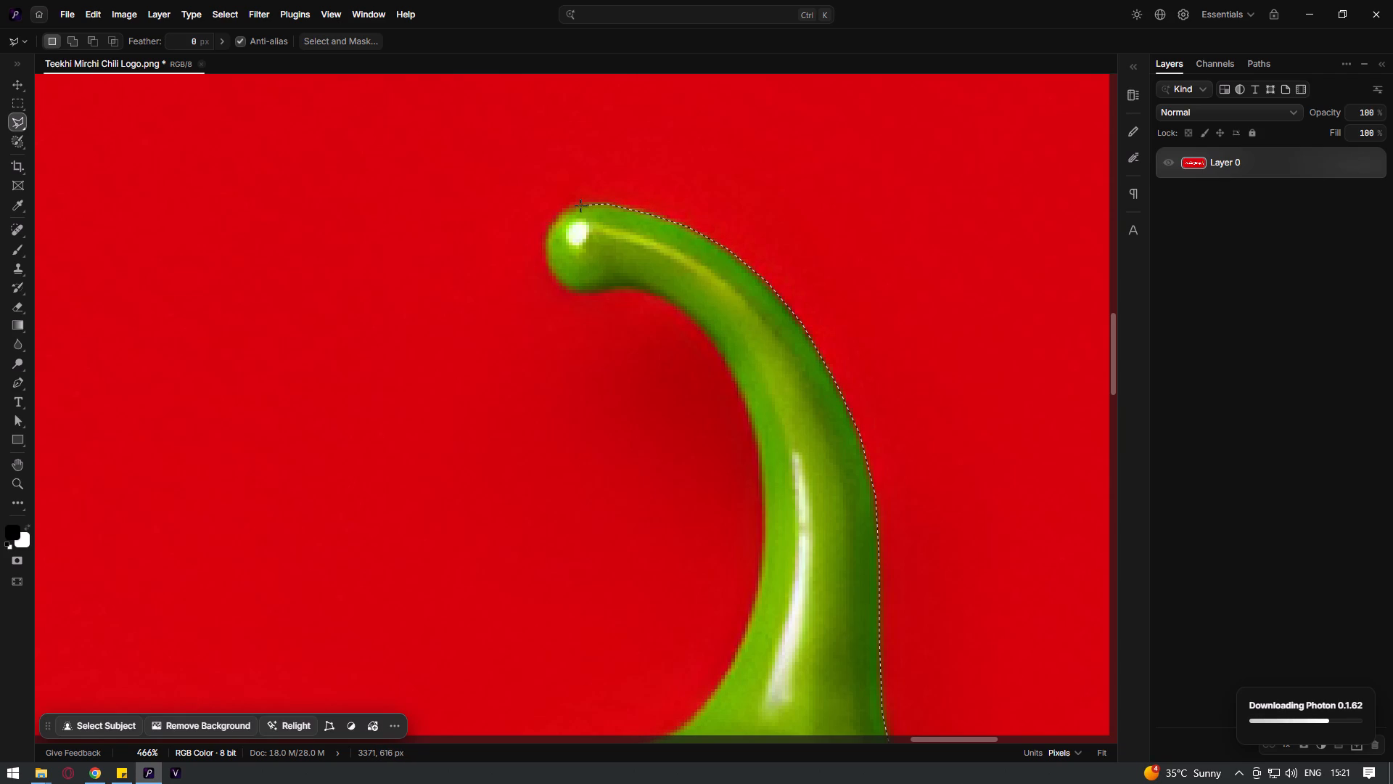
Trace the lasso outline around the rounded tip of the stem to its underside.
{"action": "left_click", "coordinate": [576, 205]}
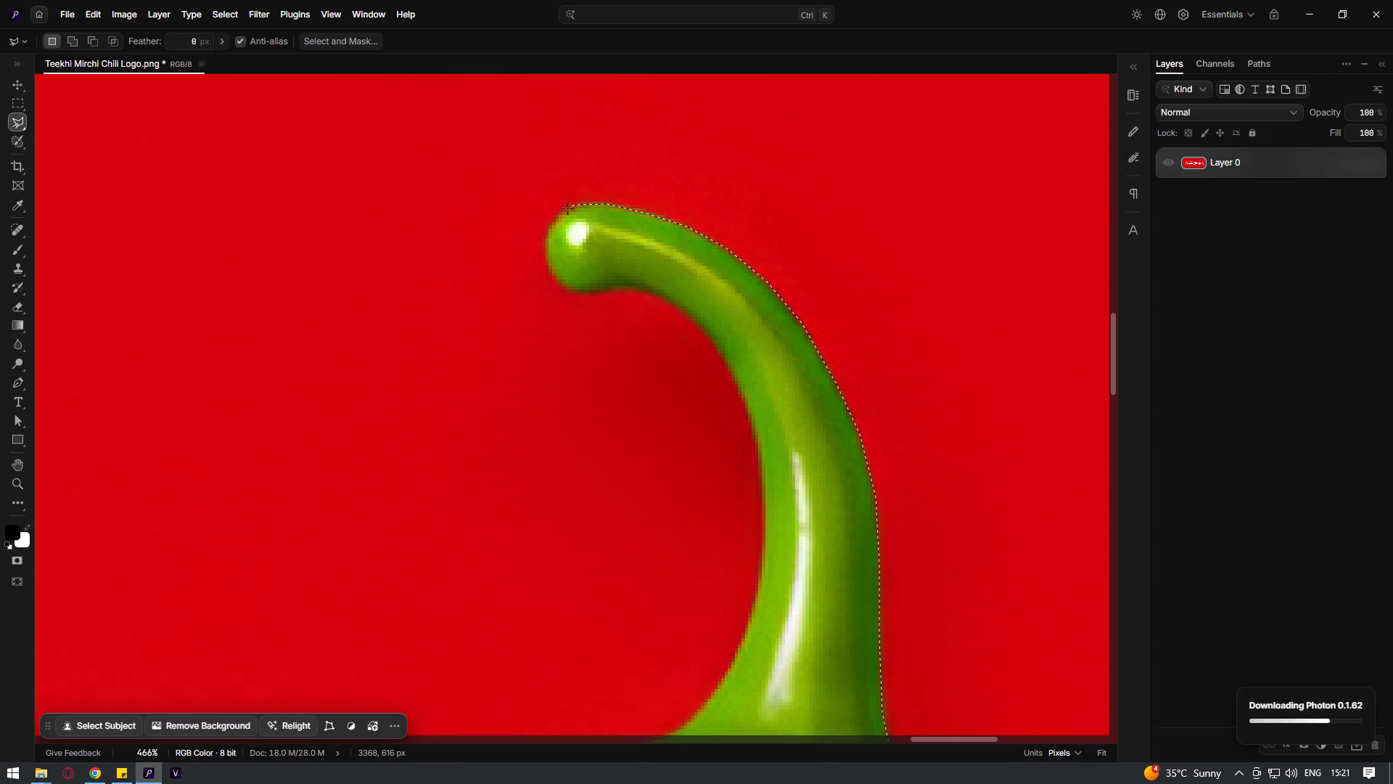
{"action": "left_click", "coordinate": [554, 218]}
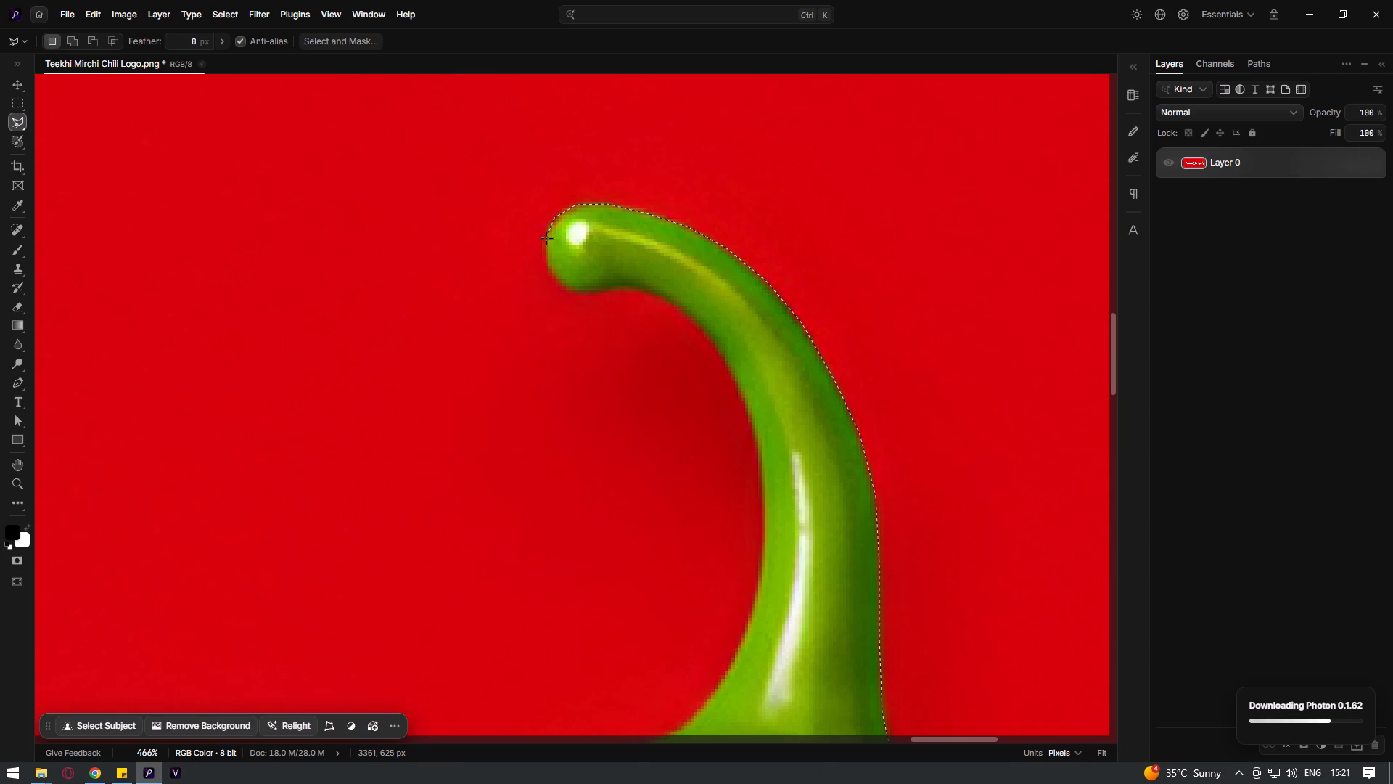
{"action": "left_click", "coordinate": [546, 238]}
{"action": "left_click", "coordinate": [546, 258]}
{"action": "left_click", "coordinate": [556, 280]}
{"action": "left_click", "coordinate": [575, 296]}
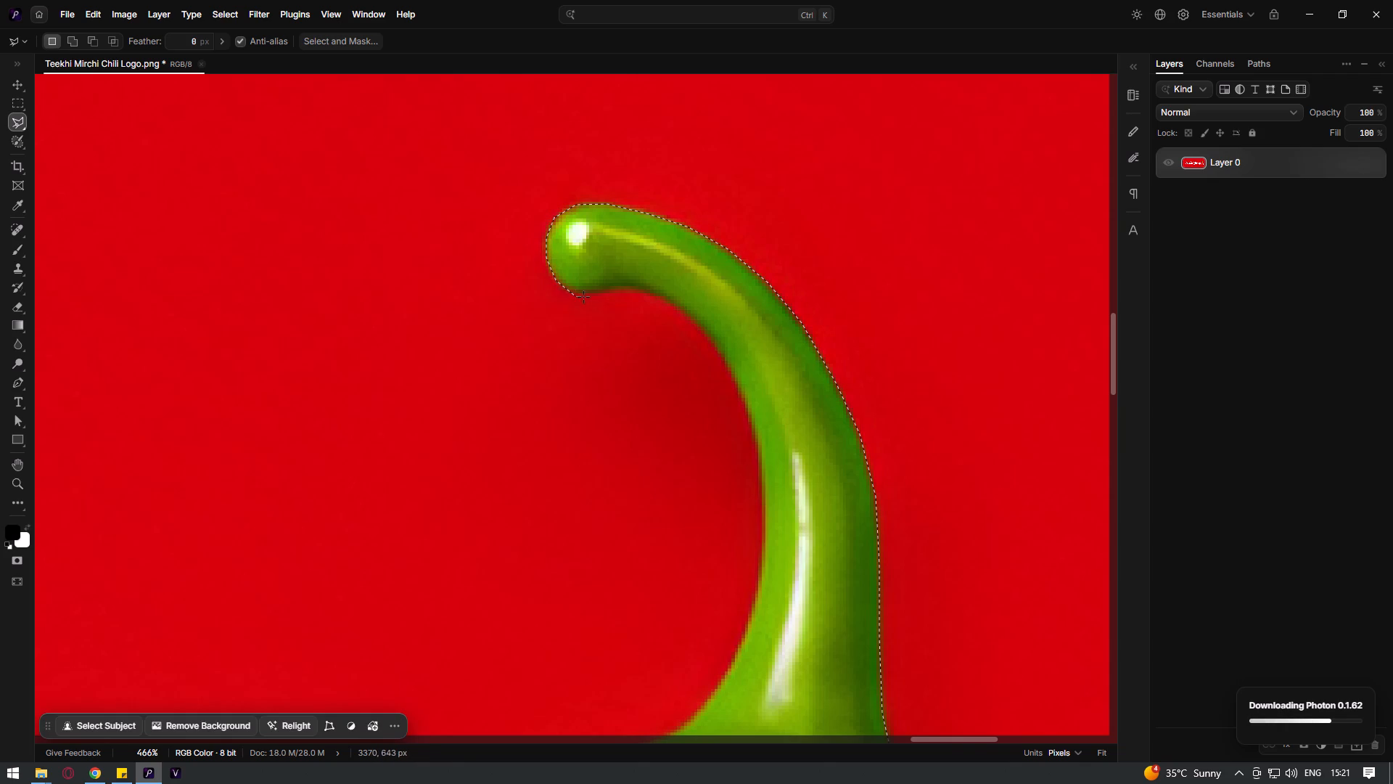
{"action": "left_click", "coordinate": [597, 294]}
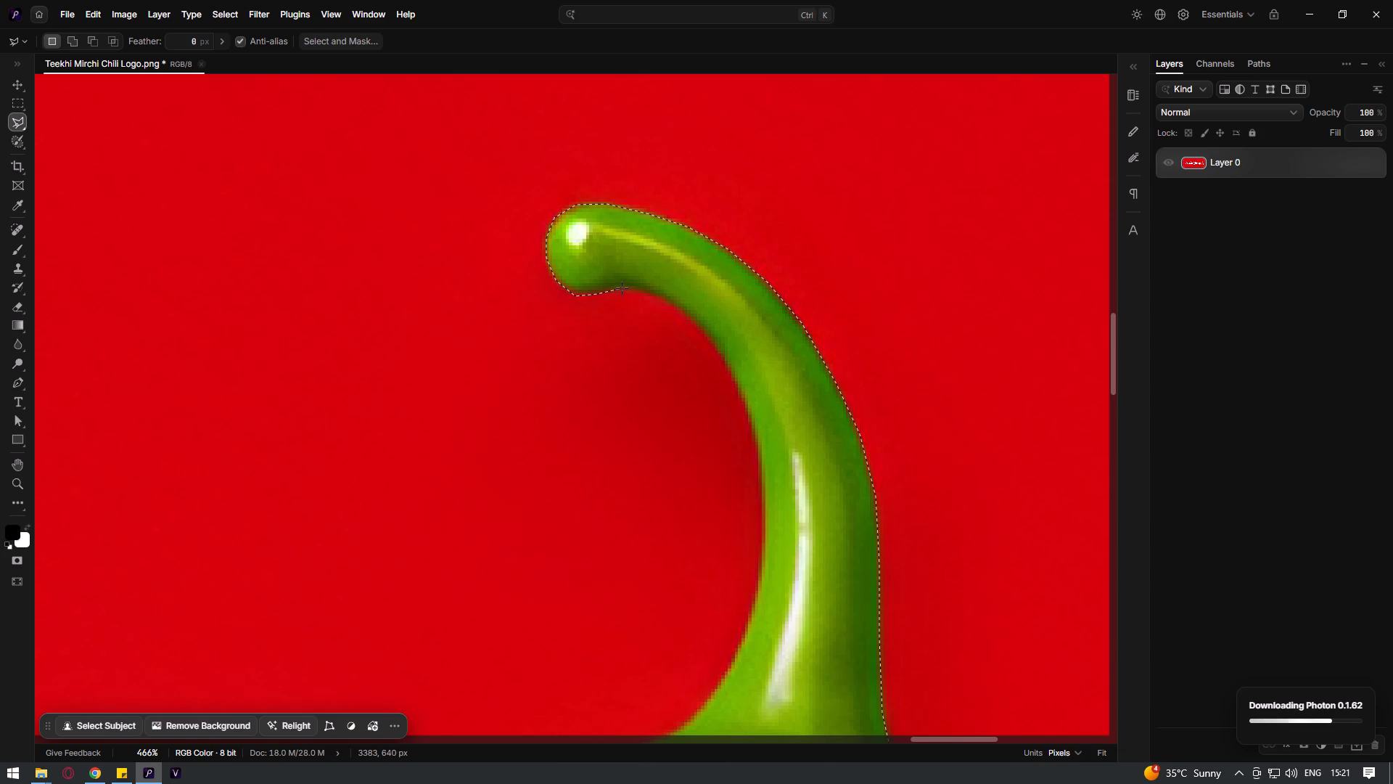
Extend the lasso outline down the inner curve of the stem to about its middle.
{"action": "left_click", "coordinate": [617, 288]}
{"action": "left_click", "coordinate": [638, 289]}
{"action": "left_click", "coordinate": [665, 298]}
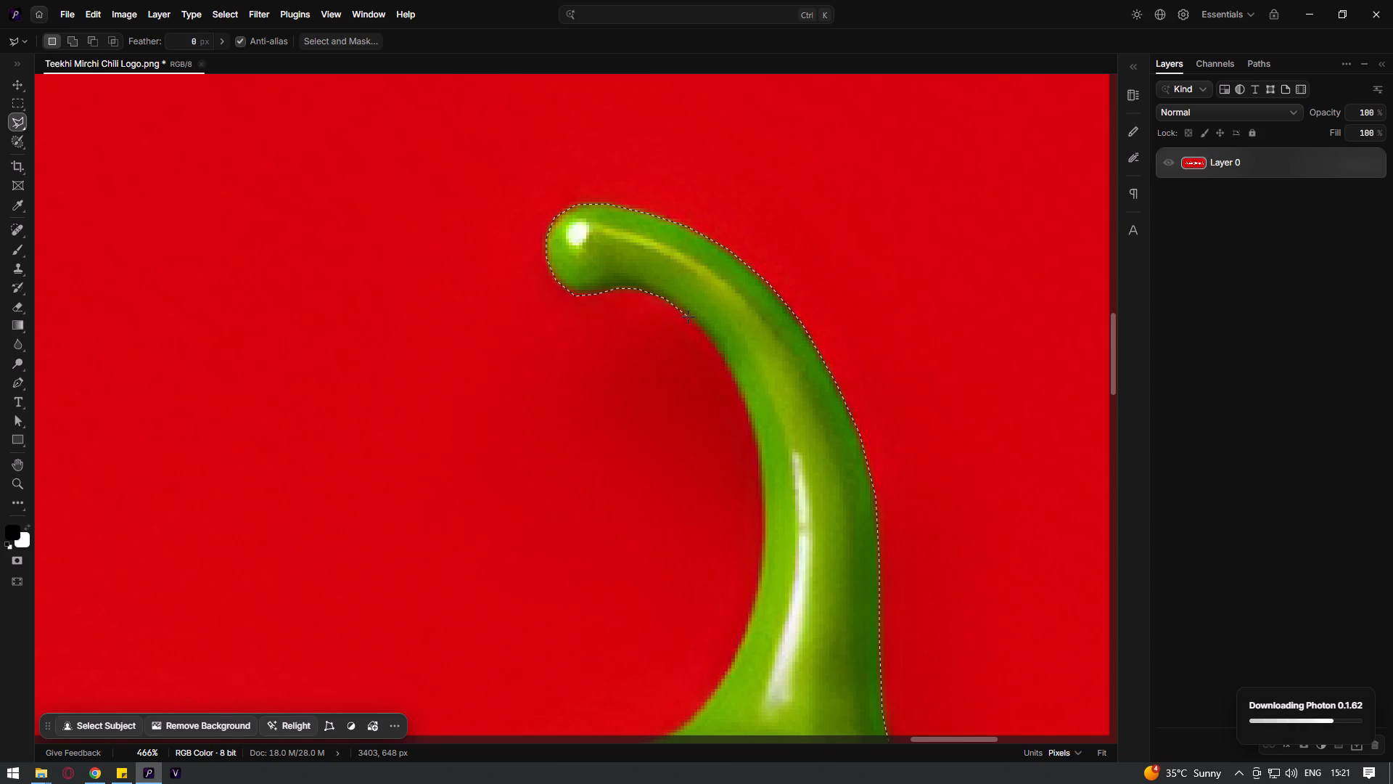
{"action": "left_click", "coordinate": [690, 316]}
{"action": "left_click", "coordinate": [715, 345]}
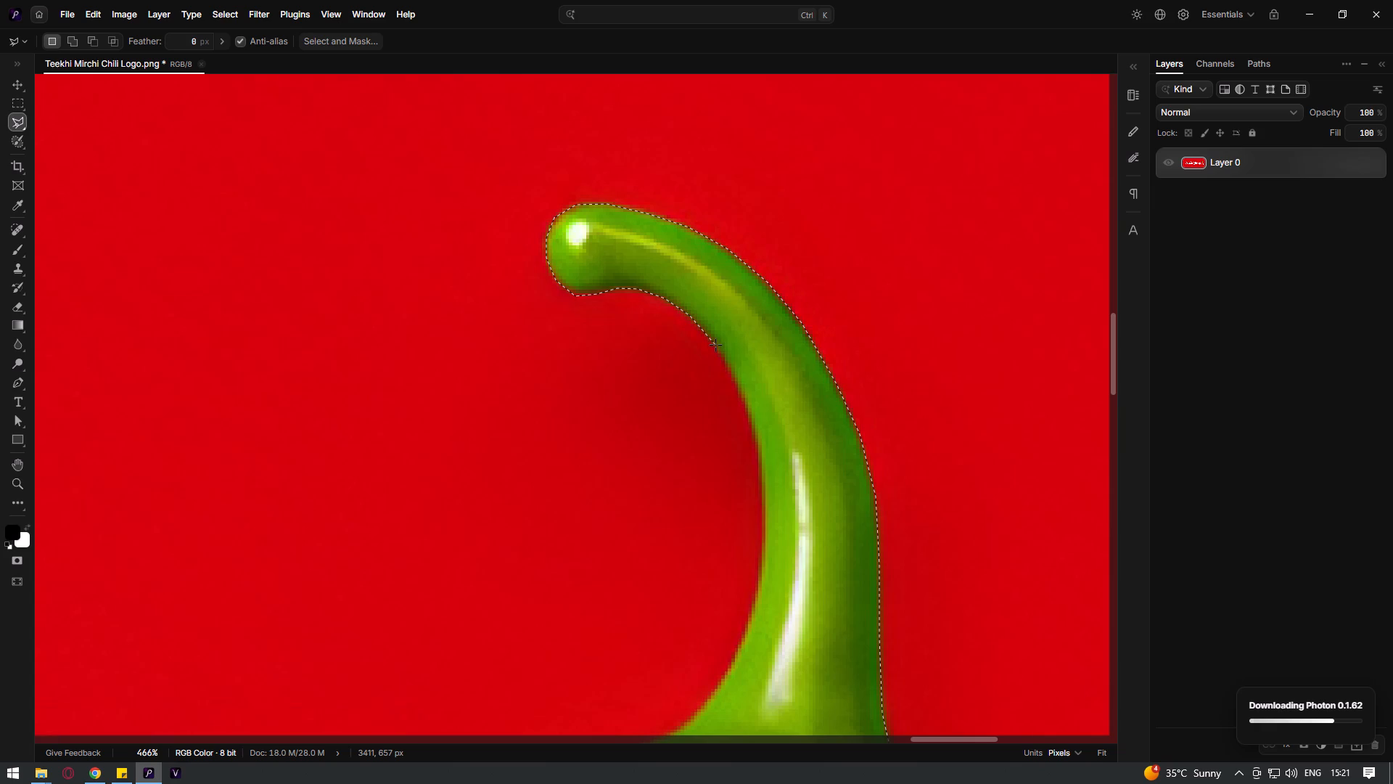
{"action": "left_click", "coordinate": [740, 390]}
{"action": "left_click", "coordinate": [757, 444]}
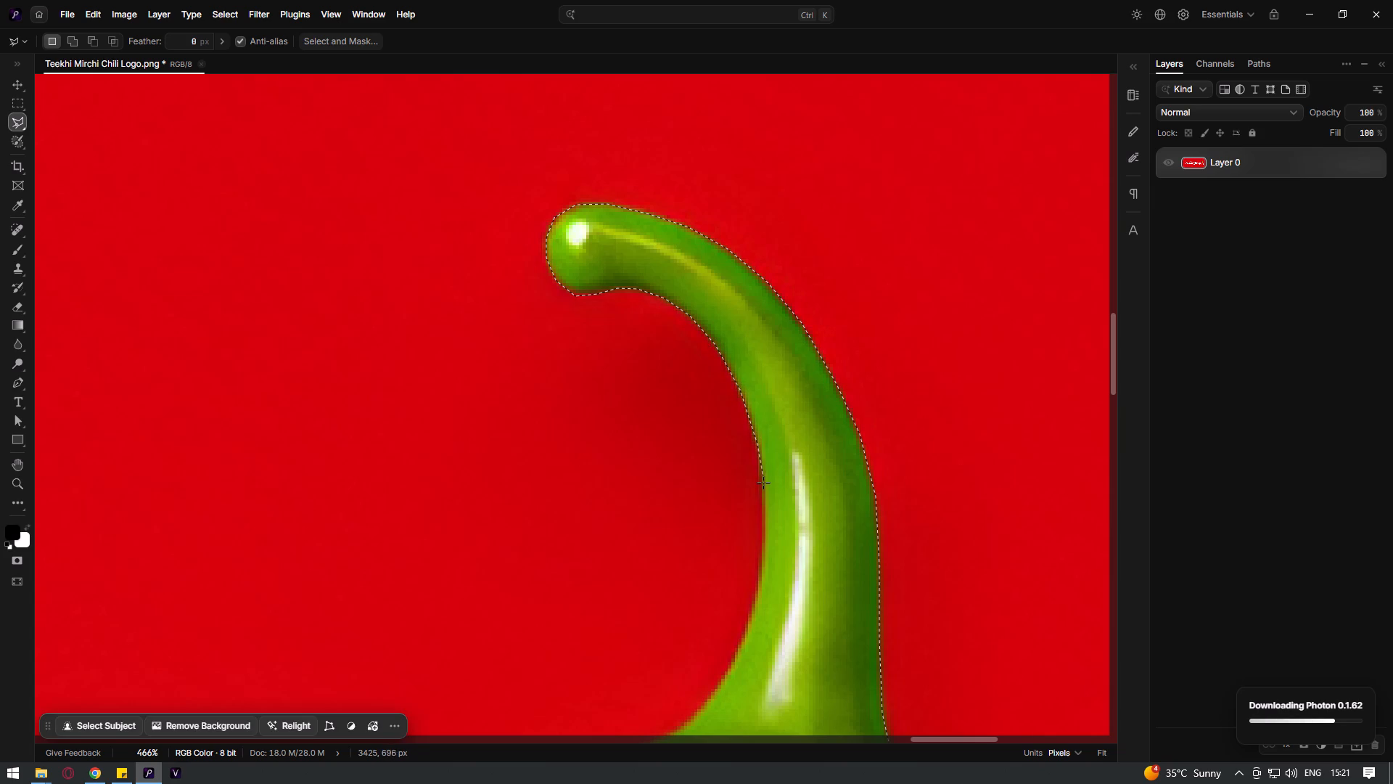
{"action": "left_click", "coordinate": [763, 497]}
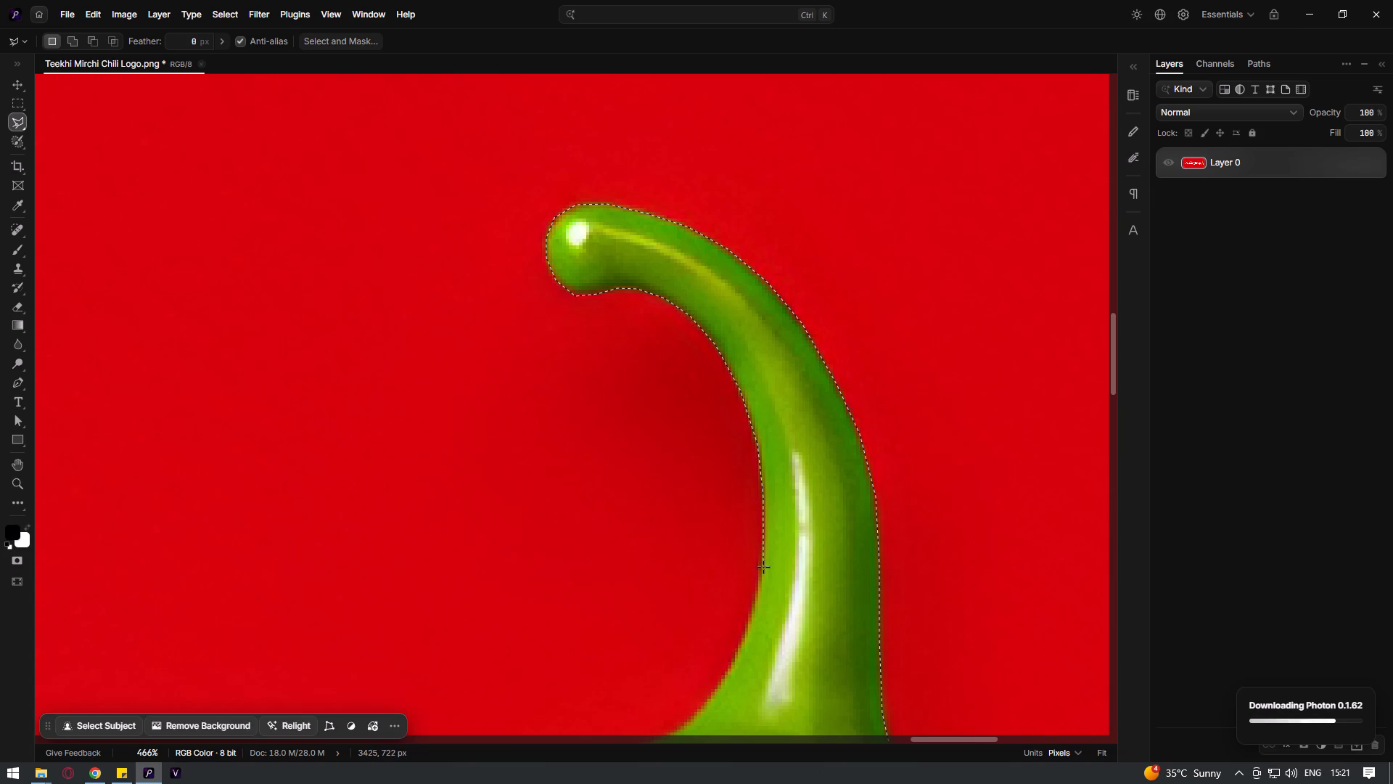
{"action": "left_click", "coordinate": [762, 568]}
Trace the stem's lower inner edge onto the green cap and close the lasso outline at its starting point.
{"action": "key", "text": "space"}
{"action": "key", "text": "space"}
{"action": "key", "text": "space"}
{"action": "key", "text": "space"}
{"action": "key", "text": "space"}
{"action": "key", "text": "space"}
{"action": "key", "text": "space"}
{"action": "key", "text": "space"}
{"action": "left_click_drag", "start_coordinate": [758, 550], "coordinate": [800, 286]}
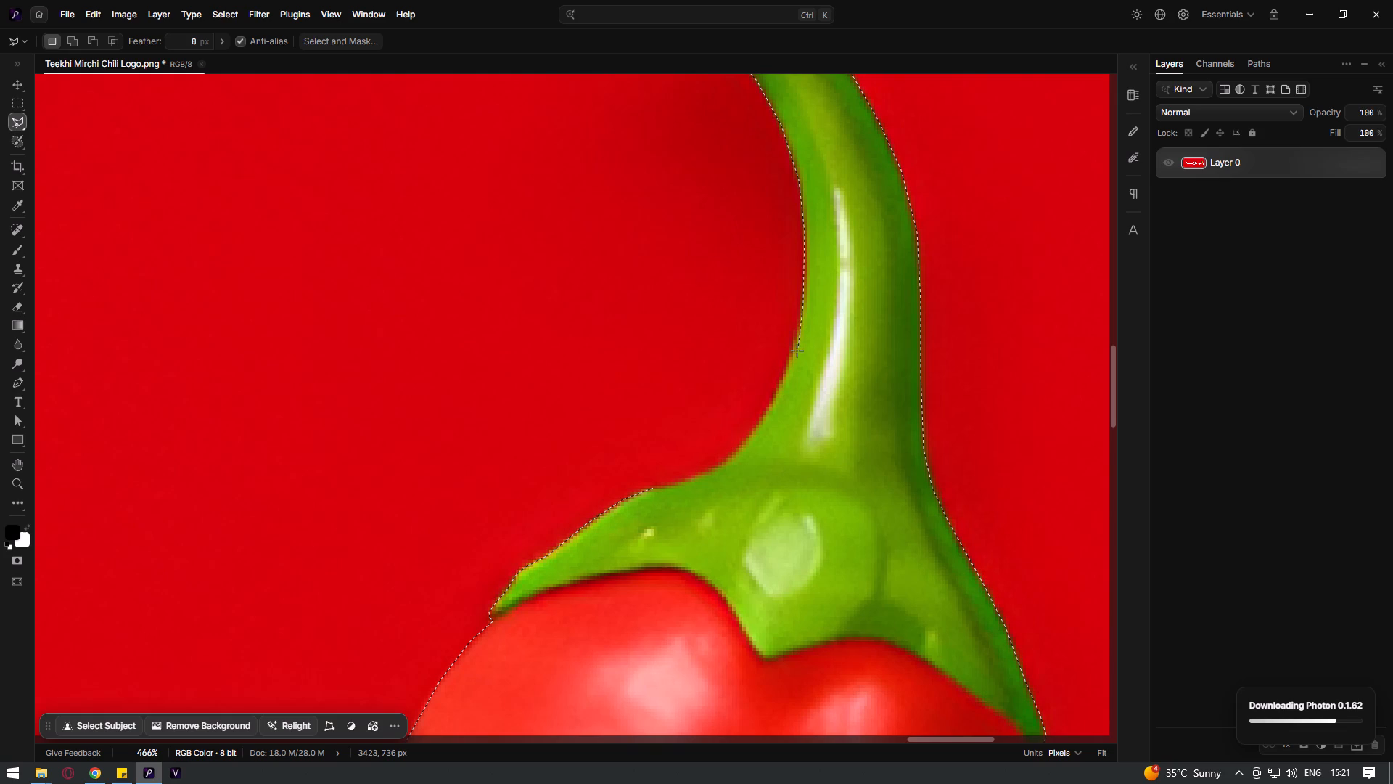
{"action": "left_click", "coordinate": [792, 357]}
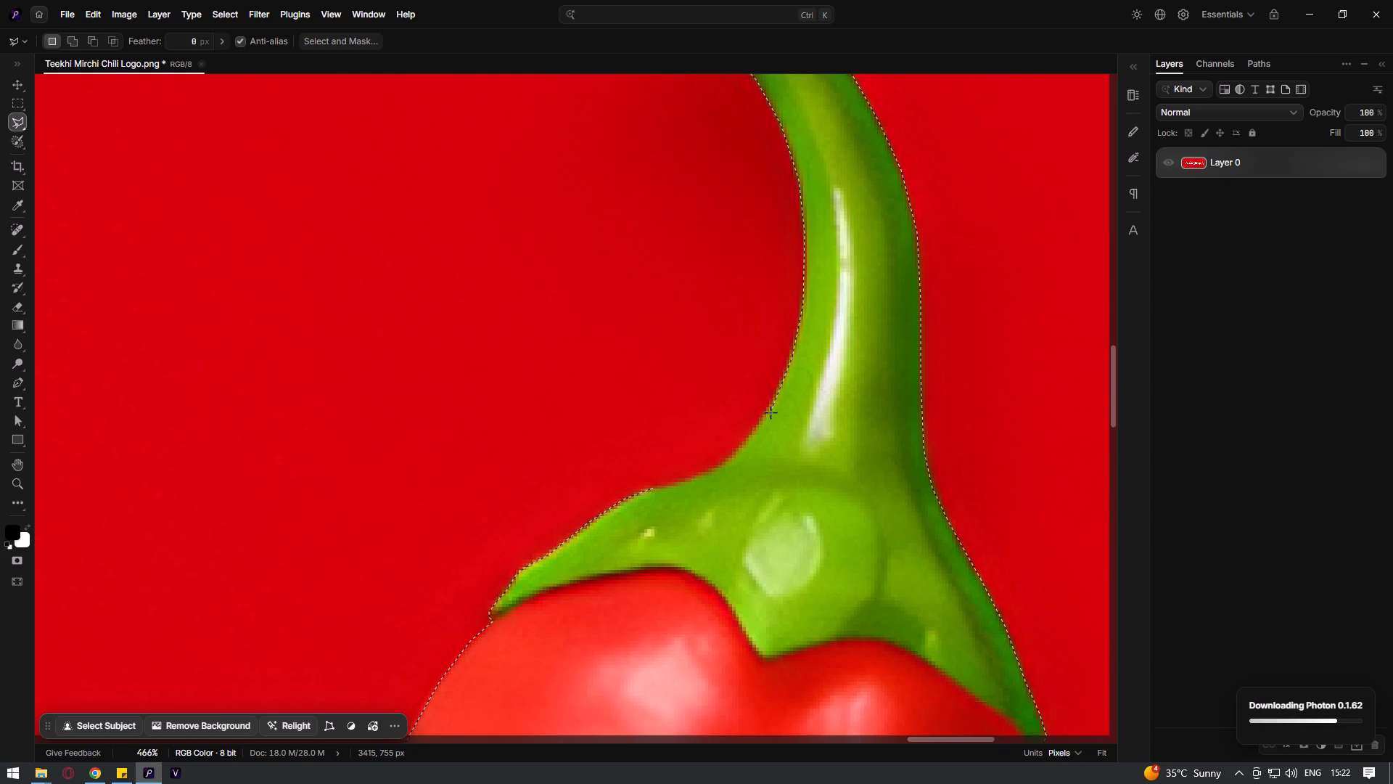
{"action": "left_click", "coordinate": [768, 414]}
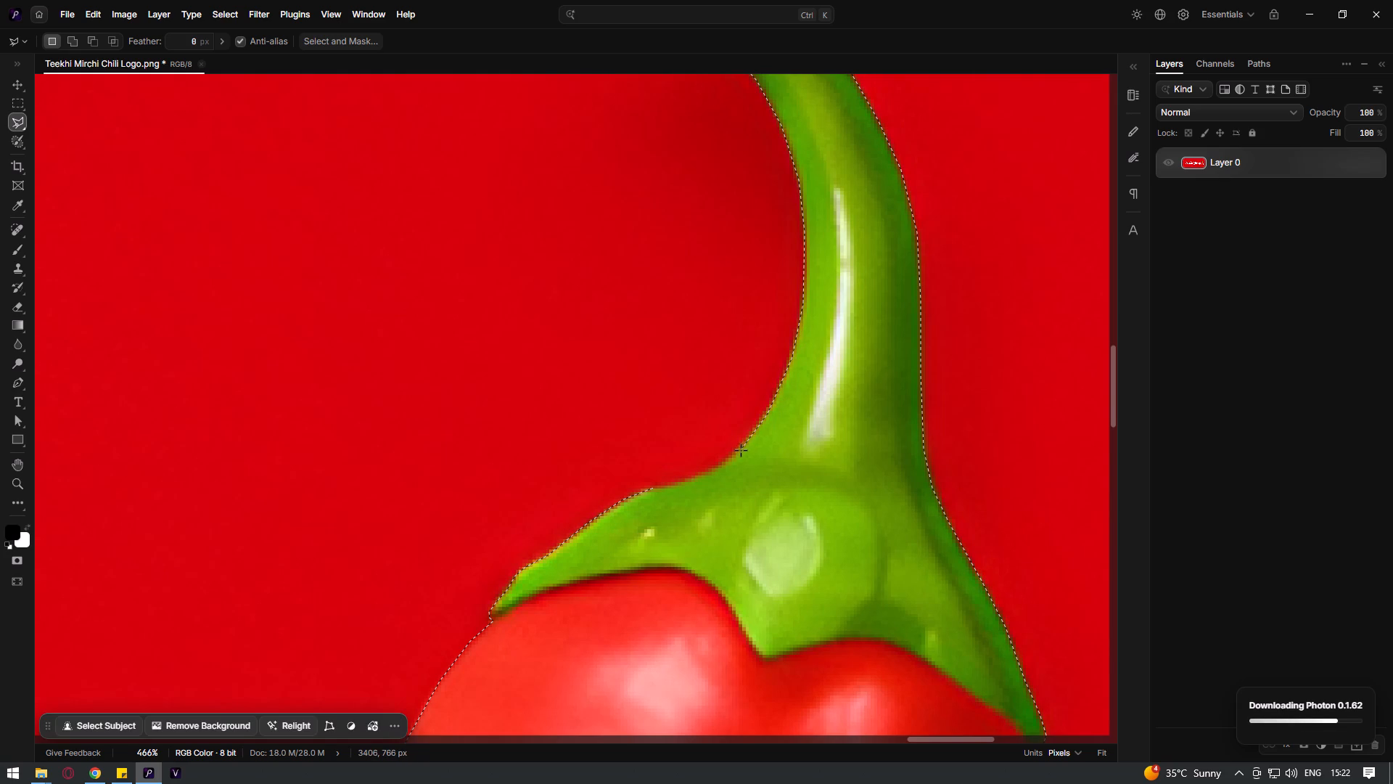
{"action": "left_click", "coordinate": [736, 452]}
{"action": "left_click", "coordinate": [725, 462]}
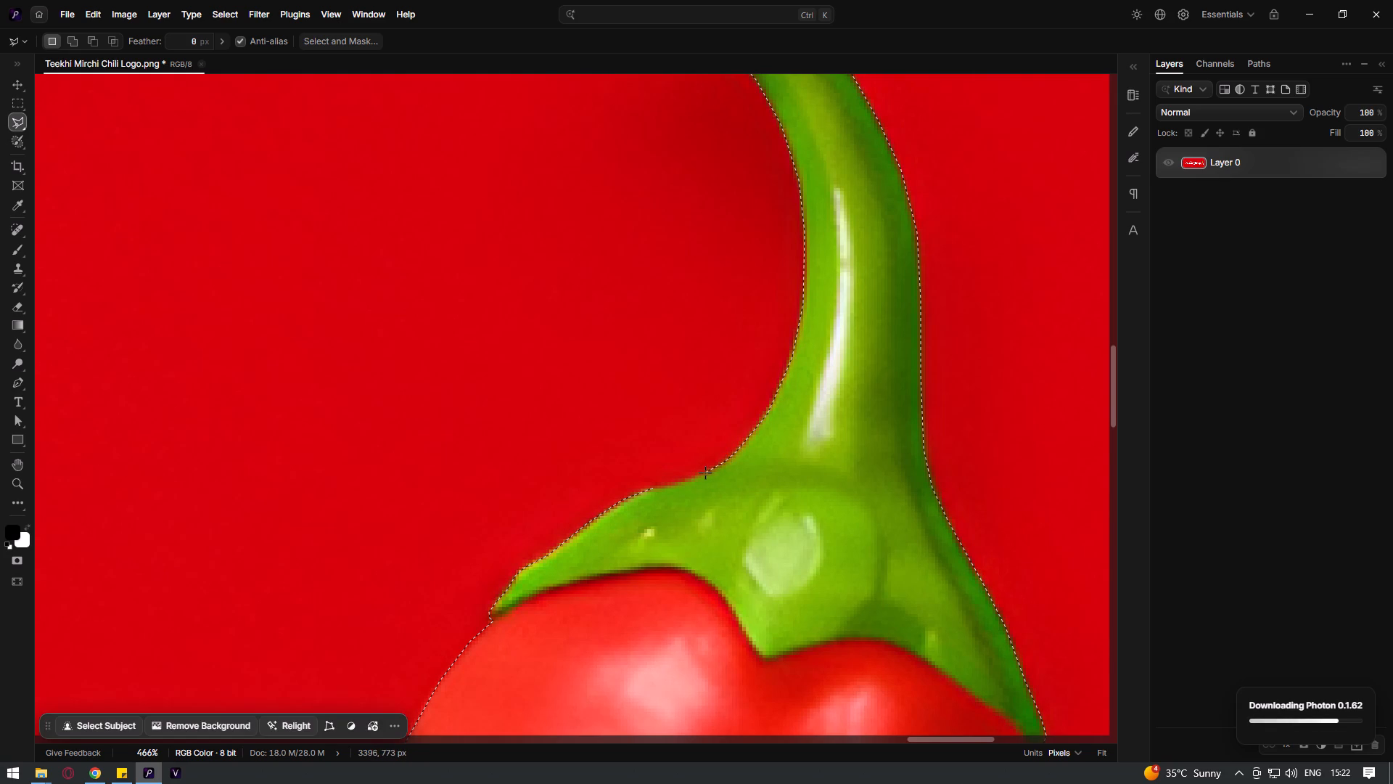
{"action": "left_click", "coordinate": [705, 473]}
{"action": "left_click", "coordinate": [672, 483]}
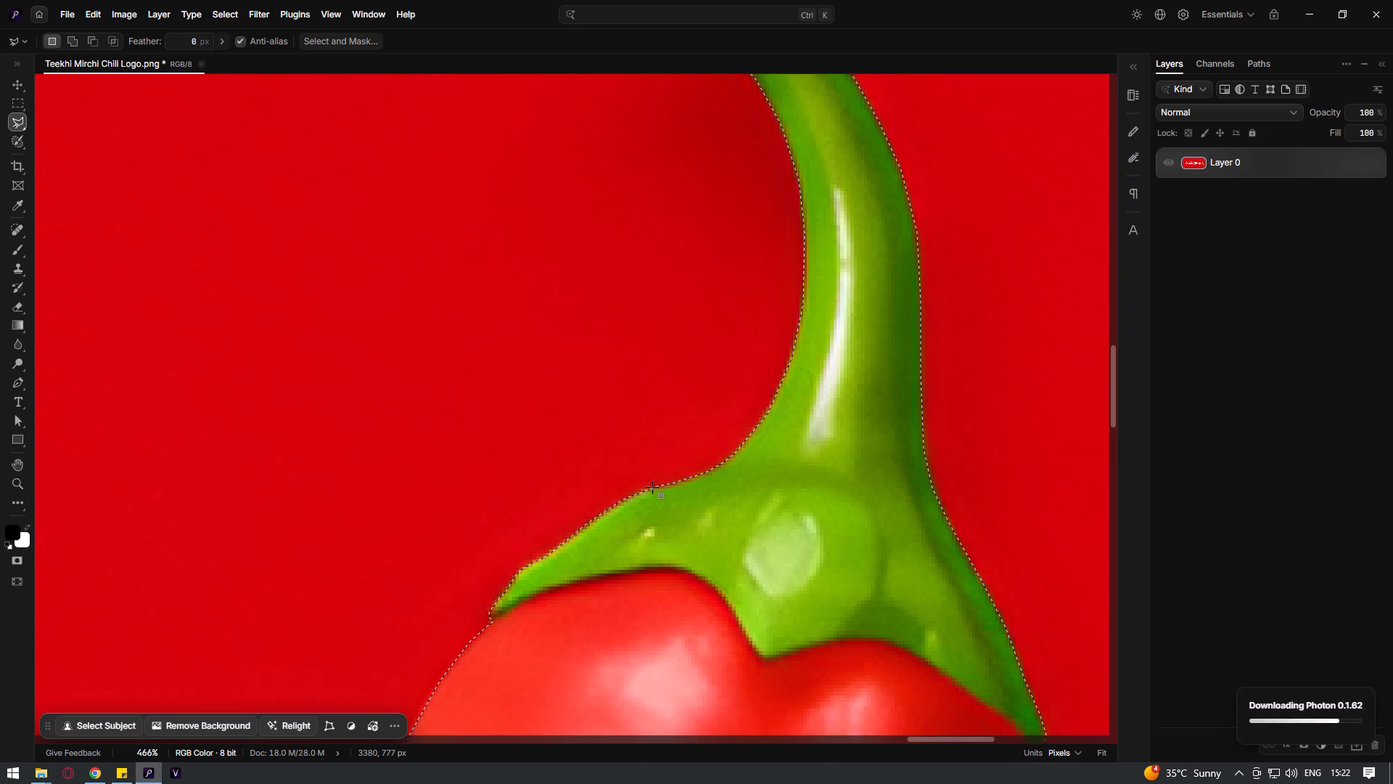
{"action": "left_click", "coordinate": [652, 487]}
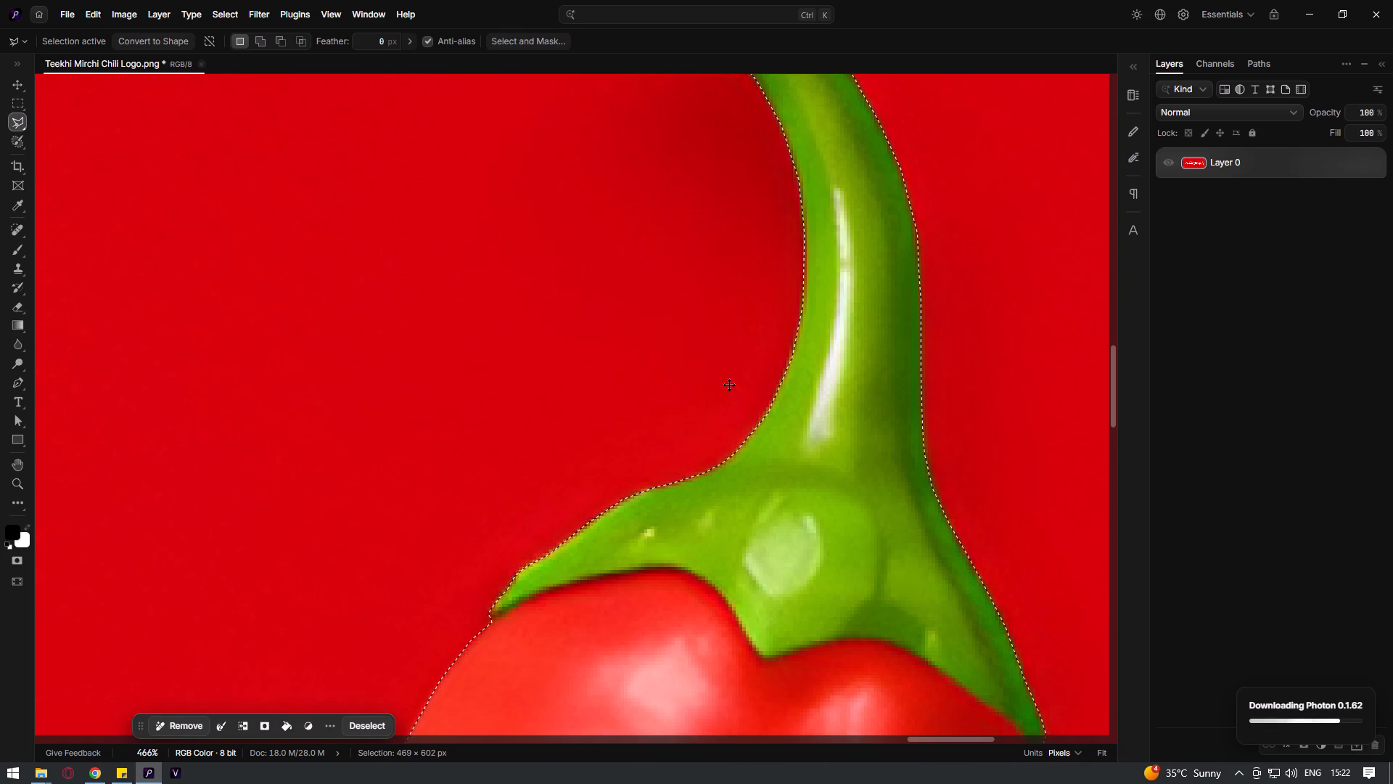
Copy the selected chili from Layer 0 onto a new layer.
{"action": "key", "text": "ctrl+j"}
Deselect the chili outline.
{"action": "scroll", "coordinate": [805, 375], "scroll_direction": "down", "scroll_amount": 17, "text": "alt"}
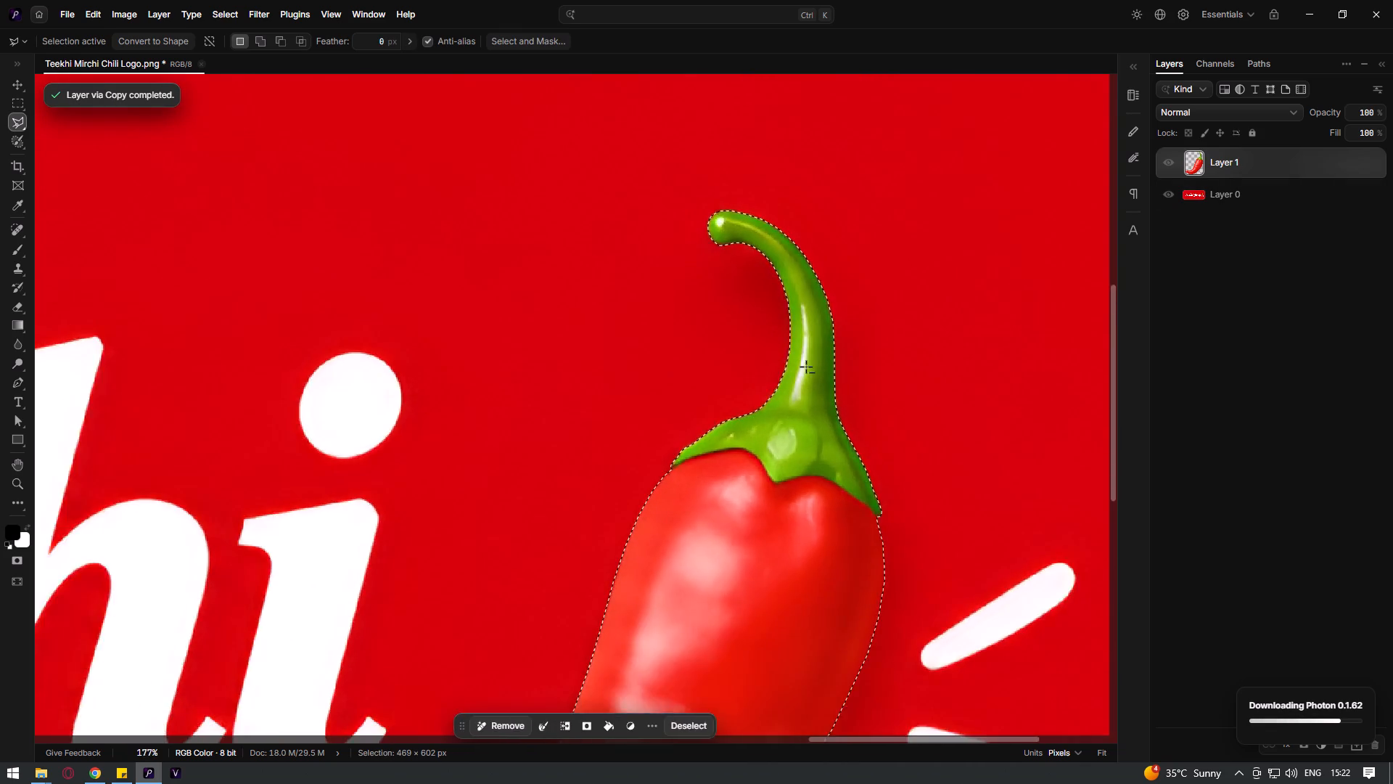
{"action": "scroll", "coordinate": [806, 367], "scroll_direction": "down", "scroll_amount": 16, "text": "alt"}
{"action": "scroll", "coordinate": [798, 427], "scroll_direction": "up", "scroll_amount": 4, "text": "alt"}
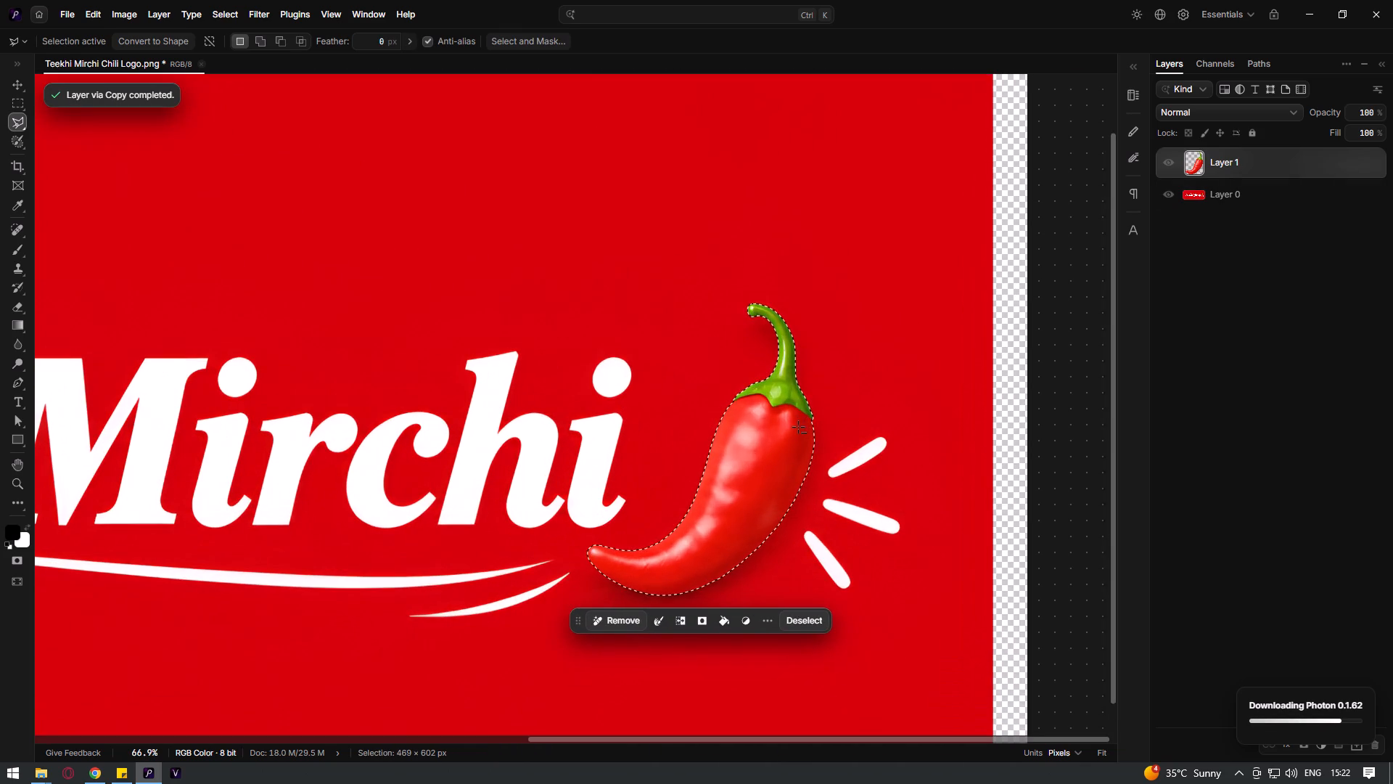
{"action": "key", "text": "space"}
{"action": "key", "text": "space"}
{"action": "key", "text": "space"}
{"action": "key", "text": "space"}
{"action": "key", "text": "space"}
{"action": "key", "text": "space"}
{"action": "key", "text": "space"}
{"action": "key", "text": "space"}
{"action": "key", "text": "space"}
{"action": "key", "text": "space"}
{"action": "key", "text": "space"}
{"action": "key", "text": "space"}
{"action": "key", "text": "space"}
{"action": "key", "text": "space"}
{"action": "key", "text": "space"}
{"action": "key", "text": "space"}
{"action": "key", "text": "space"}
{"action": "left_click_drag", "start_coordinate": [805, 391], "coordinate": [978, 280]}
{"action": "key", "text": "ctrl+d"}
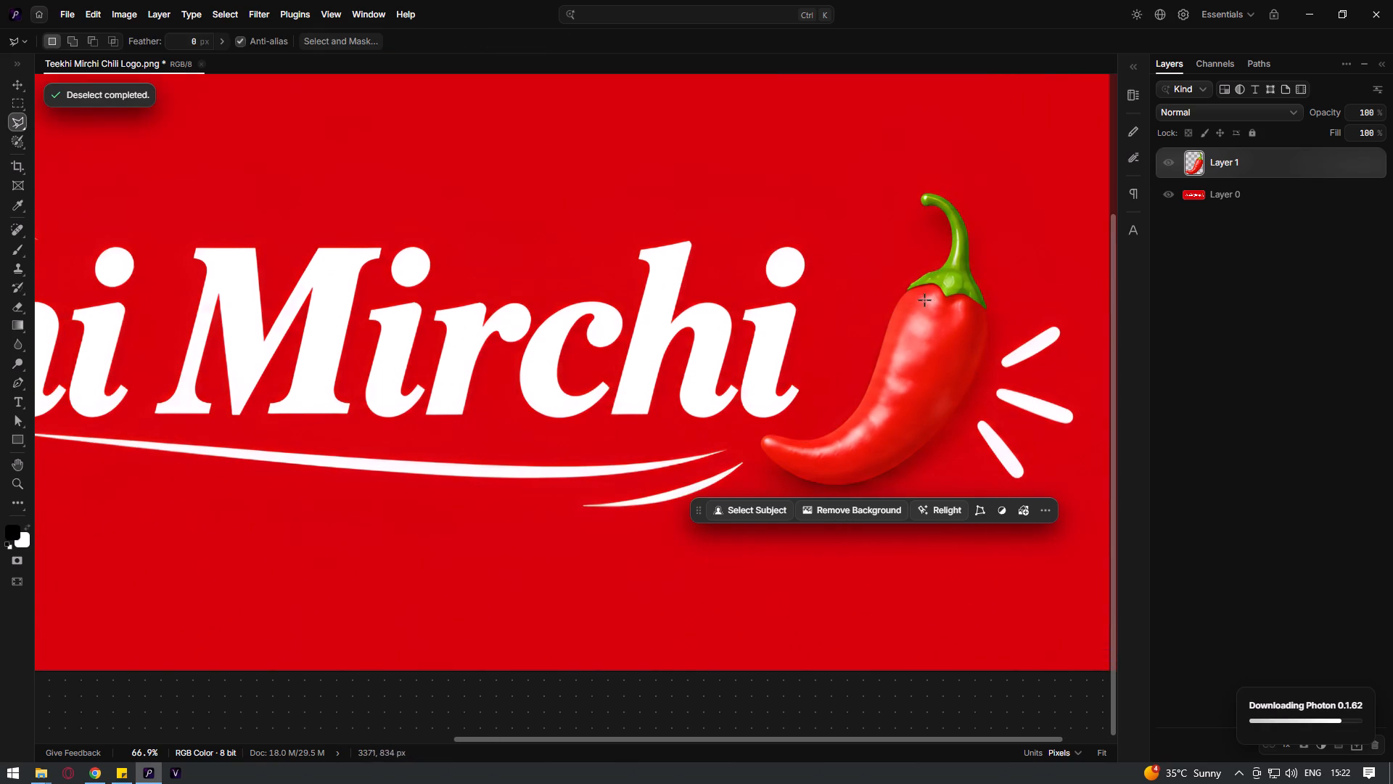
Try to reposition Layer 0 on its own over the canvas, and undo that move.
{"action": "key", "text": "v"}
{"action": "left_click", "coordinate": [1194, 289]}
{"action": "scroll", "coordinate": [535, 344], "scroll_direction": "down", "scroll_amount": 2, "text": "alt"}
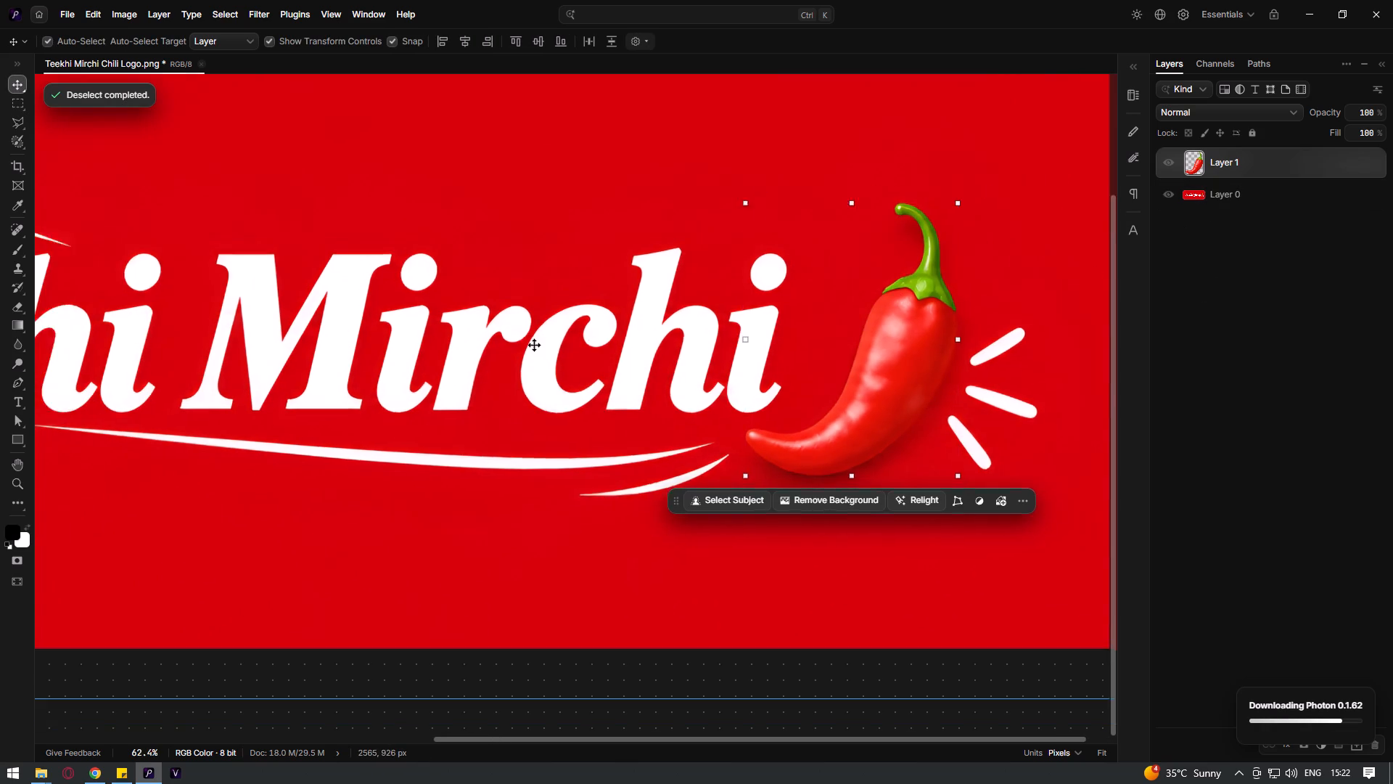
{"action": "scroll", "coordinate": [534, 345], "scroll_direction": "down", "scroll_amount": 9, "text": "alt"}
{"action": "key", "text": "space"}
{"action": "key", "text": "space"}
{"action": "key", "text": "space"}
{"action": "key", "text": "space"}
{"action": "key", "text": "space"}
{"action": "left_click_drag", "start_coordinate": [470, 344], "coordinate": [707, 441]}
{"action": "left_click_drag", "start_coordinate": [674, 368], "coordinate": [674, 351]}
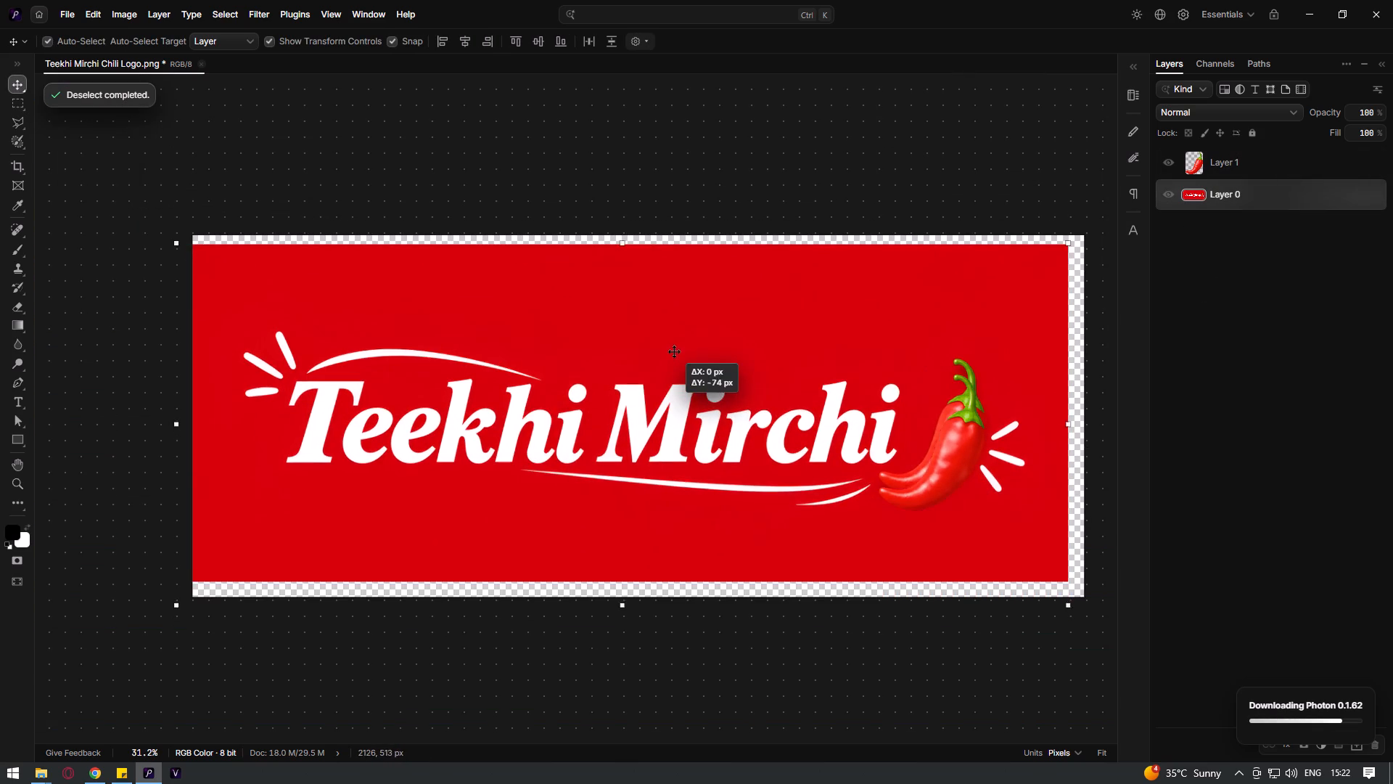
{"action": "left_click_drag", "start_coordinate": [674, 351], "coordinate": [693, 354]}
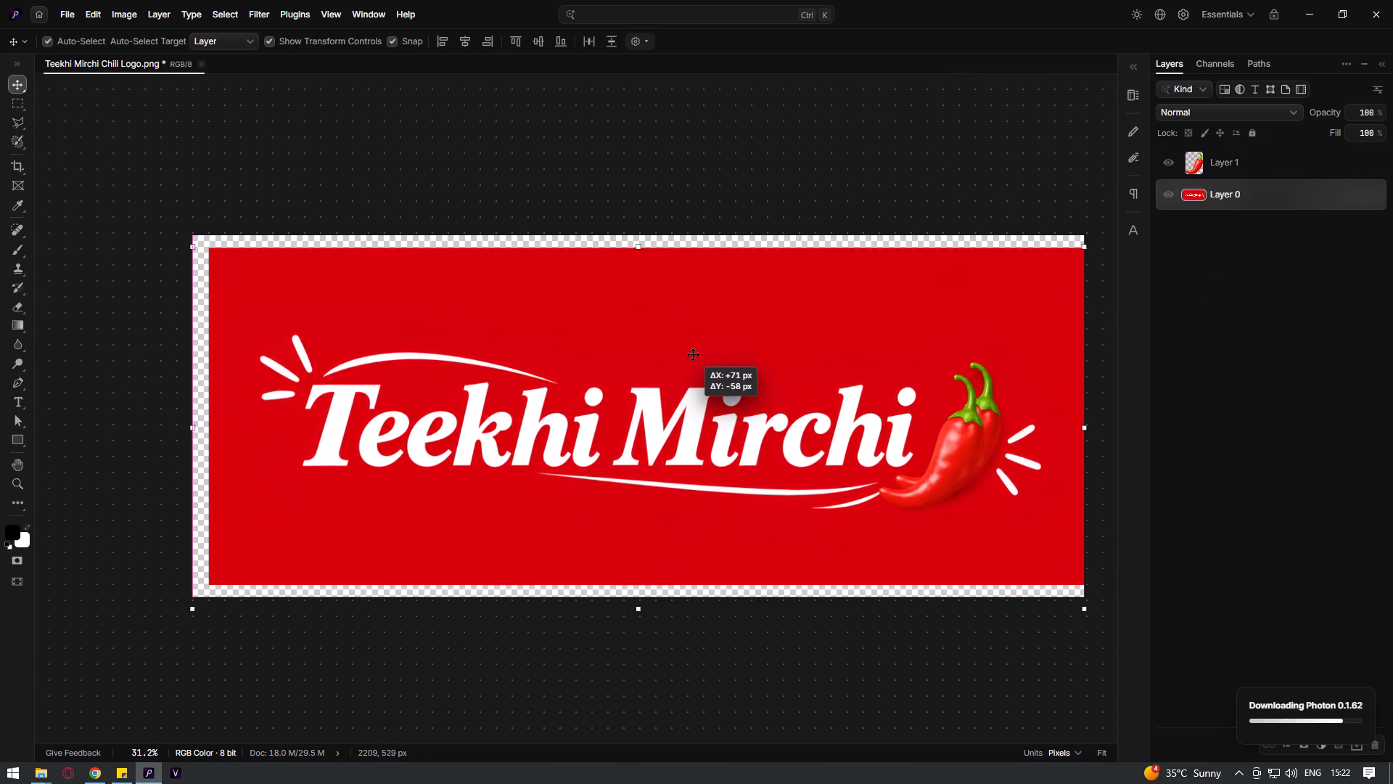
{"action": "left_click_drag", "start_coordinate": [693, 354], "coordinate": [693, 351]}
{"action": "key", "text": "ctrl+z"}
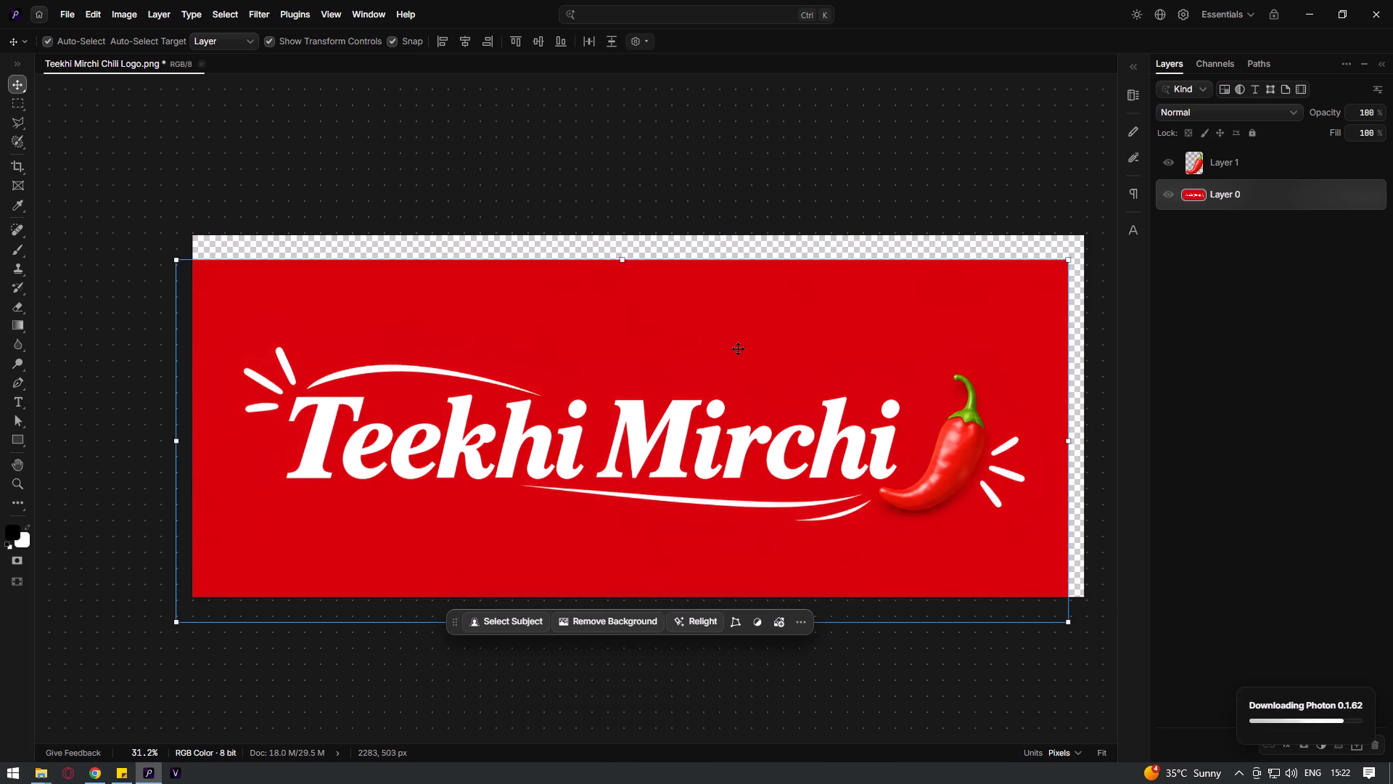
Move Layer 1 and Layer 0 together until the red artwork lines up with all canvas edges.
{"action": "left_click", "coordinate": [1229, 163], "text": "ctrl"}
{"action": "left_click_drag", "start_coordinate": [968, 438], "coordinate": [978, 433]}
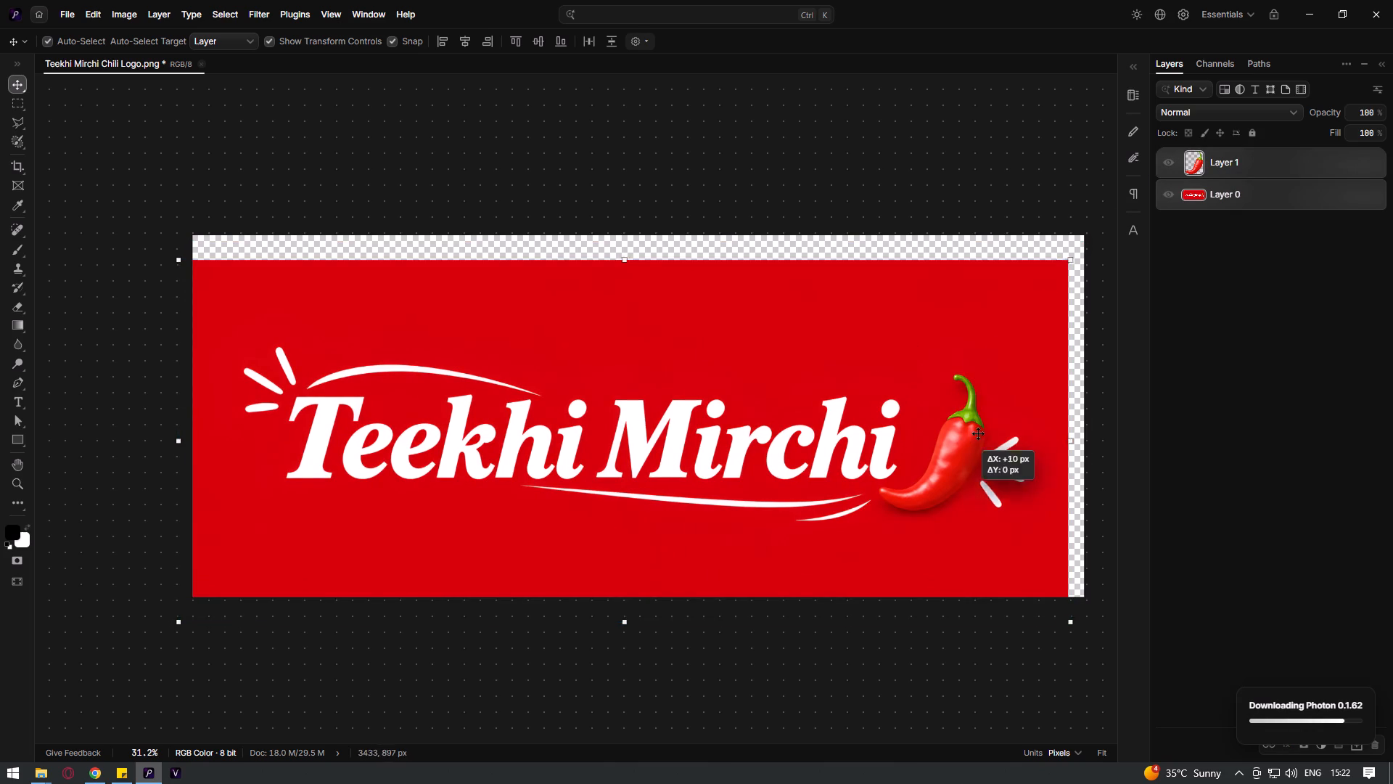
{"action": "left_click_drag", "start_coordinate": [978, 433], "coordinate": [971, 428]}
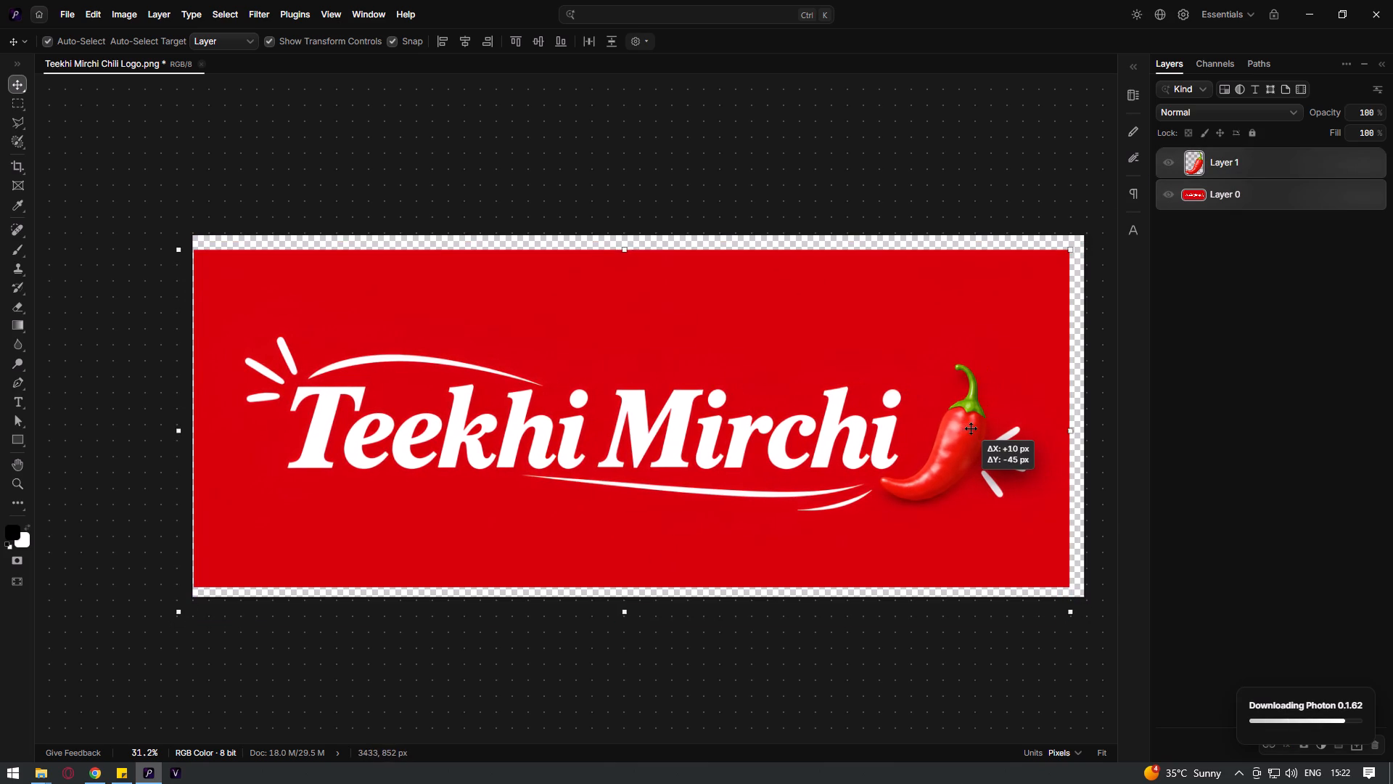
{"action": "left_click_drag", "start_coordinate": [971, 428], "coordinate": [984, 425]}
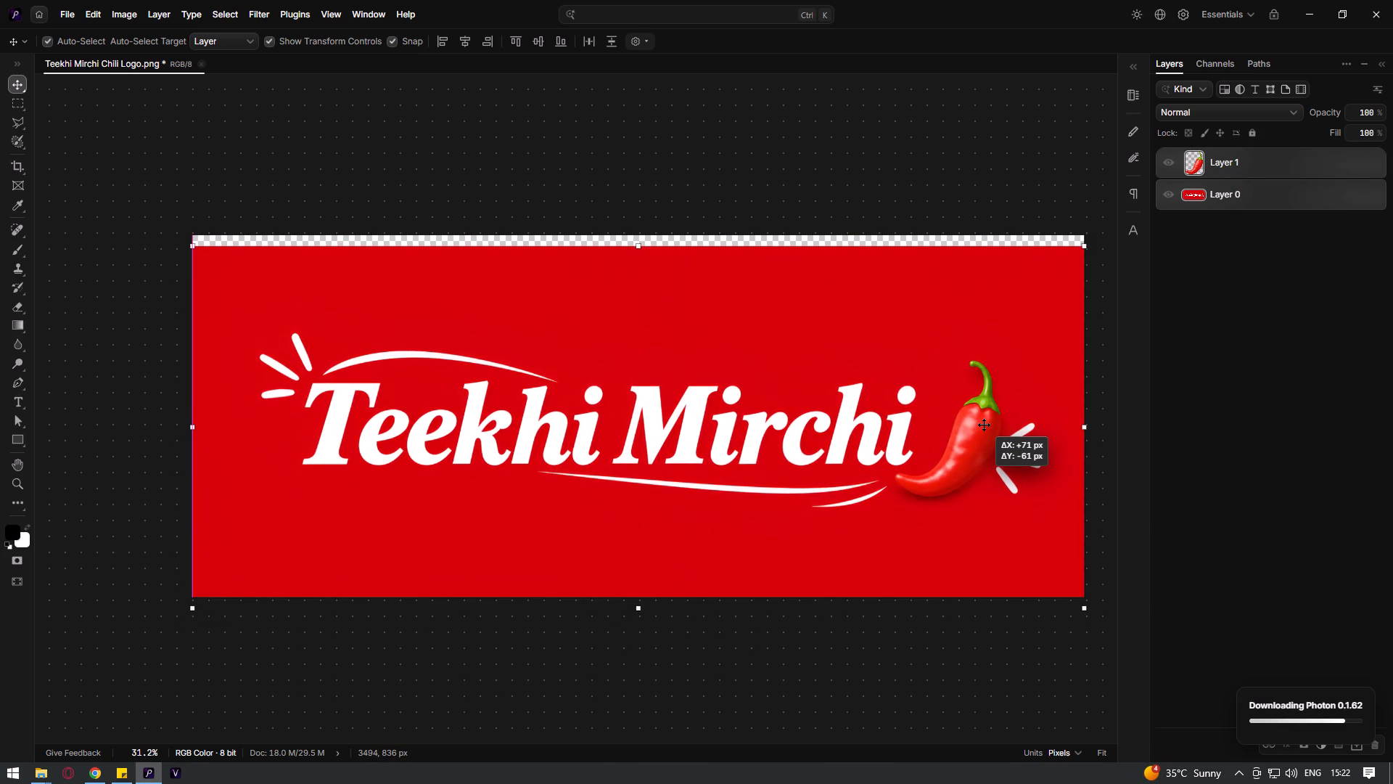
{"action": "left_click_drag", "start_coordinate": [984, 425], "coordinate": [982, 415]}
{"action": "left_click", "coordinate": [1233, 333]}
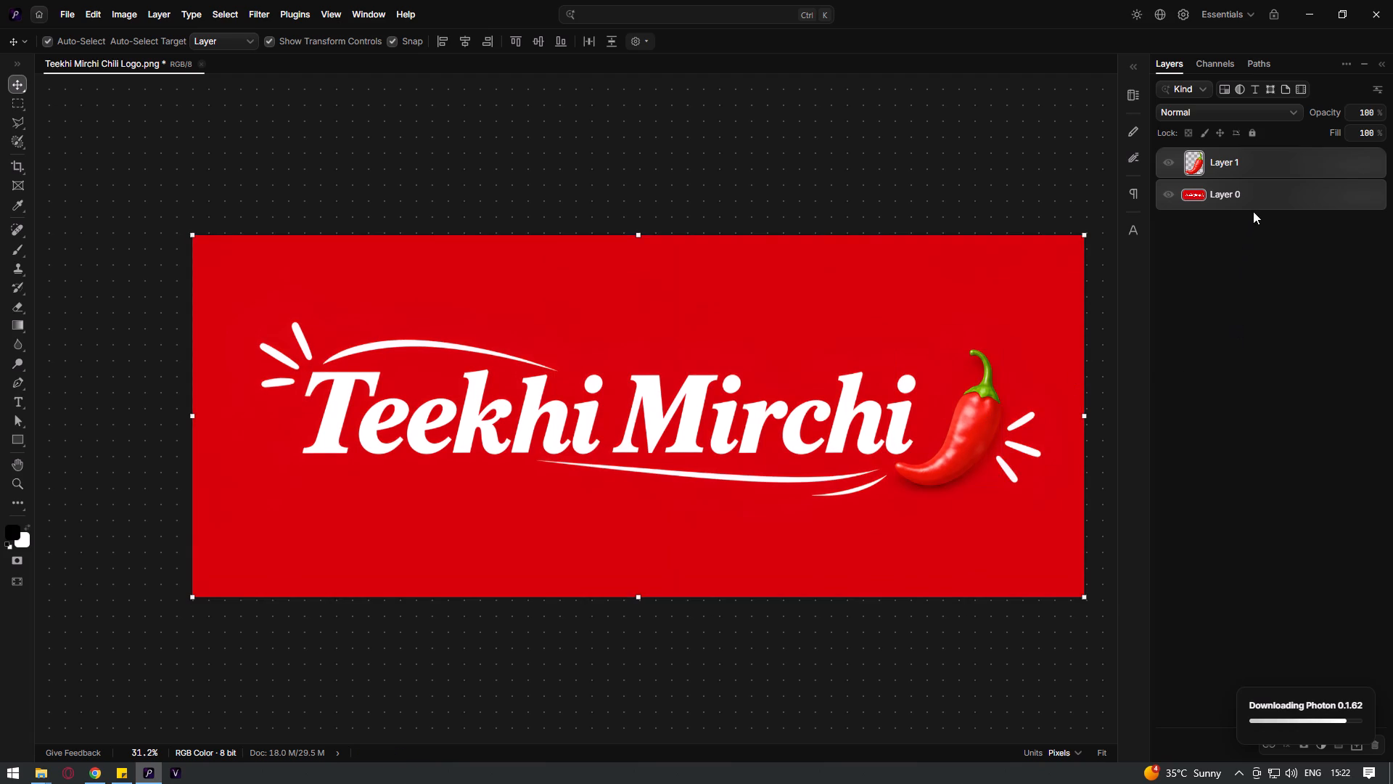
Select the red background on Layer 0 with Color Range at maximum fuzziness, cut it away and clear the selection.
{"action": "left_click", "coordinate": [1253, 211]}
{"action": "left_click", "coordinate": [1256, 192]}
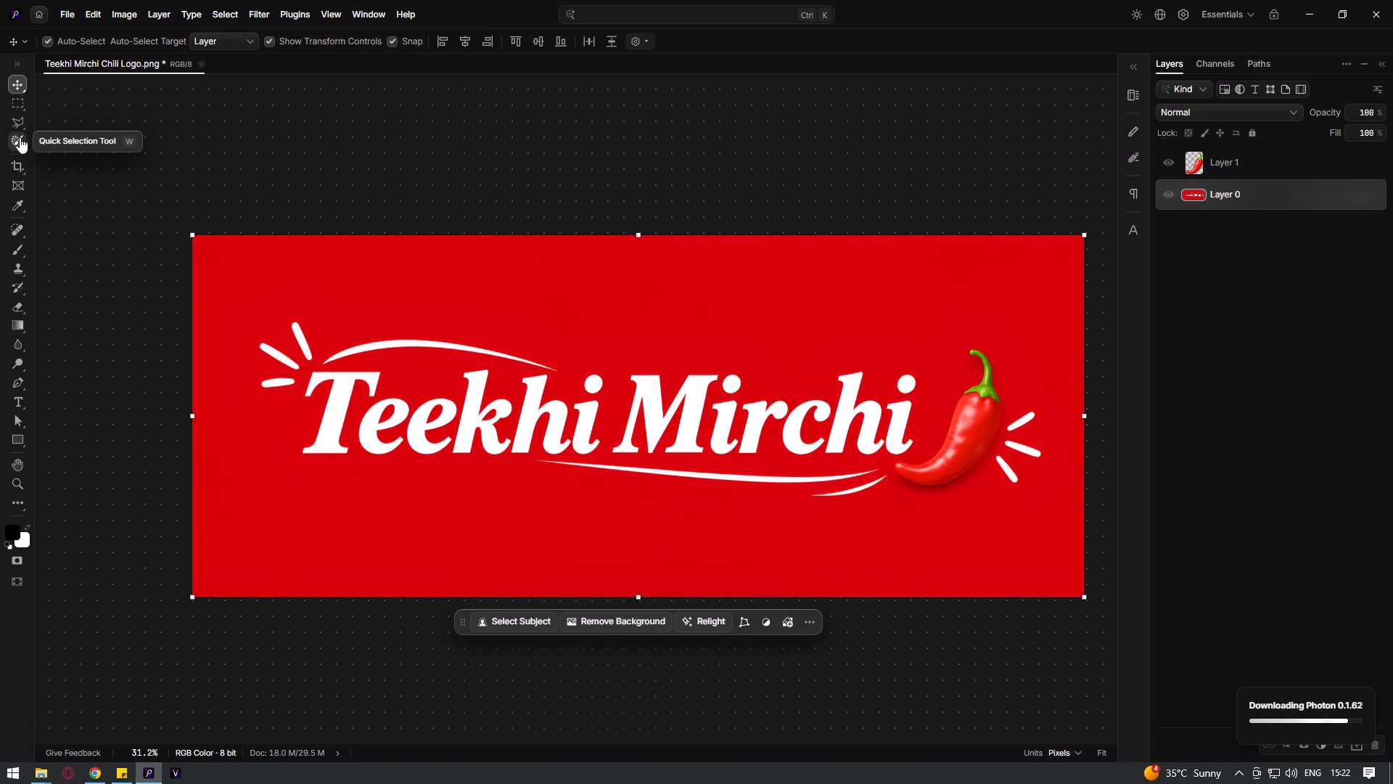
{"action": "left_click", "coordinate": [234, 18]}
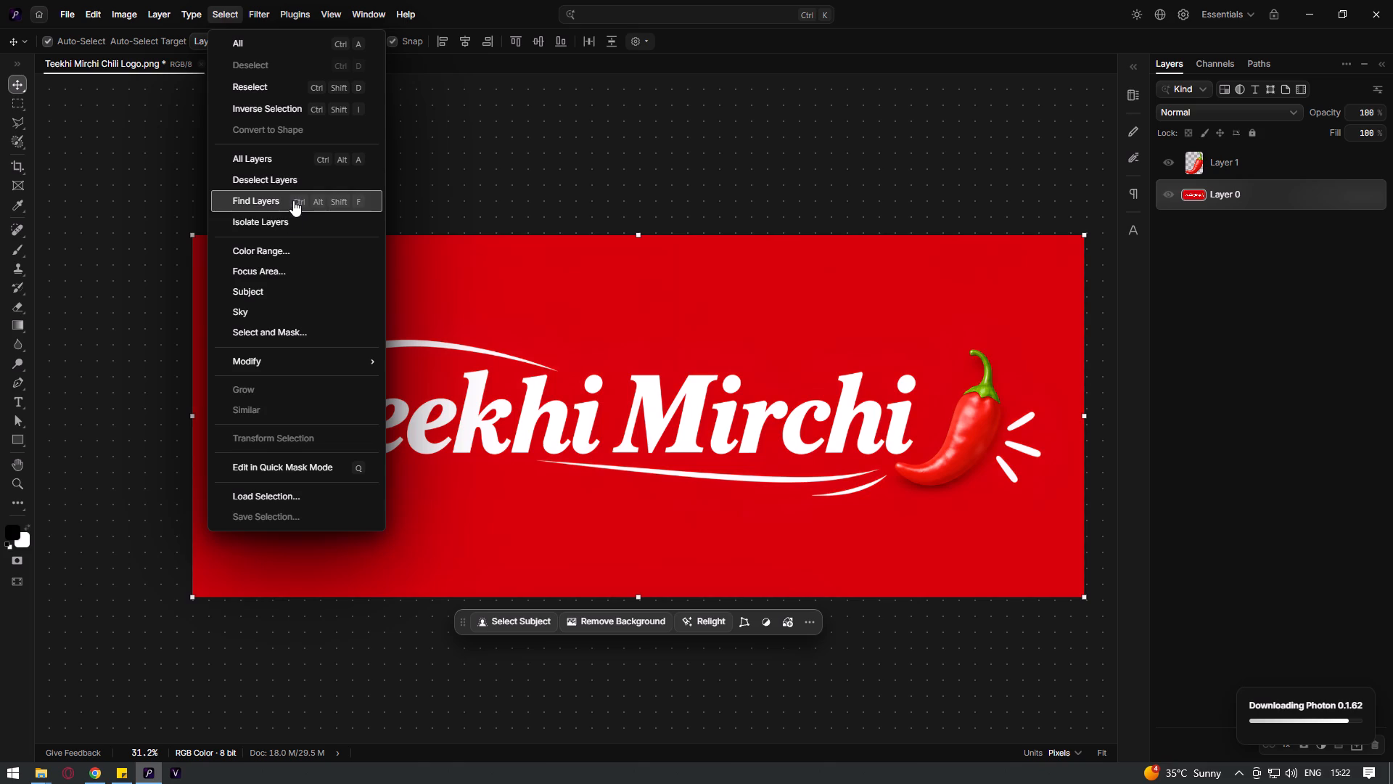
{"action": "left_click", "coordinate": [287, 249]}
{"action": "left_click", "coordinate": [469, 289]}
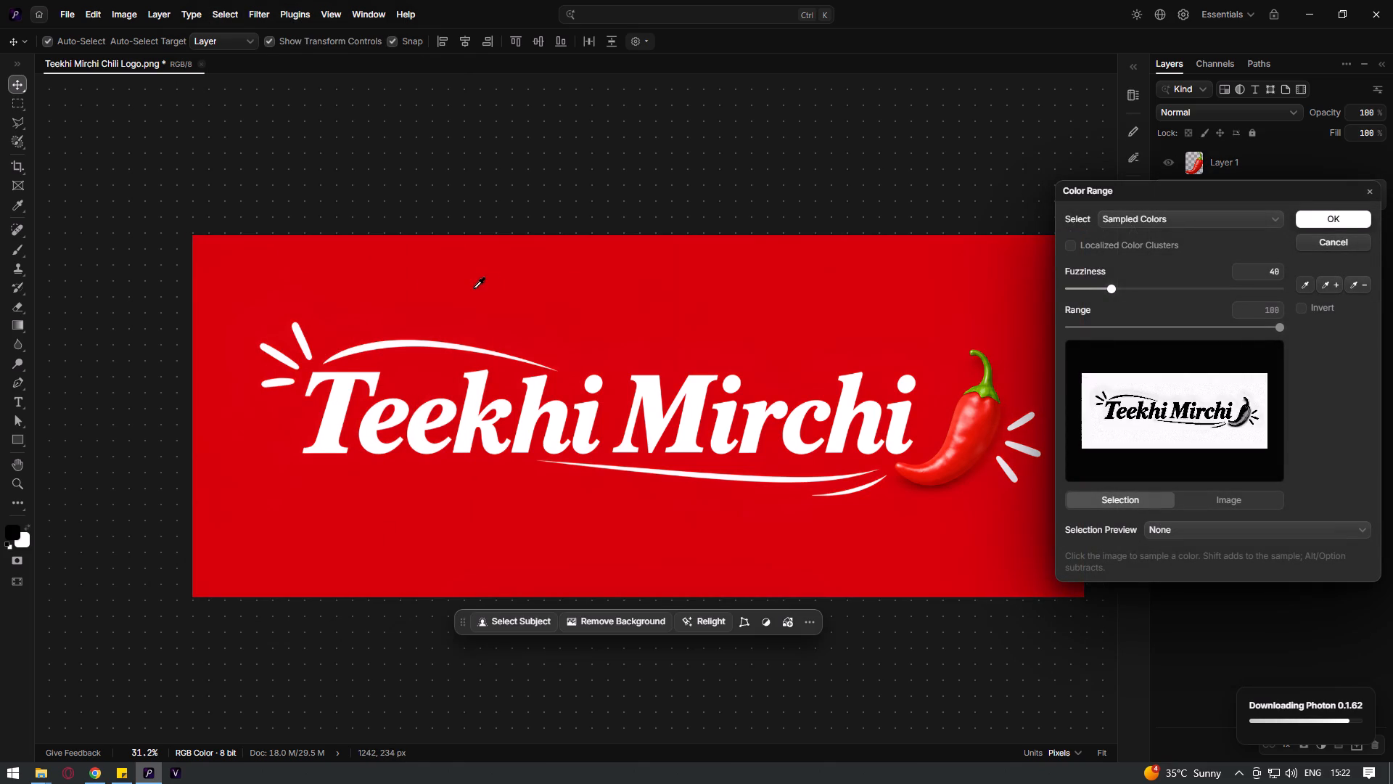
{"action": "left_click_drag", "start_coordinate": [1114, 288], "coordinate": [1278, 288]}
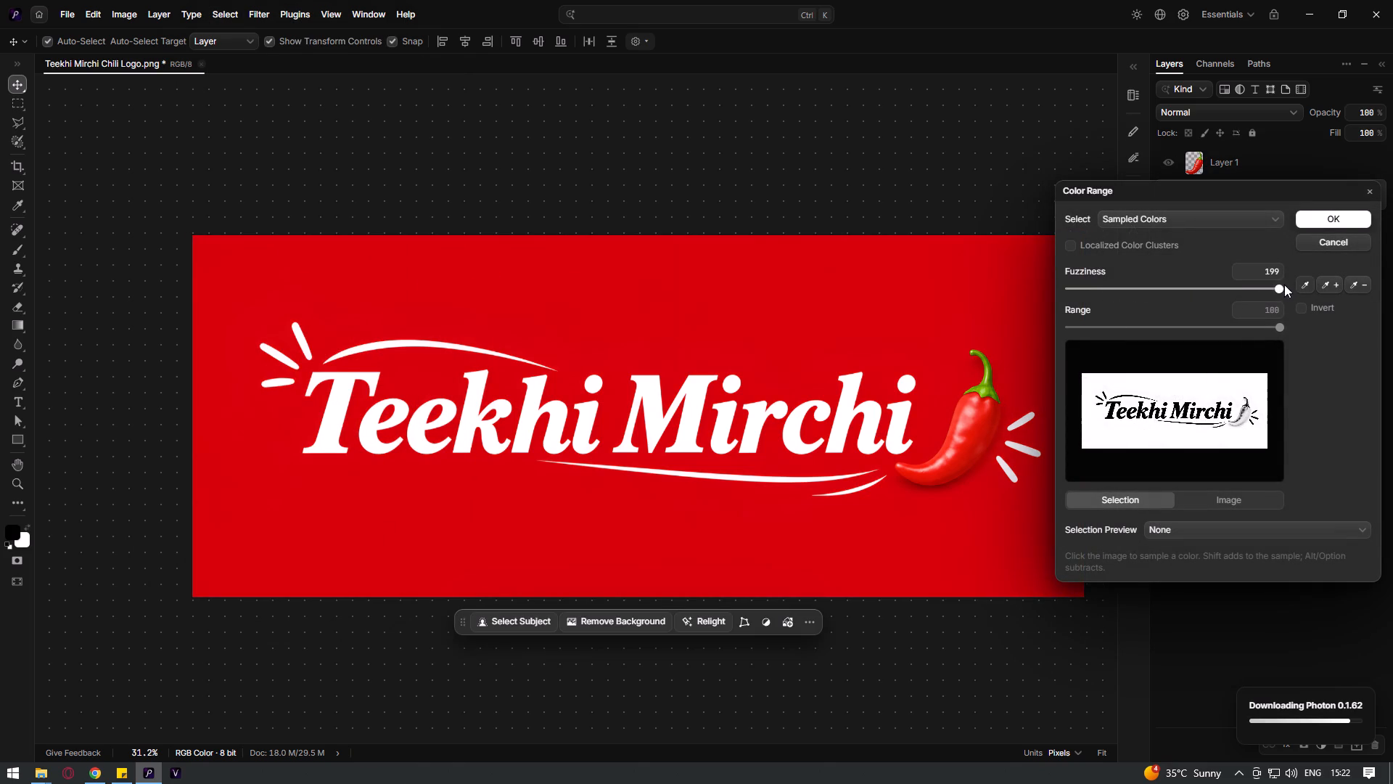
{"action": "left_click_drag", "start_coordinate": [1278, 287], "coordinate": [1298, 285]}
{"action": "left_click", "coordinate": [1320, 214]}
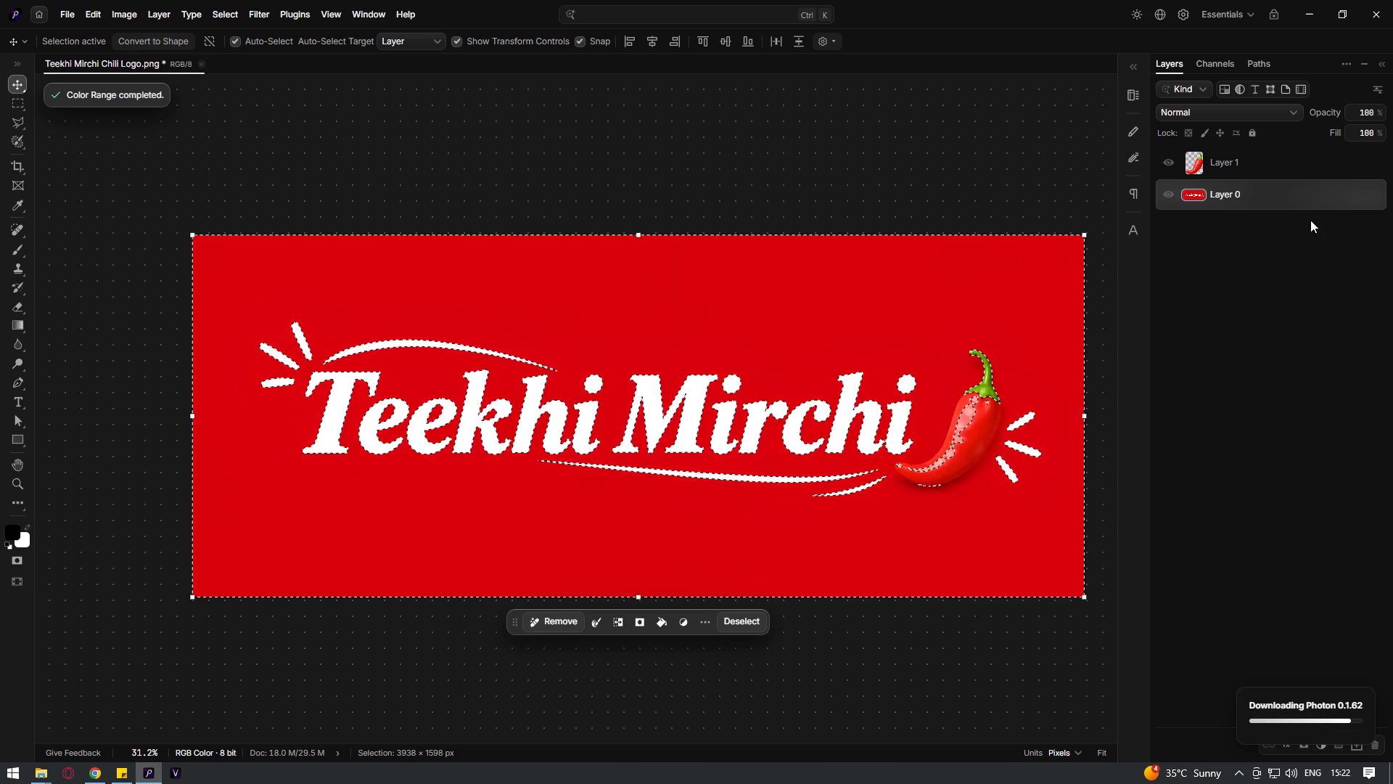
{"action": "key", "text": "ctrl+x"}
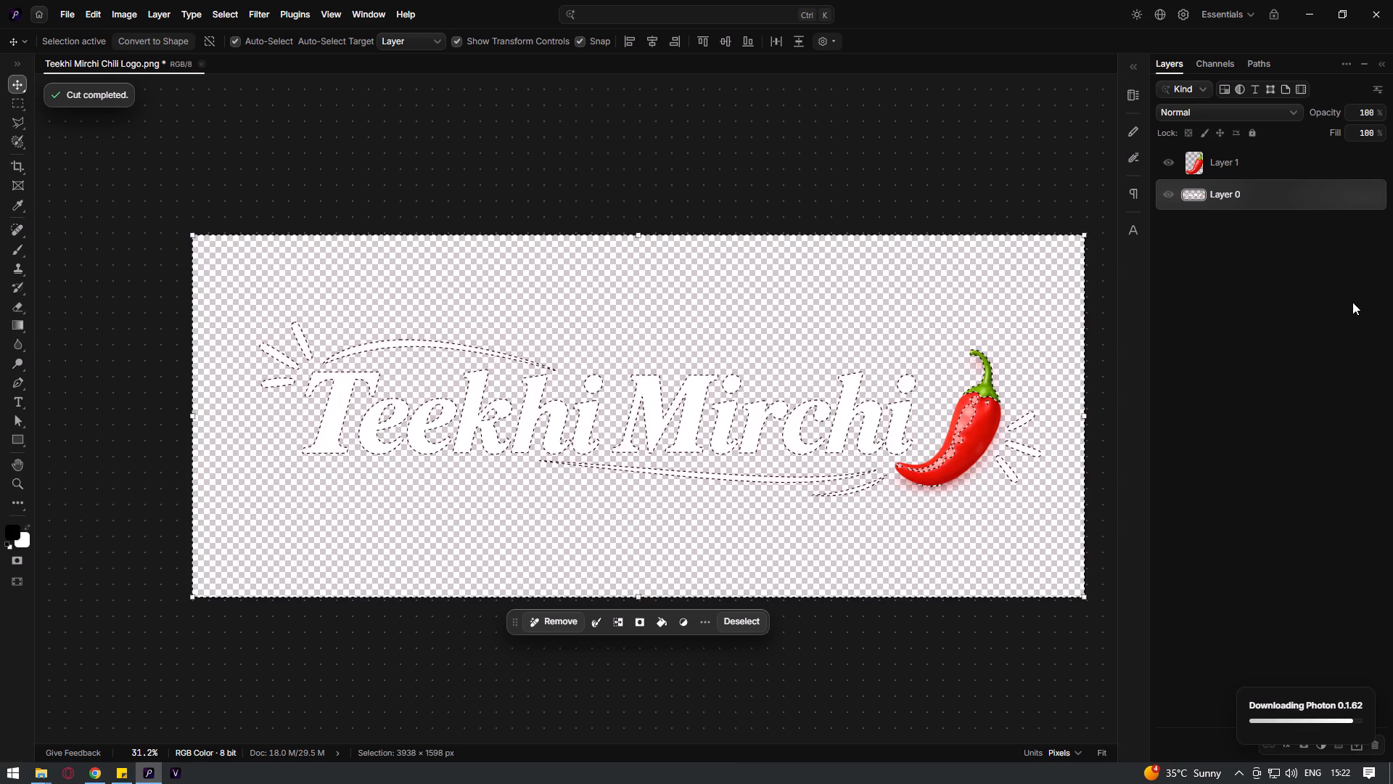
{"action": "left_click", "coordinate": [1338, 289]}
{"action": "key", "text": "ctrl+d"}
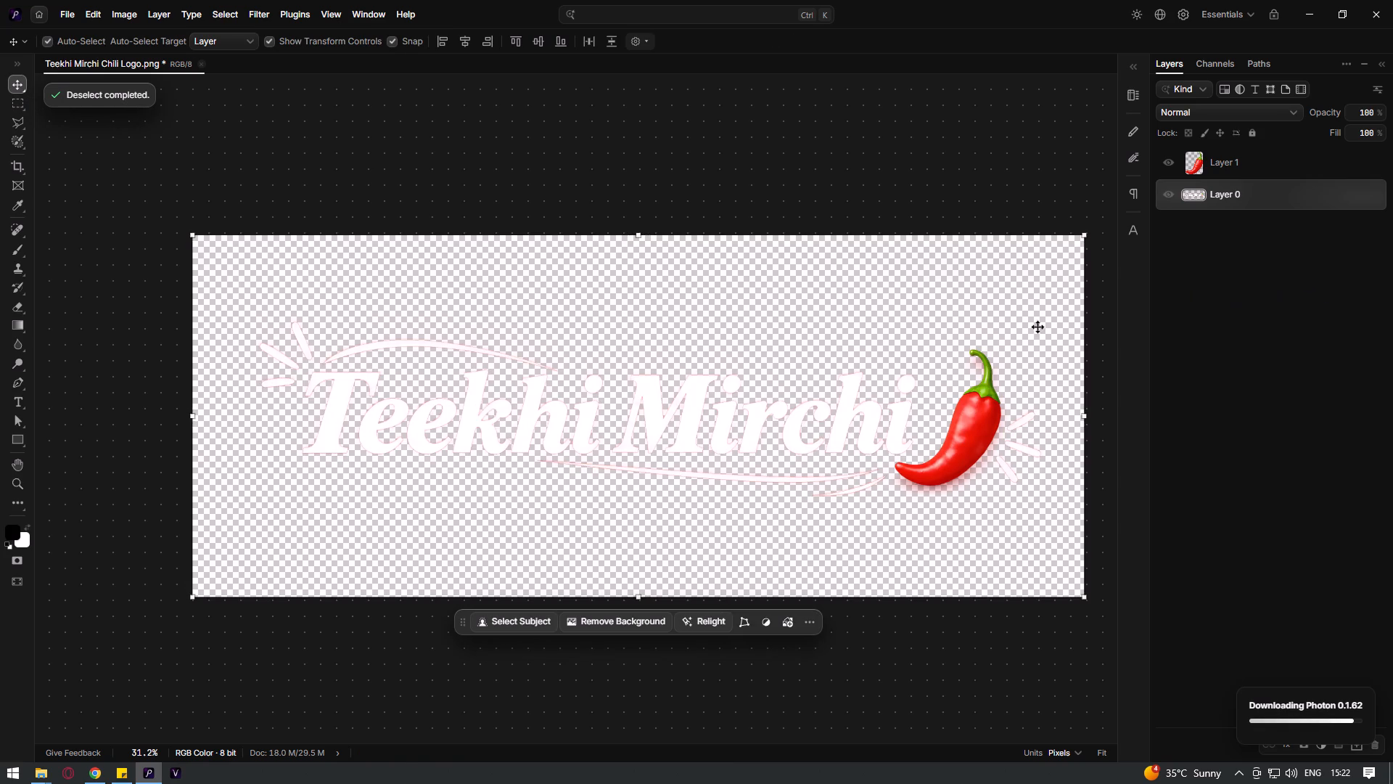
Apply a white (FFFFFF) Color Overlay to Layer 0 and make it the overlay's default setting.
{"action": "key", "text": "v"}
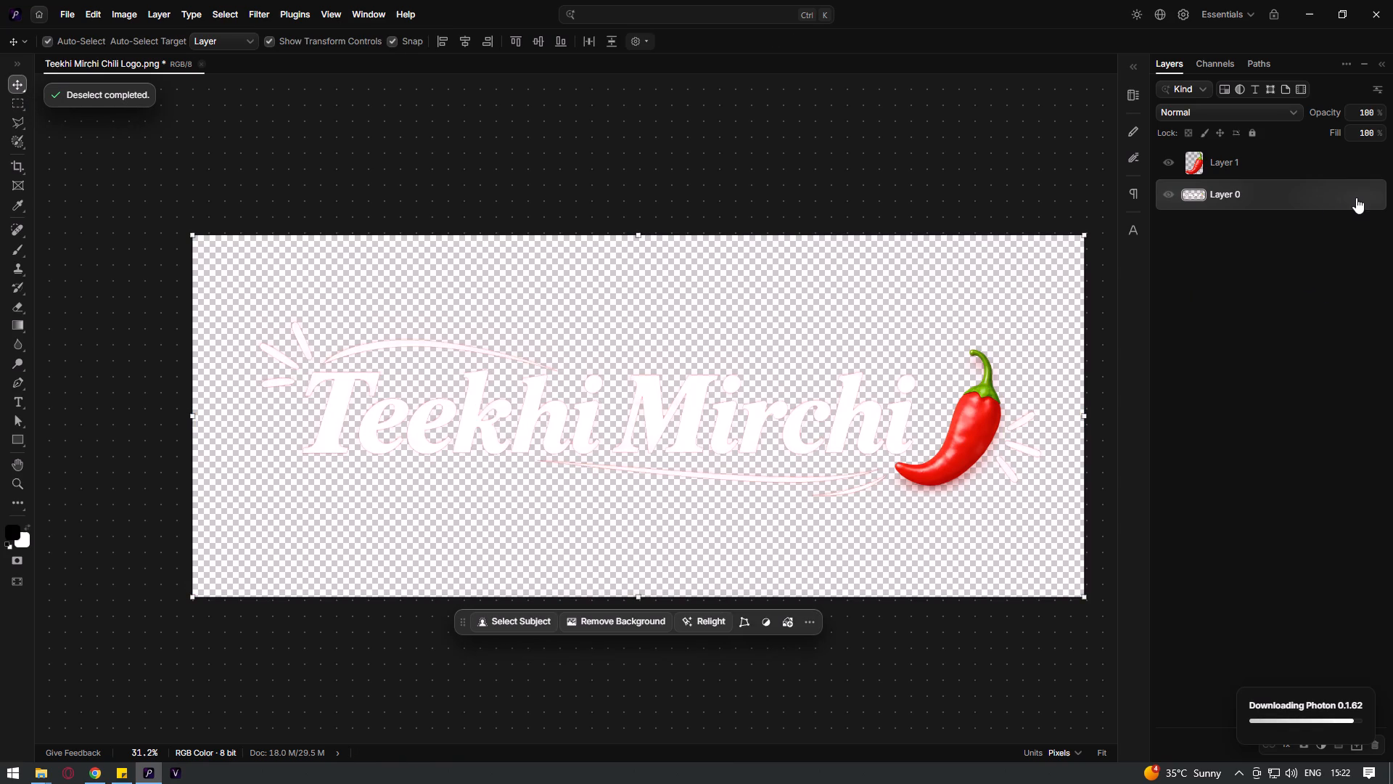
{"action": "left_click", "coordinate": [1374, 197], "text": "ctrl"}
{"action": "double_click", "coordinate": [1373, 198]}
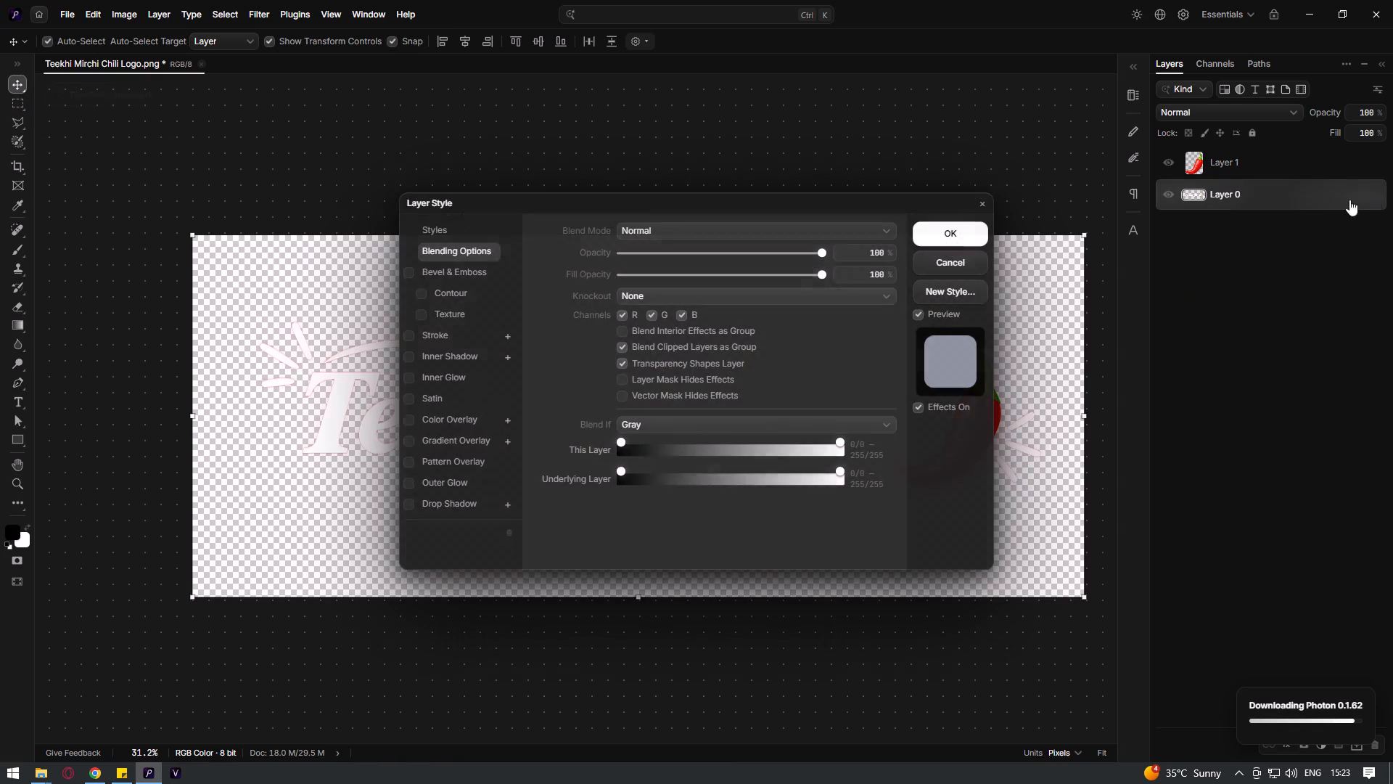
{"action": "left_click", "coordinate": [411, 417]}
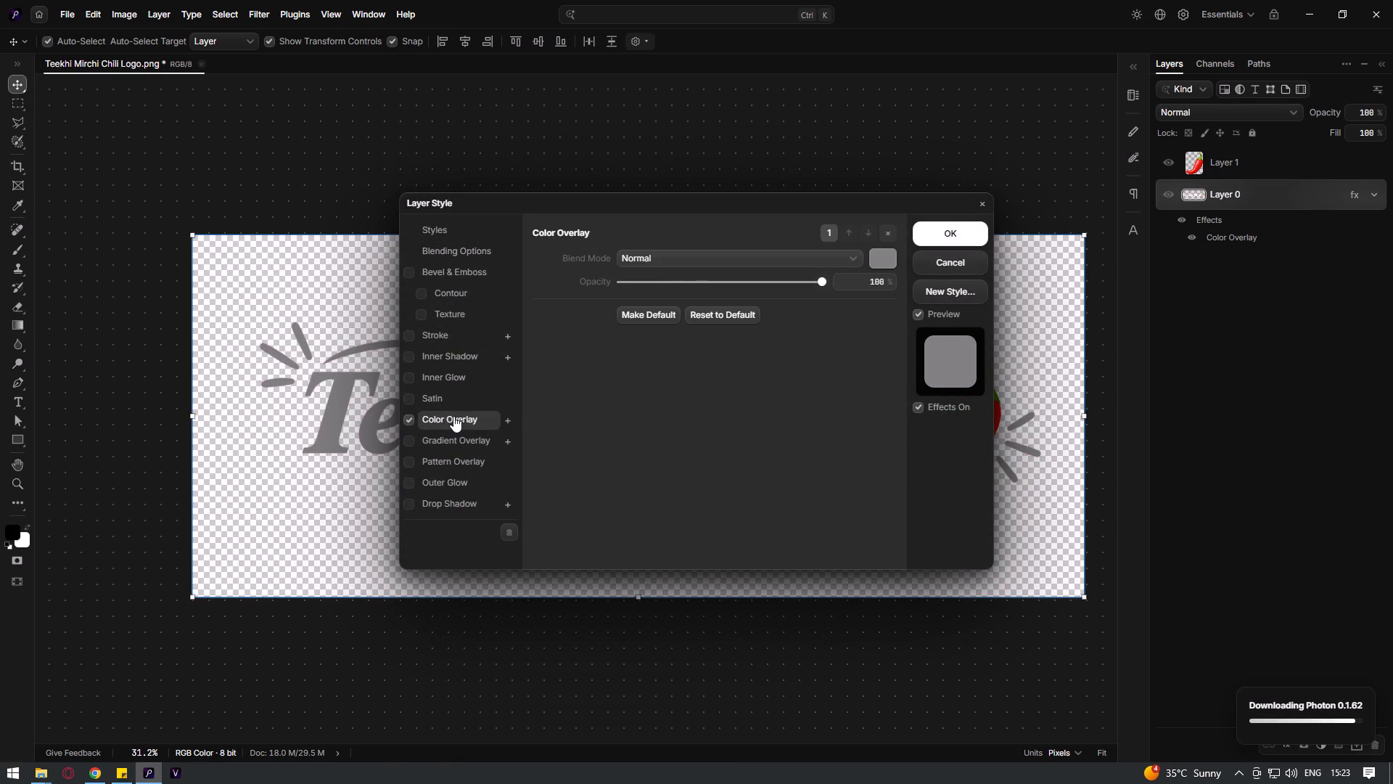
{"action": "left_click", "coordinate": [879, 250]}
{"action": "left_click_drag", "start_coordinate": [588, 334], "coordinate": [387, 257]}
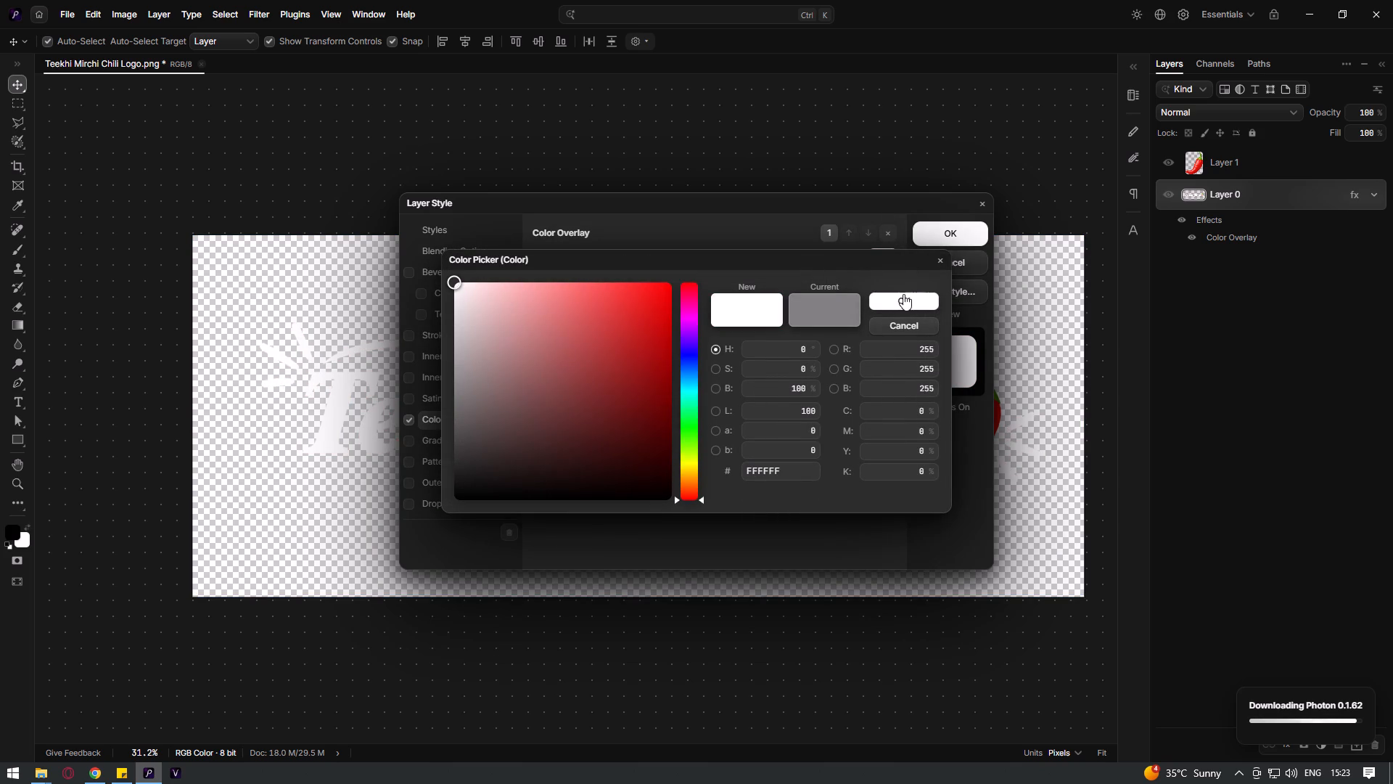
{"action": "left_click", "coordinate": [903, 294]}
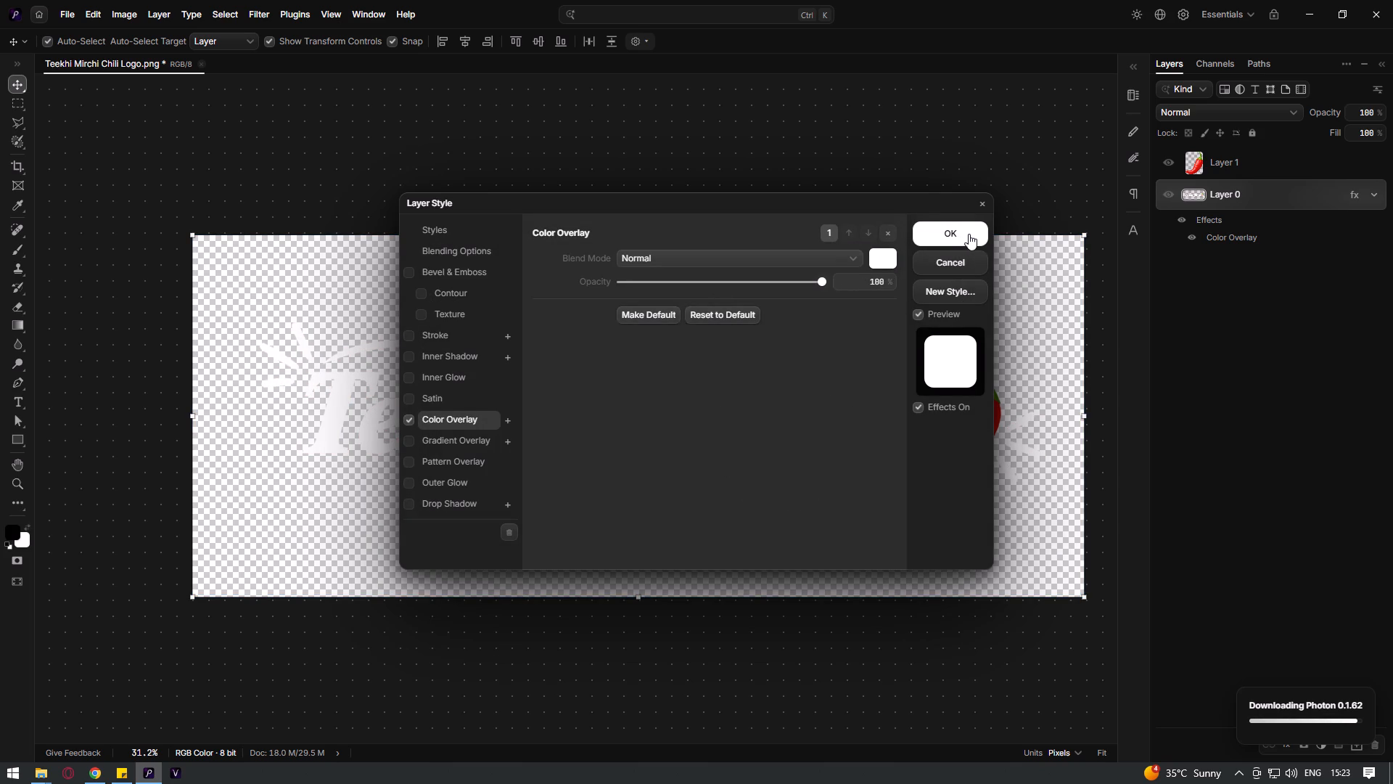
{"action": "left_click", "coordinate": [657, 319]}
{"action": "left_click", "coordinate": [936, 240]}
{"action": "left_click", "coordinate": [1226, 382]}
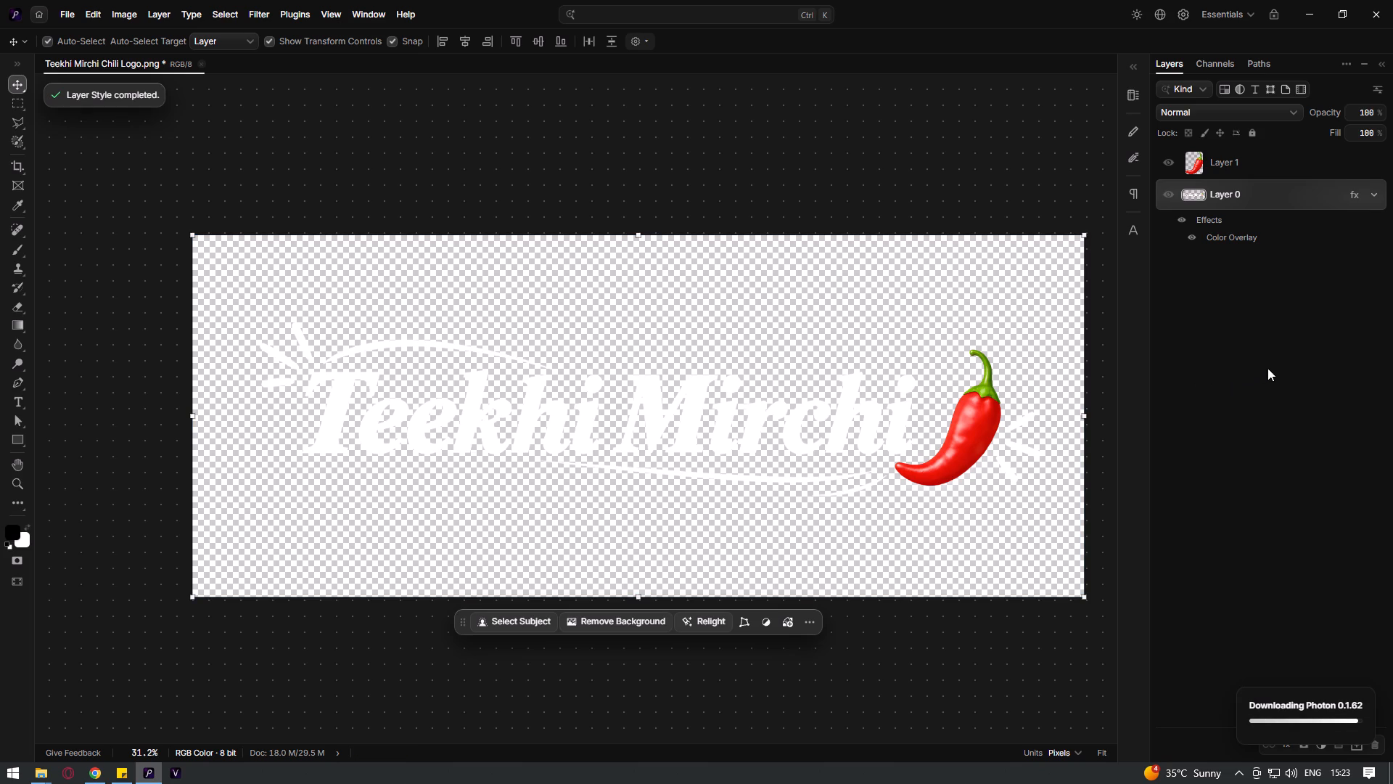
{"action": "left_click", "coordinate": [1323, 322]}
{"action": "left_click", "coordinate": [1328, 421]}
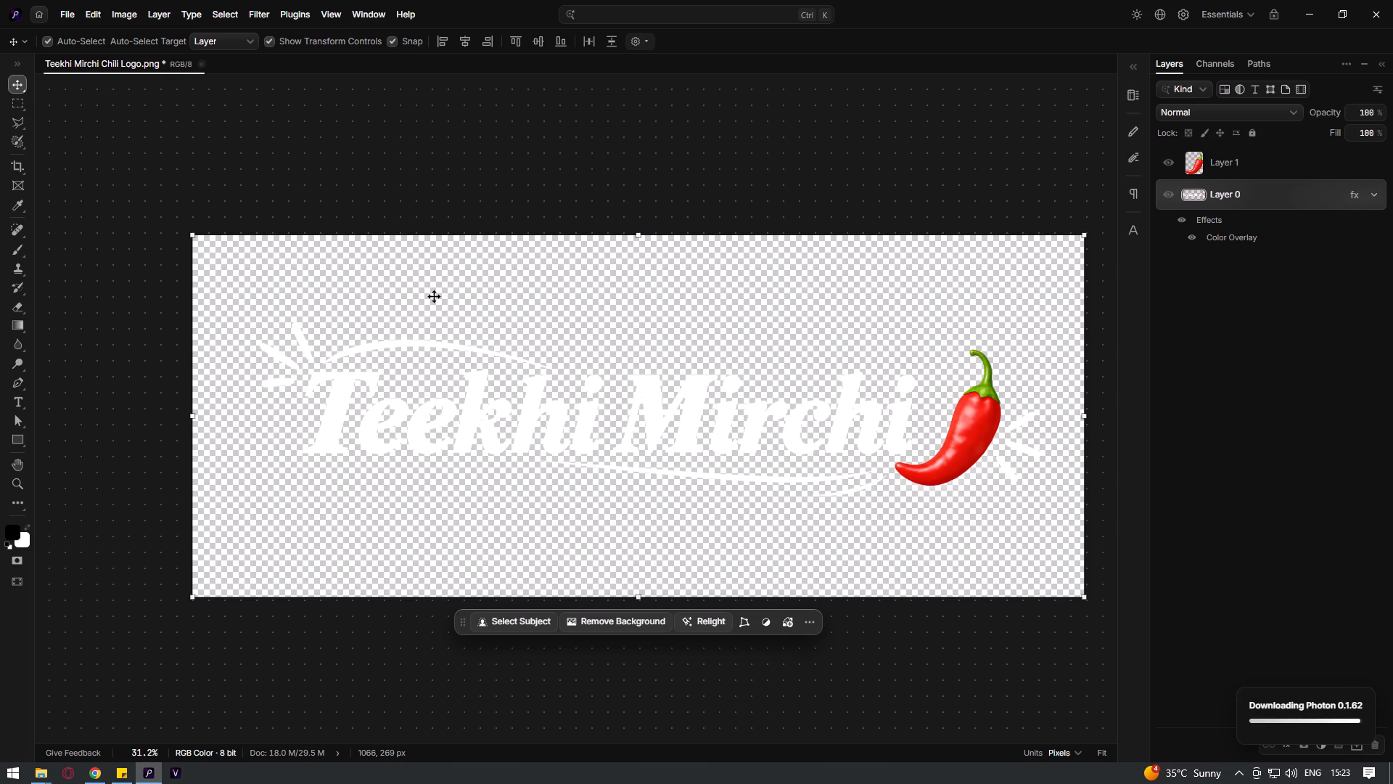
Save the changes to the Teekhi Mirchi Chili Logo as a Photoshop file in the Design folder.
{"action": "key", "text": "ctrl+s"}
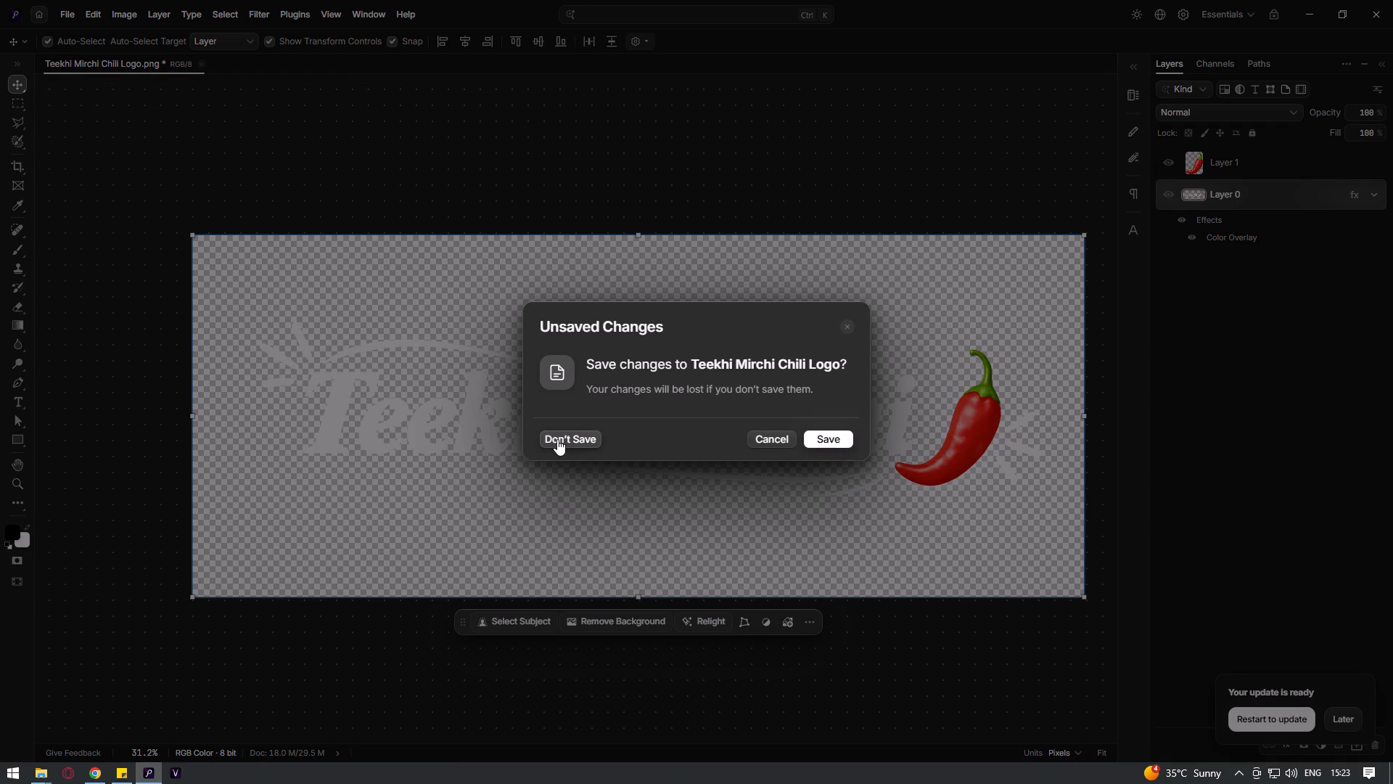
{"action": "left_click", "coordinate": [829, 432]}
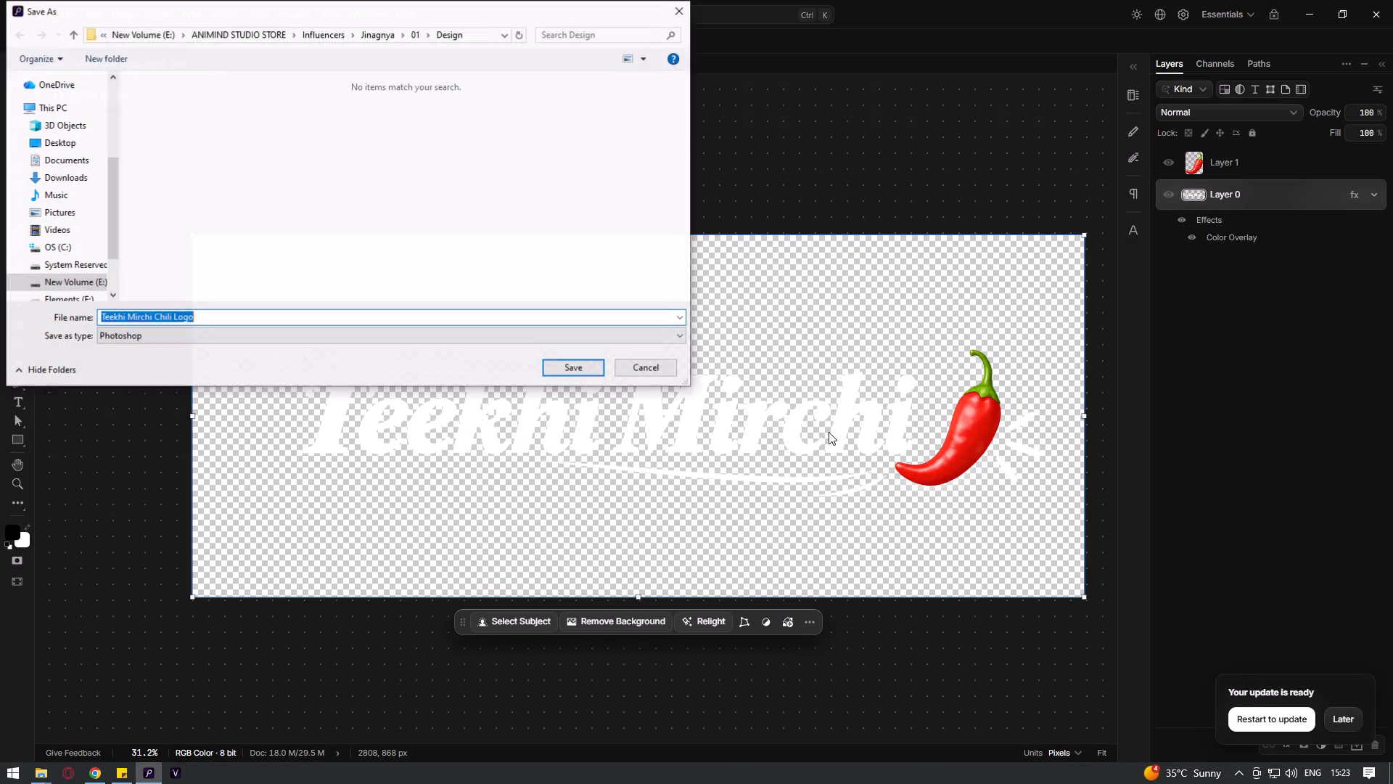
Save the logo as Teekhi Mirchi Chili Logo in Photoshop format in the Design folder.
{"action": "left_click", "coordinate": [571, 368]}
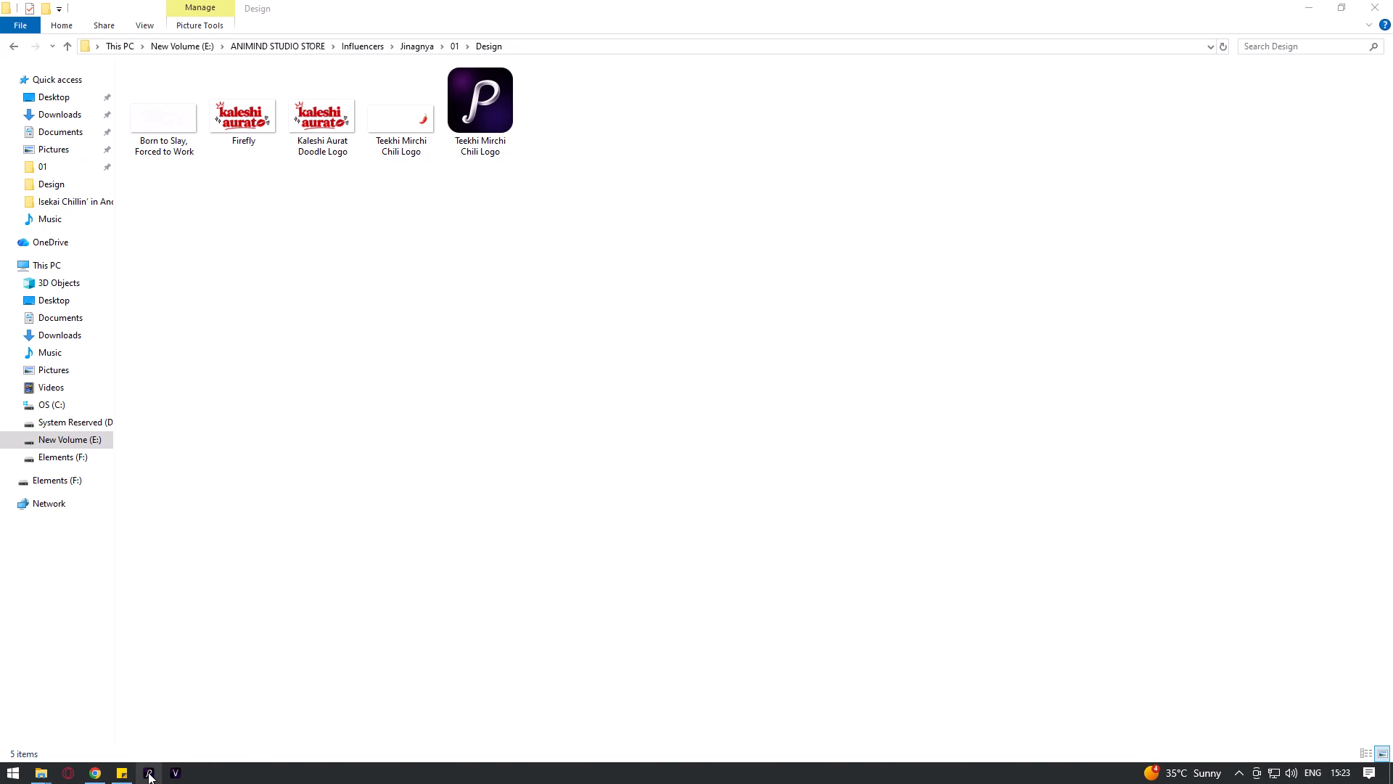
Switch to Chrome and close the Adobe Firefly, AI image upscaler, image upscale search, download and Qikink Create Product tabs.
{"action": "left_click", "coordinate": [112, 736]}
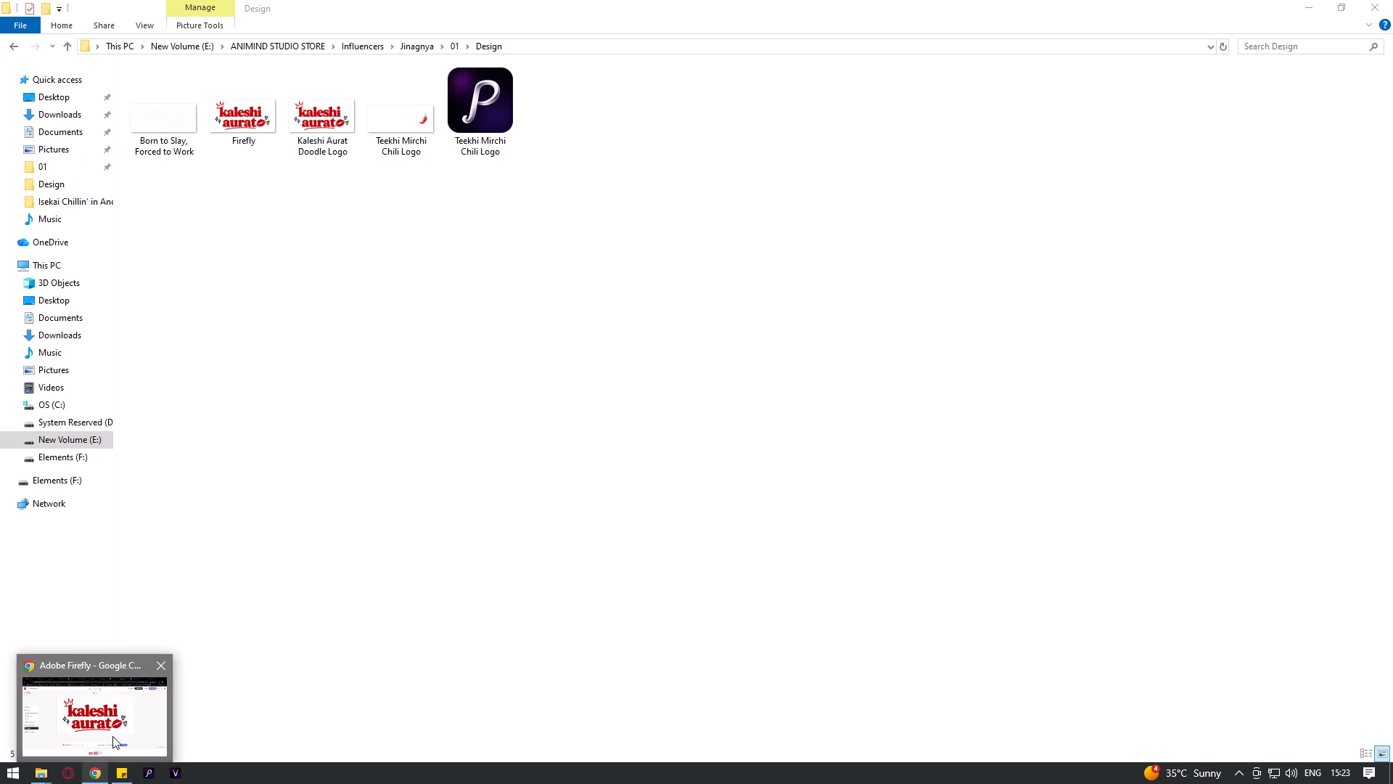
{"action": "left_click", "coordinate": [1000, 17]}
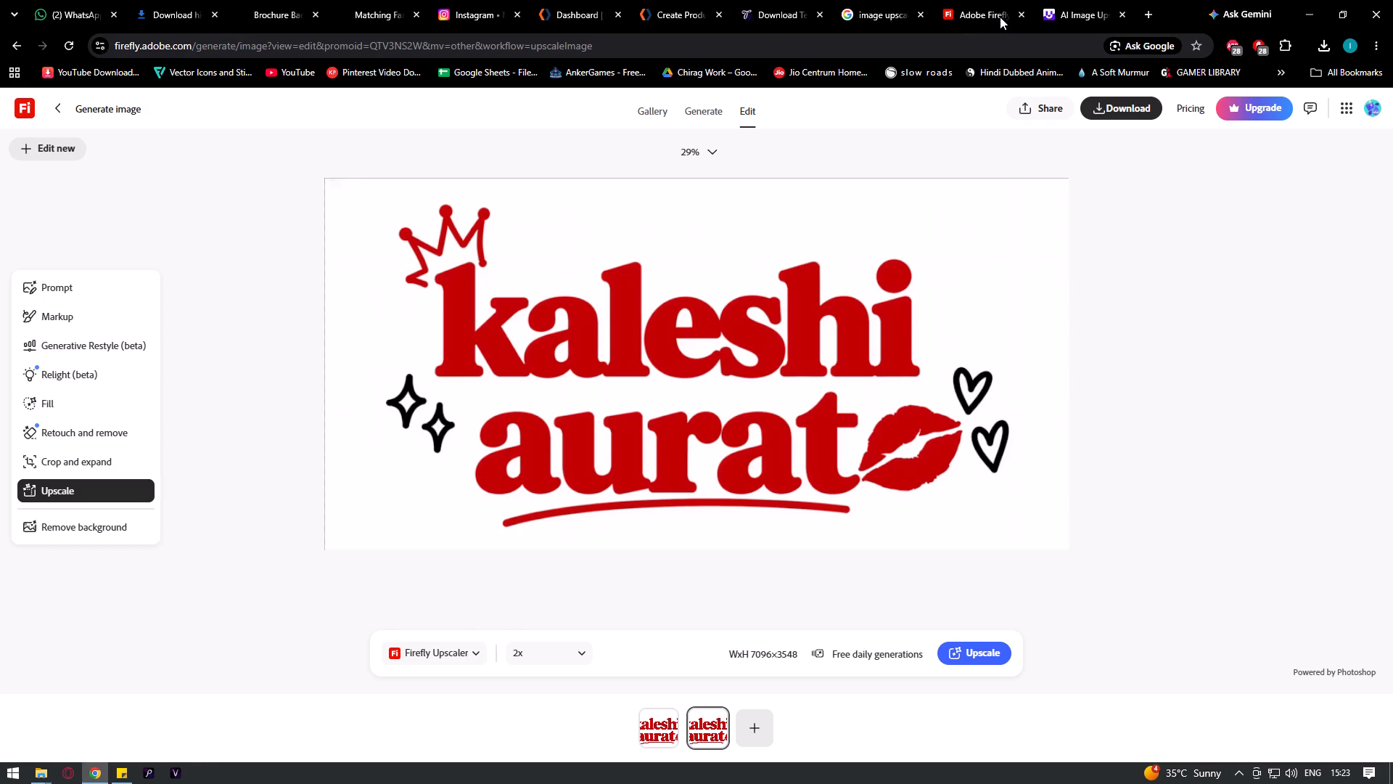
{"action": "middle_click", "coordinate": [1000, 17]}
{"action": "scroll", "coordinate": [1000, 17], "scroll_direction": "up", "scroll_amount": 1}
{"action": "middle_click", "coordinate": [1000, 17]}
{"action": "middle_click", "coordinate": [1000, 17]}
{"action": "middle_click", "coordinate": [1000, 17]}
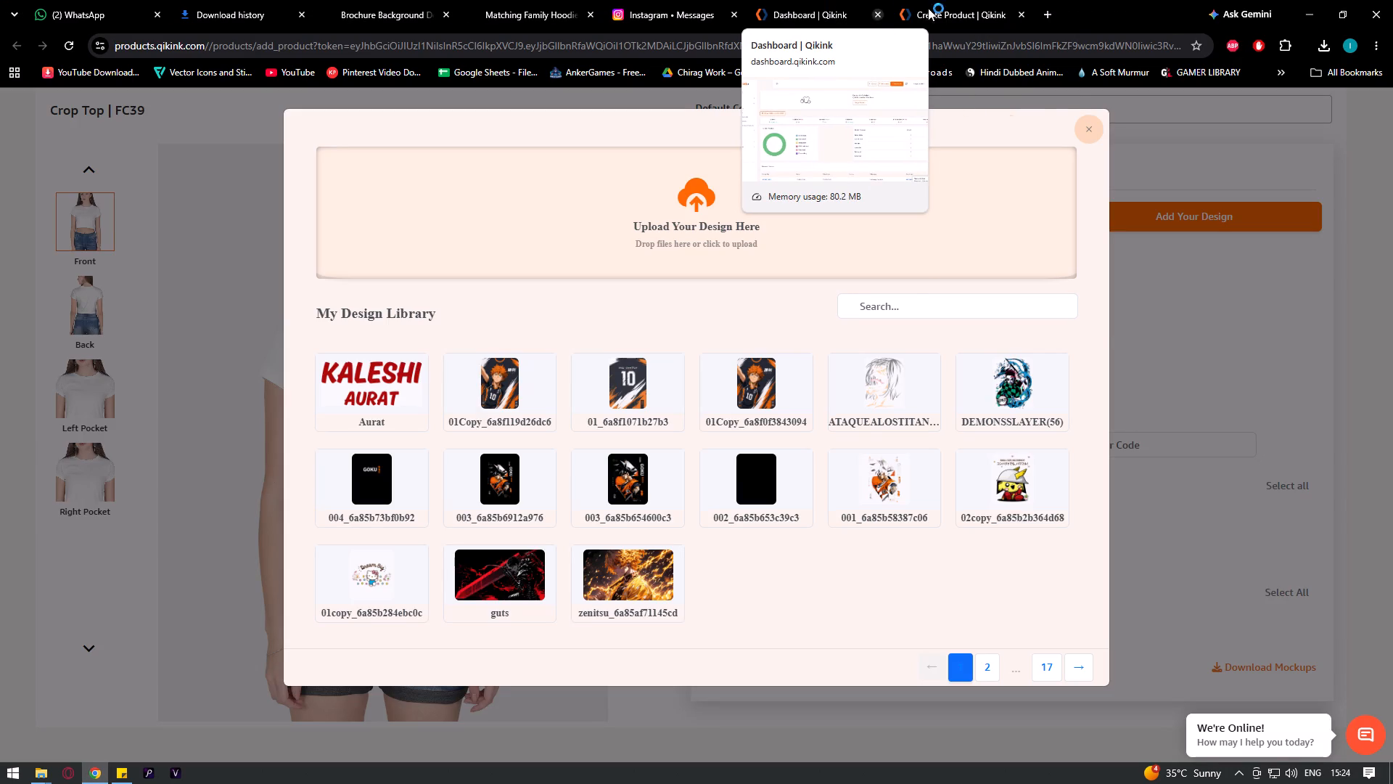
{"action": "middle_click", "coordinate": [952, 8]}
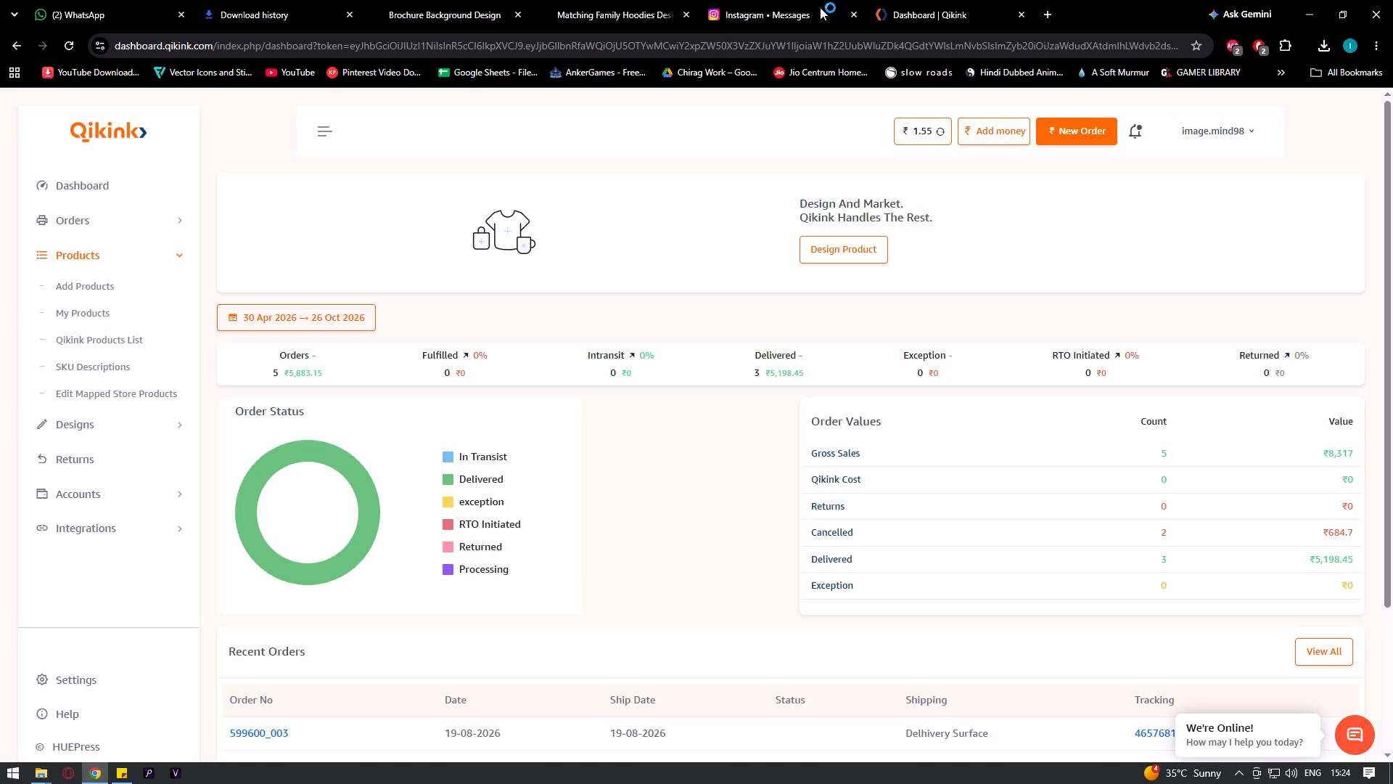